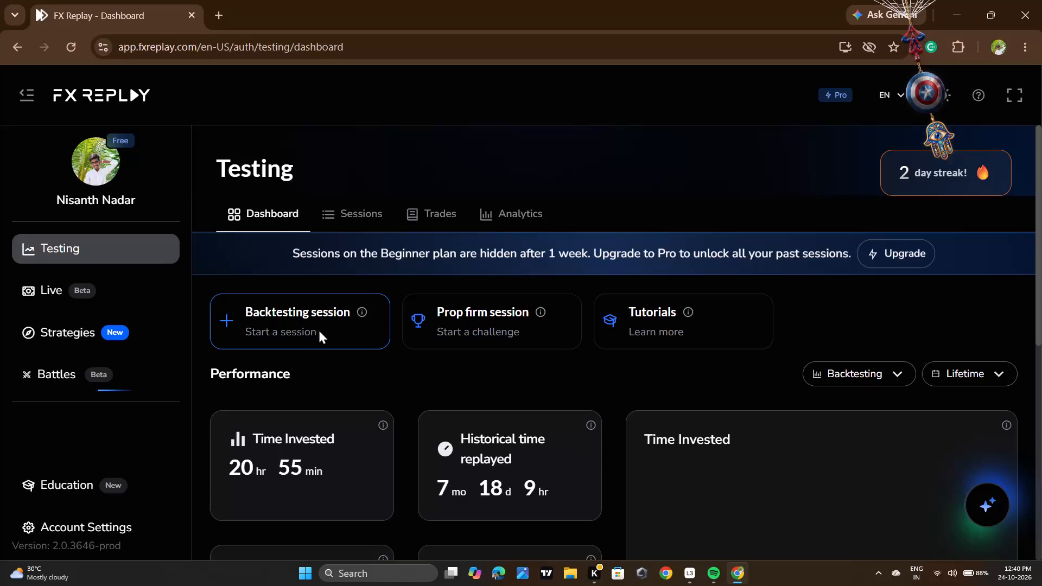
Open the OANDA:XAUUSD backtesting session from the dashboard's recent sessions.
scroll(329, 344, "down", 6)
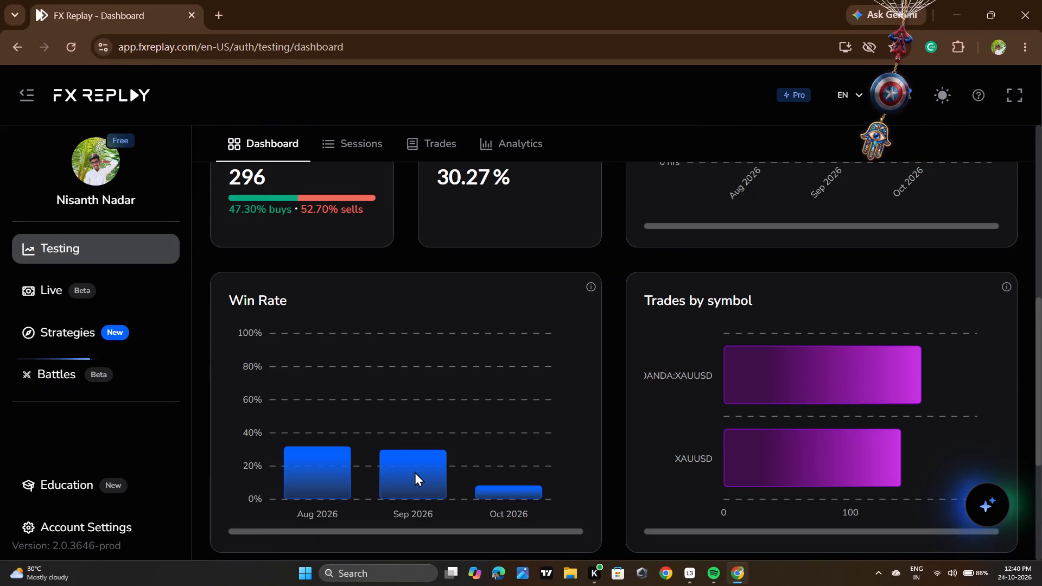
scroll(416, 470, "down", 4)
scroll(500, 480, "up", 6)
scroll(618, 428, "up", 3)
scroll(550, 410, "up", 3)
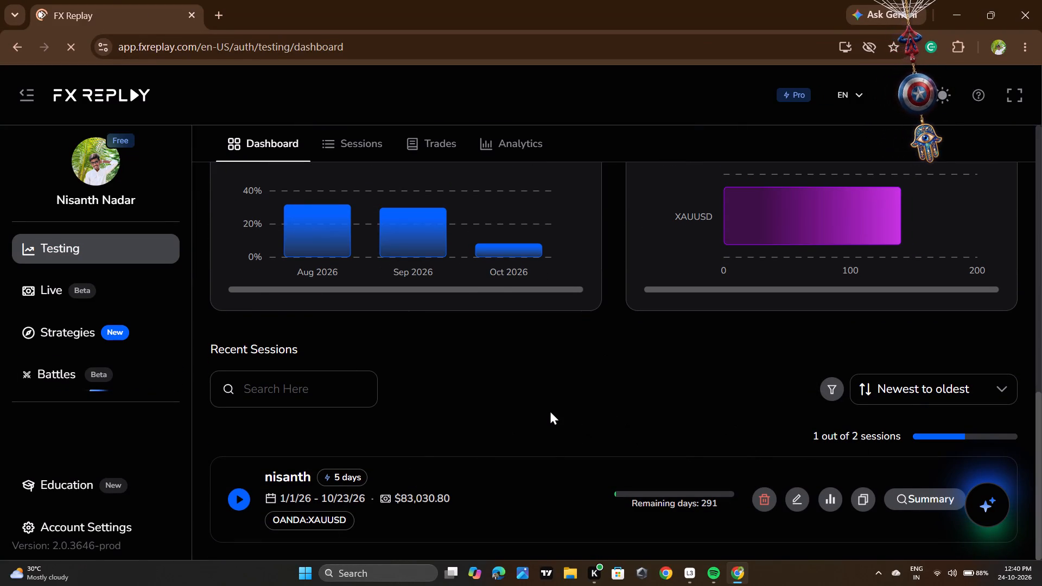
scroll(550, 411, "down", 3)
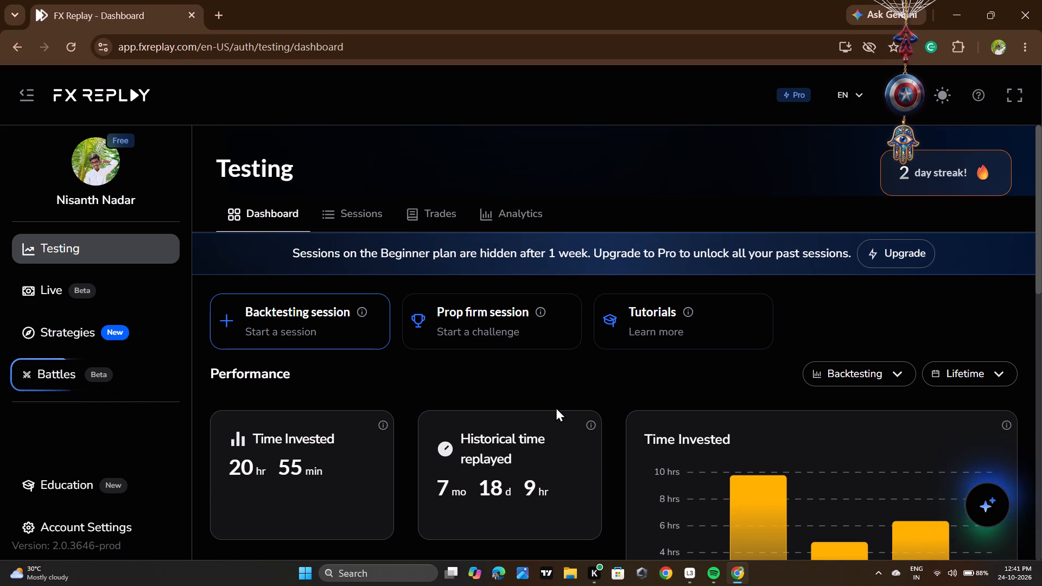
scroll(511, 365, "down", 5)
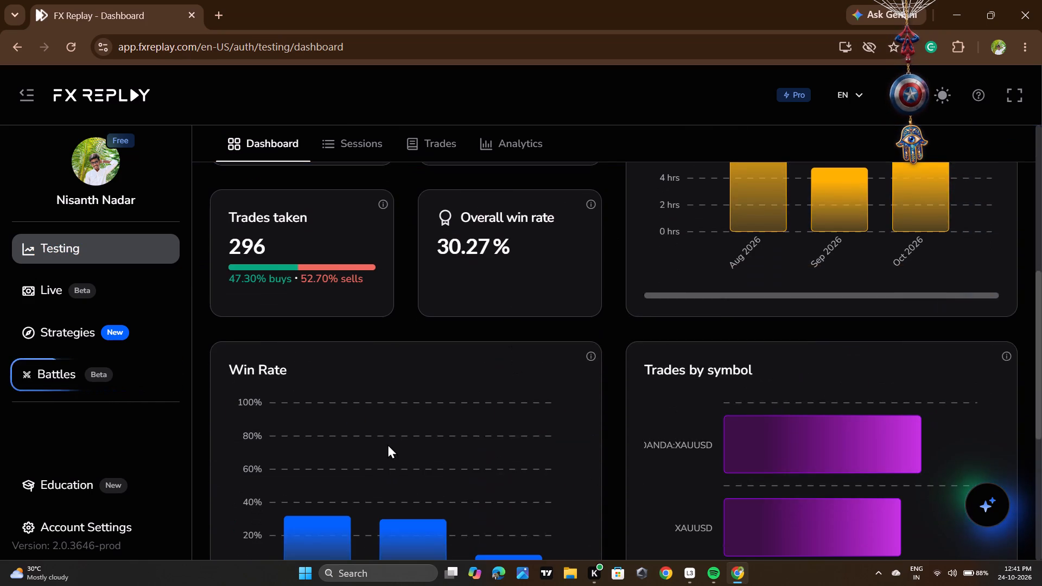
scroll(383, 460, "down", 5)
left_click(236, 507)
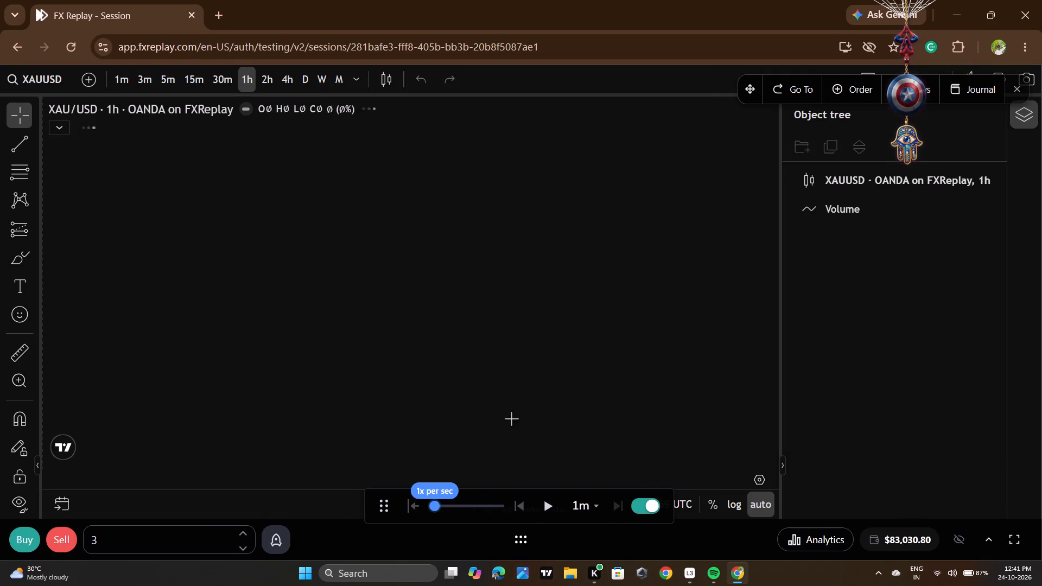
Delete the horizontal ray at 4,439.858 from the 1-minute XAUUSD chart.
scroll(307, 410, "down", 2)
scroll(287, 419, "up", 3)
scroll(293, 421, "down", 2)
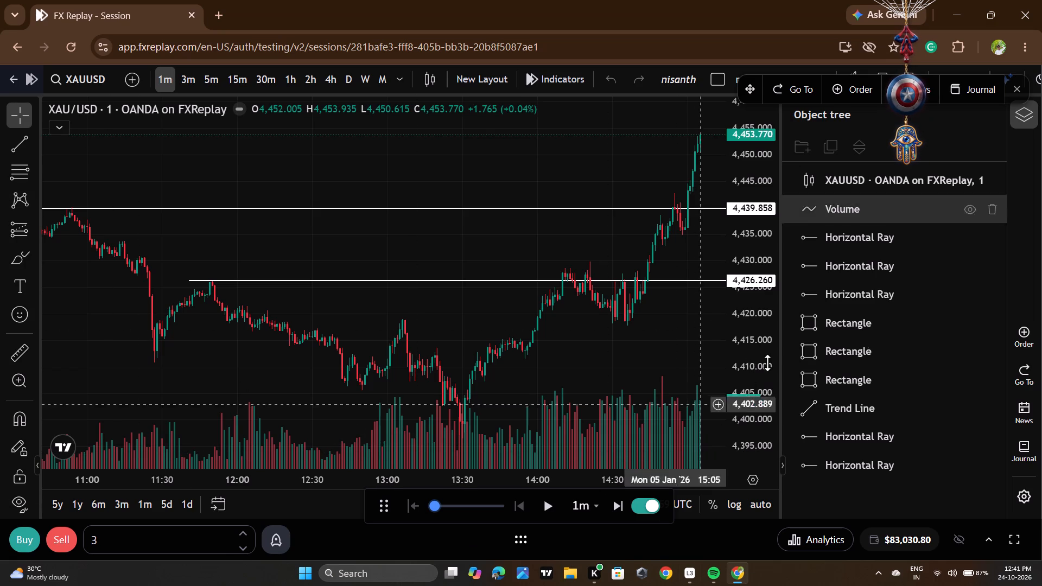
scroll(772, 290, "down", 5)
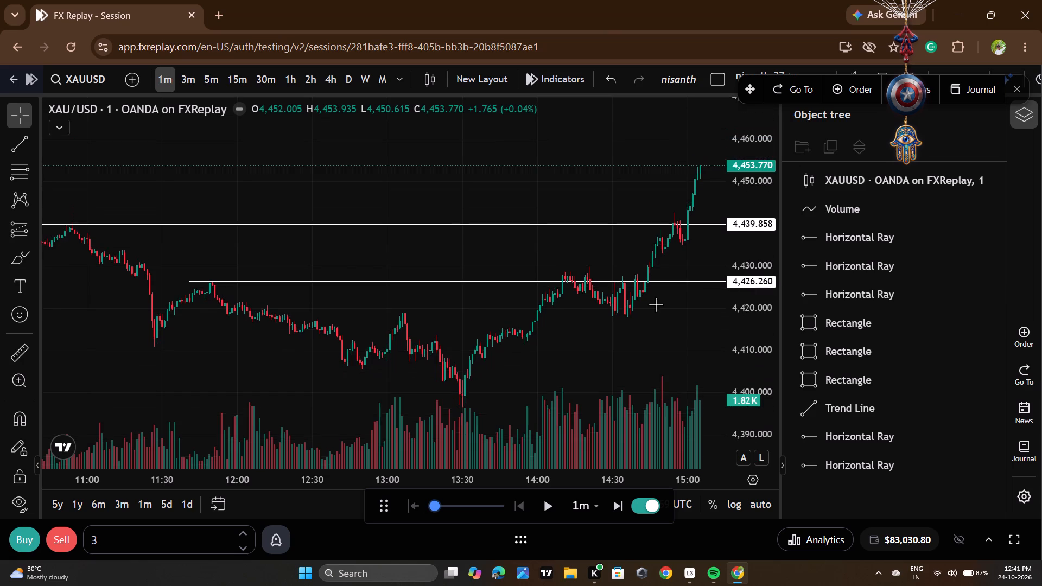
scroll(655, 305, "down", 5)
left_click(631, 223)
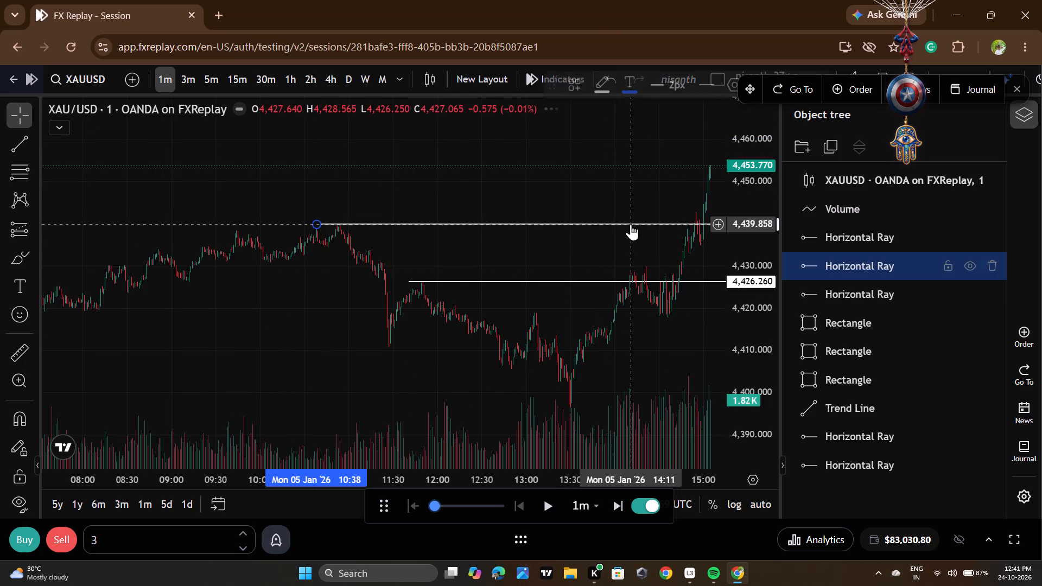
left_click(1019, 79)
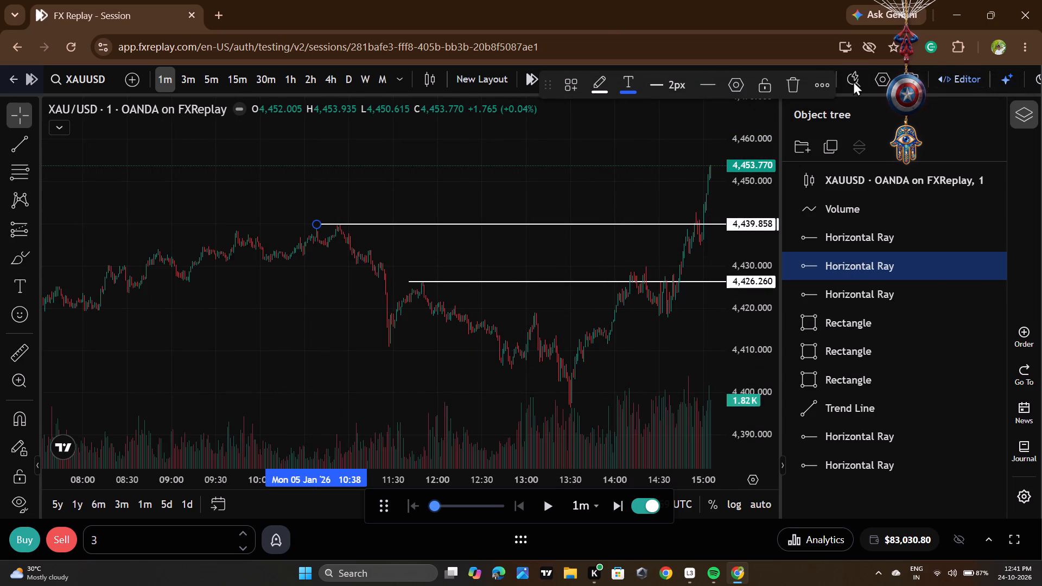
left_click(797, 85)
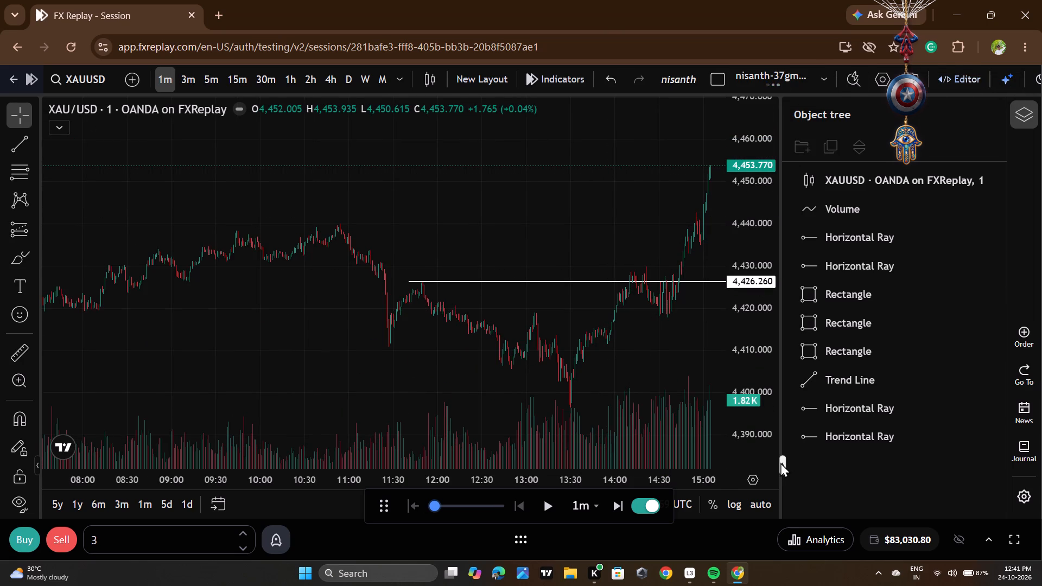
Collapse the object tree to widen the chart area.
left_click(780, 462)
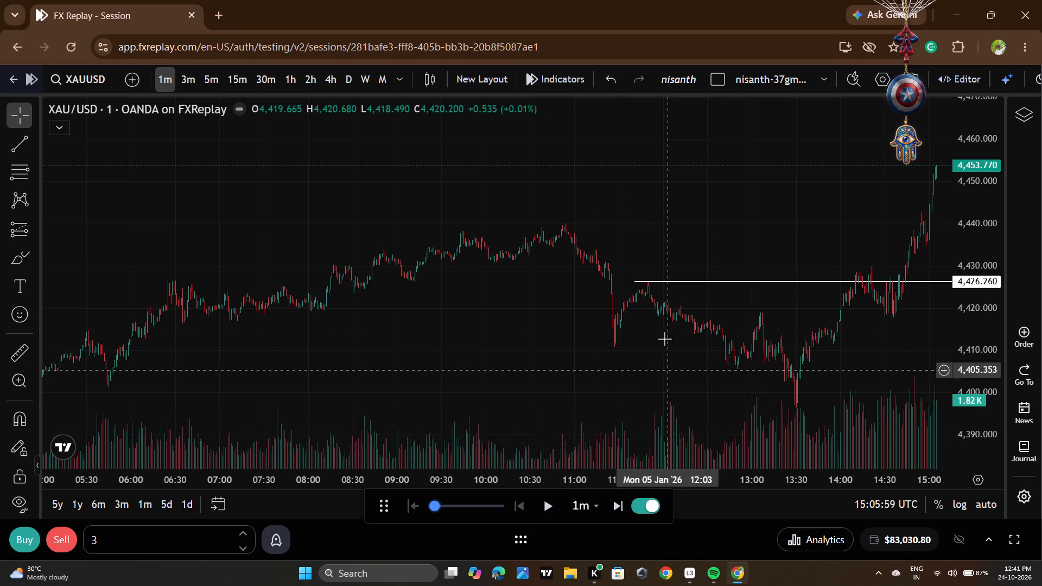
Delete the horizontal ray at 4,426.260 from the chart.
scroll(682, 373, "down", 2)
left_click_drag(712, 387, 494, 372)
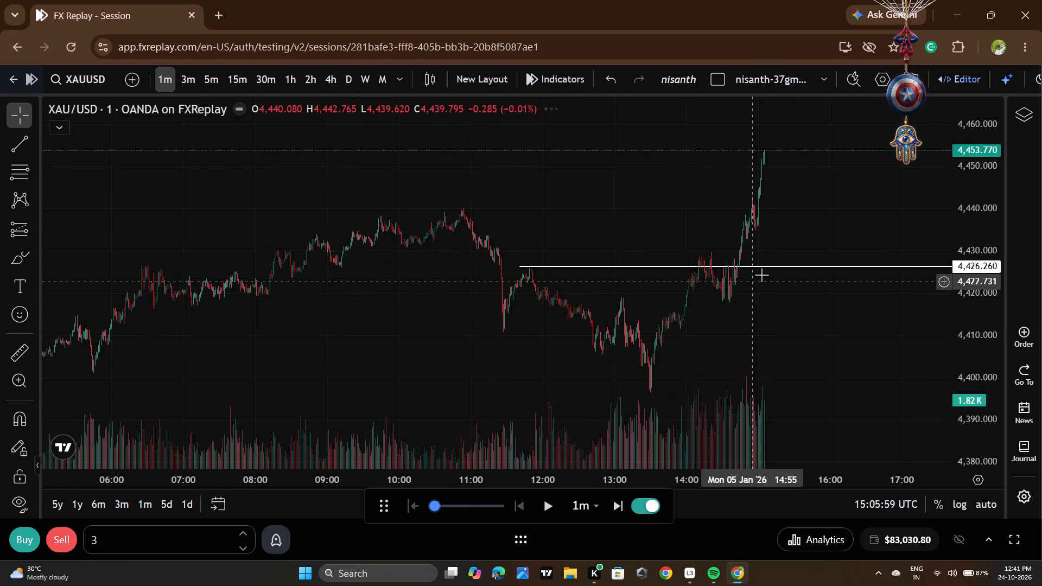
left_click(766, 267)
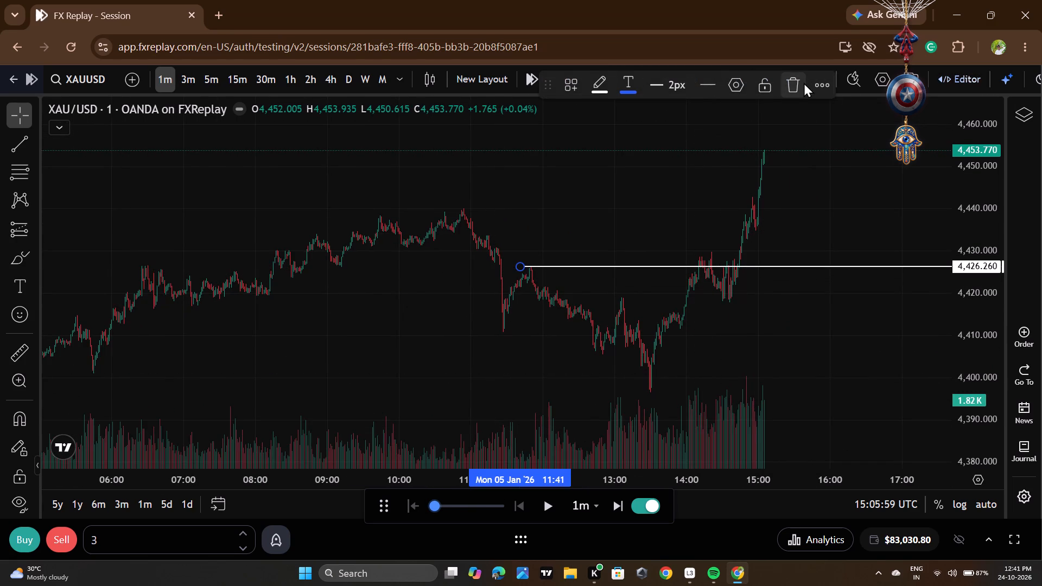
left_click(804, 83)
Examine the 1-minute XAUUSD price action leading up to 15:05 on 5 January across a wider time range.
scroll(660, 91, "down", 5)
scroll(754, 323, "down", 4)
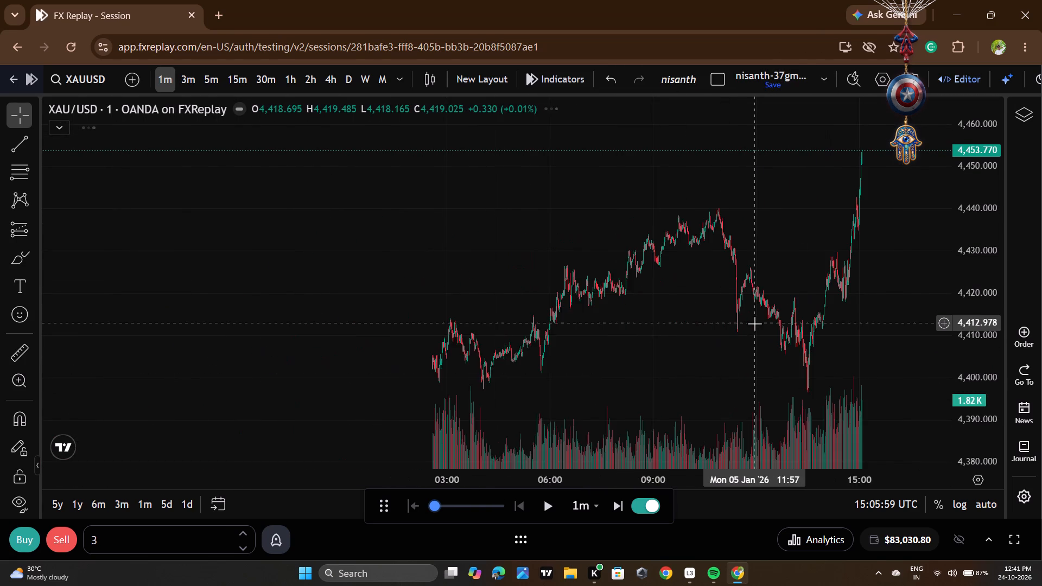
scroll(754, 323, "down", 3)
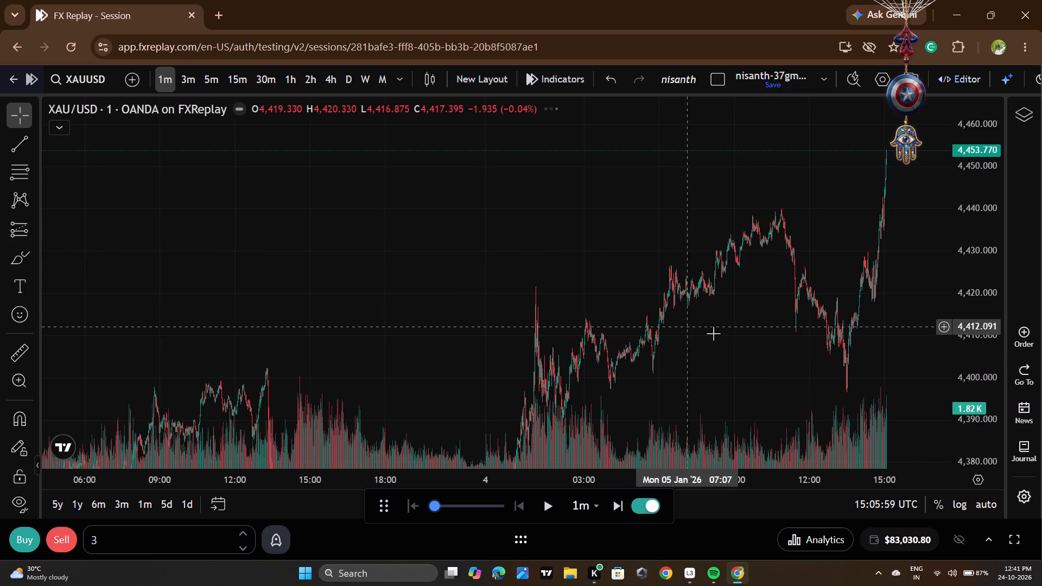
left_click(814, 211)
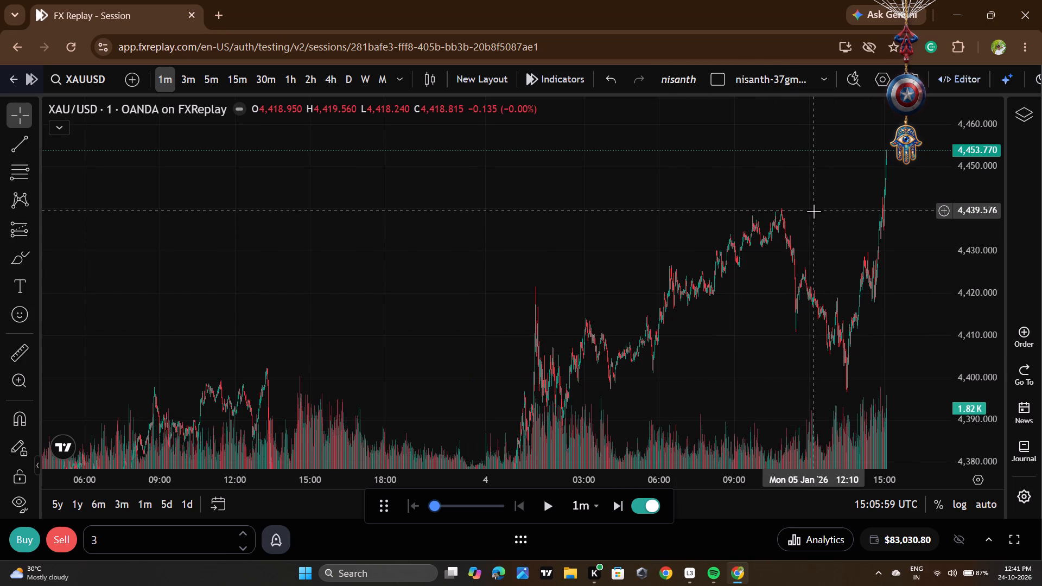
scroll(672, 211, "up", 6)
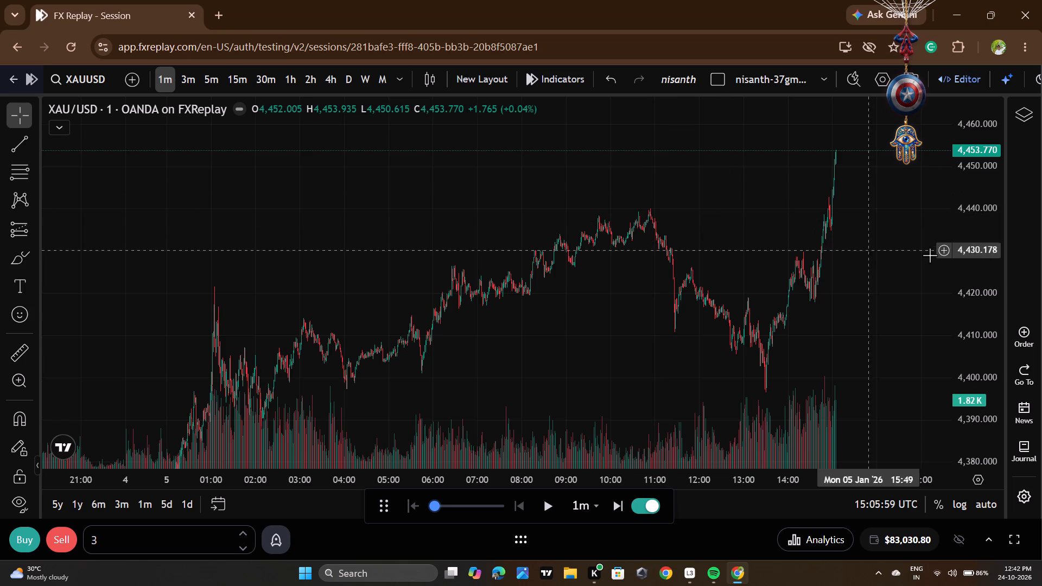
scroll(989, 265, "down", 2)
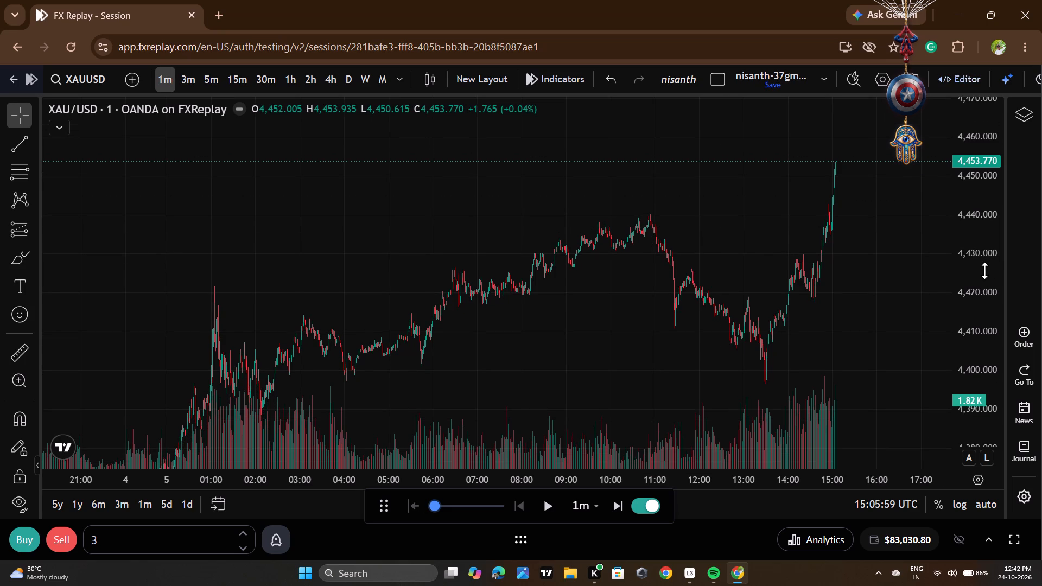
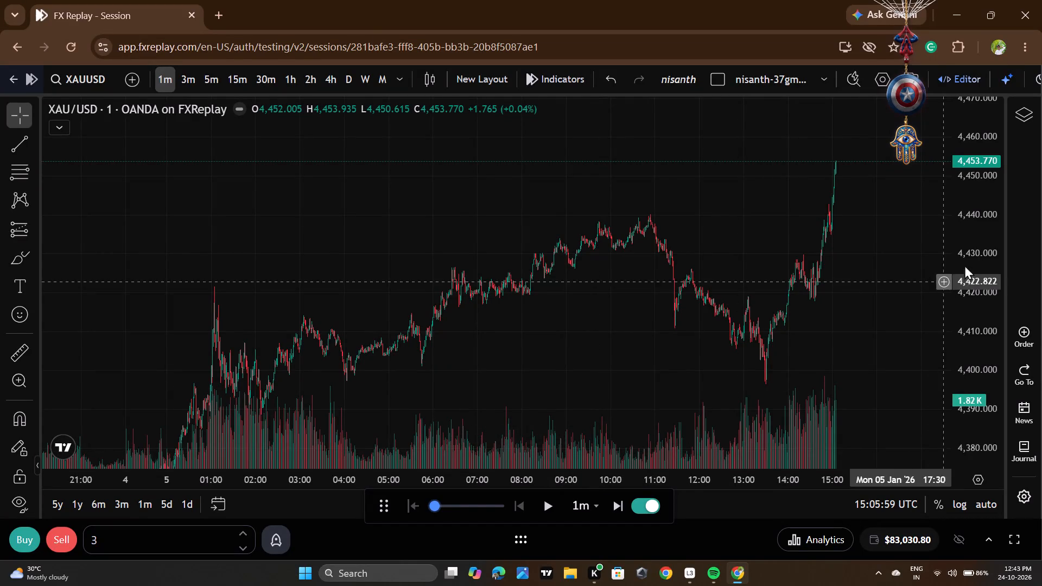
Switch the XAUUSD chart to the 30-minute timeframe.
scroll(977, 269, "down", 6)
scroll(808, 322, "down", 9)
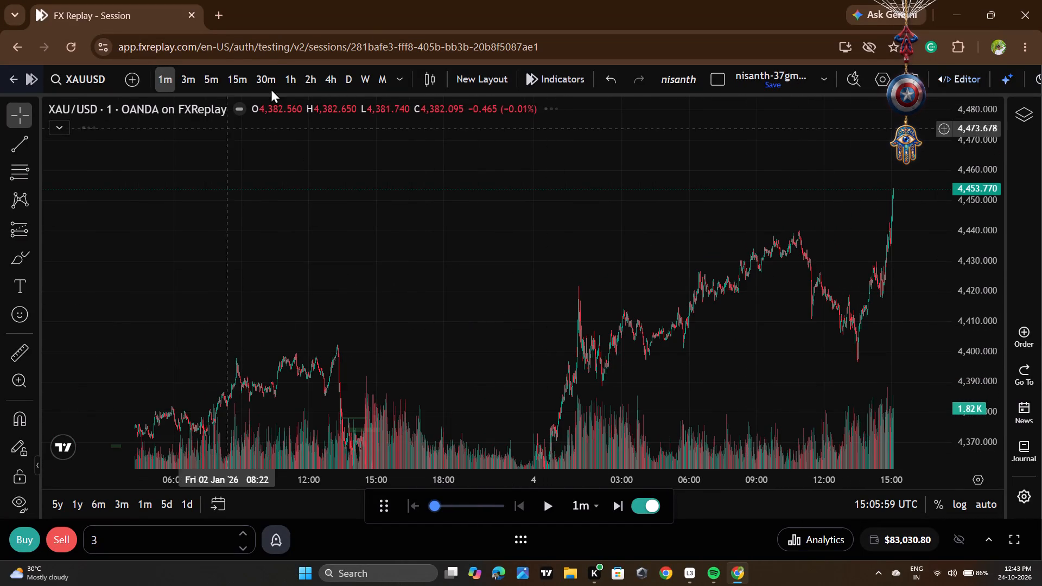
left_click(269, 79)
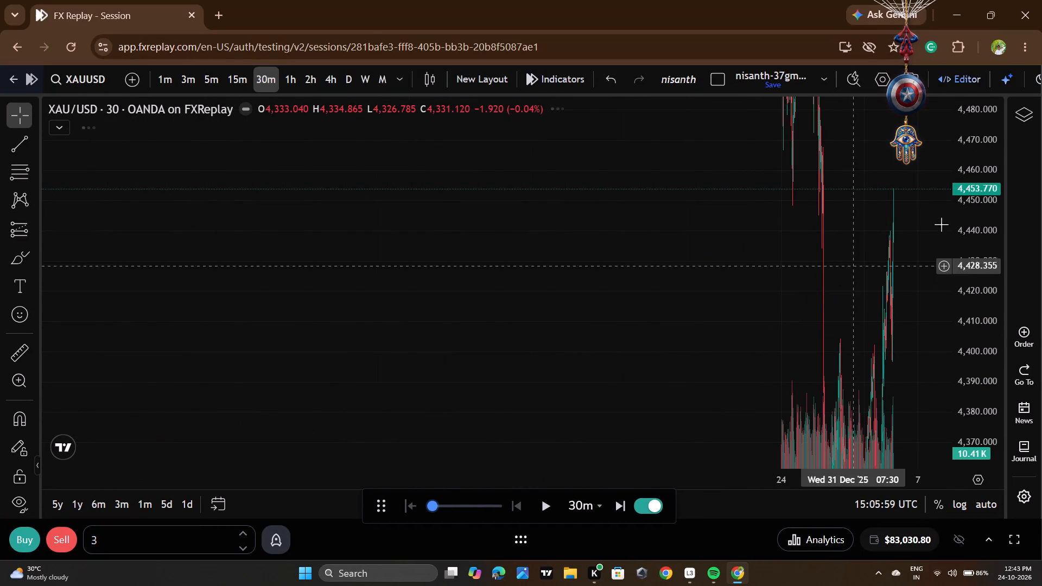
Place a horizontal ray at 4,467.448, starting from the swing high of 29 December at 13:00.
scroll(981, 200, "down", 16)
scroll(869, 290, "up", 4)
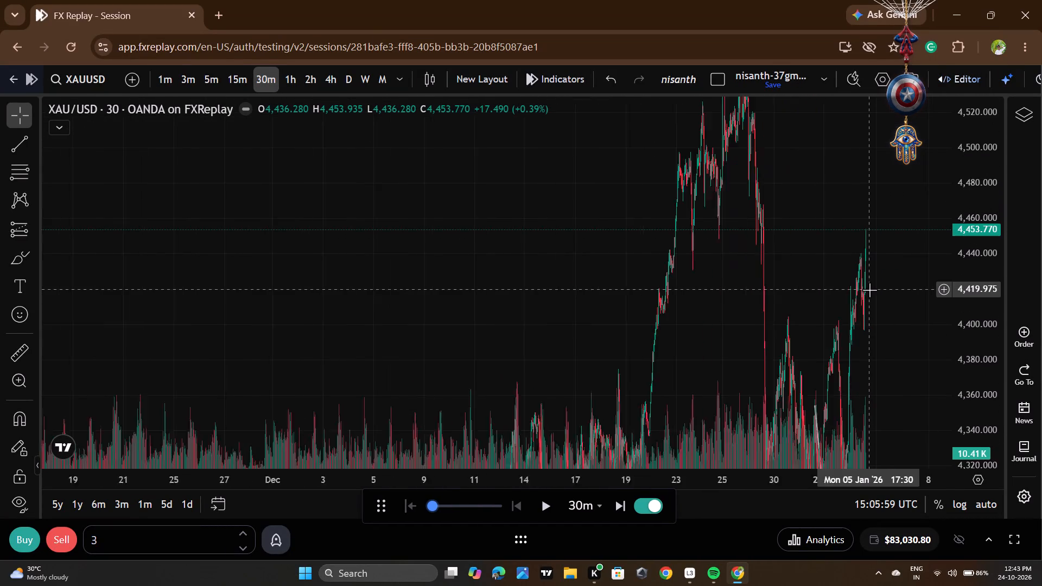
scroll(869, 290, "up", 16)
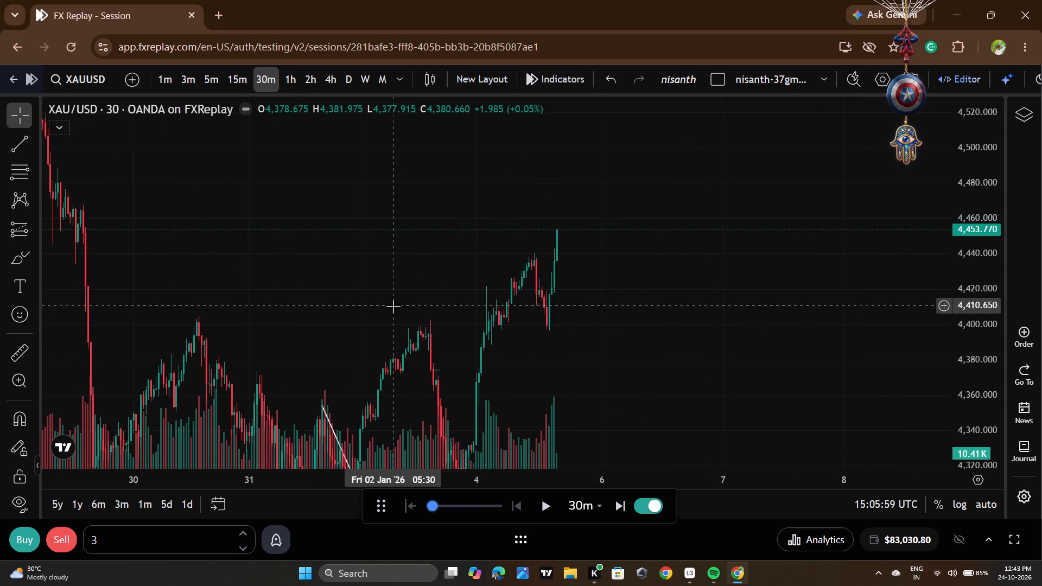
left_click_drag(393, 307, 584, 283)
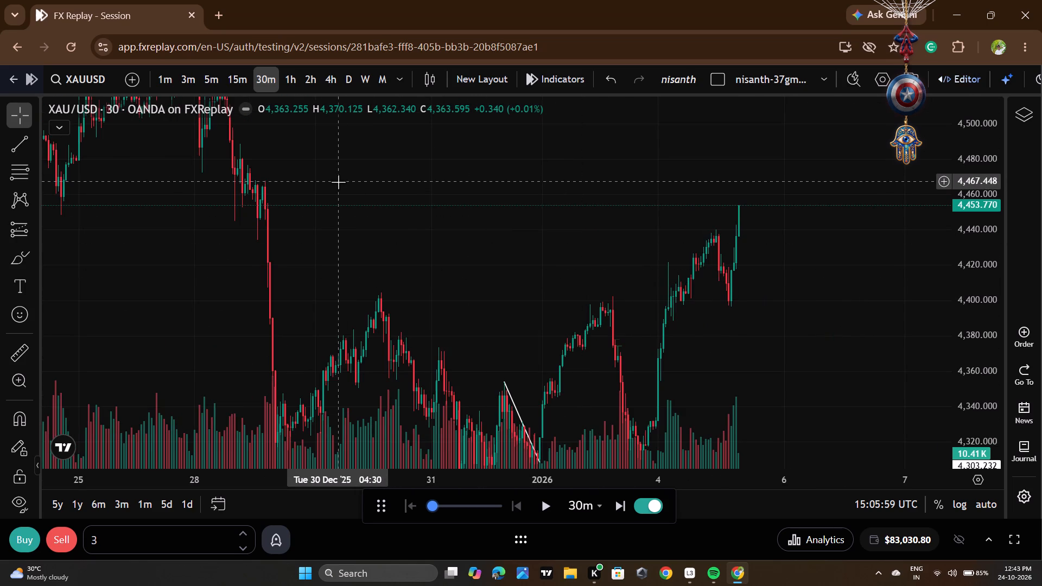
left_click(338, 182)
left_click(33, 146)
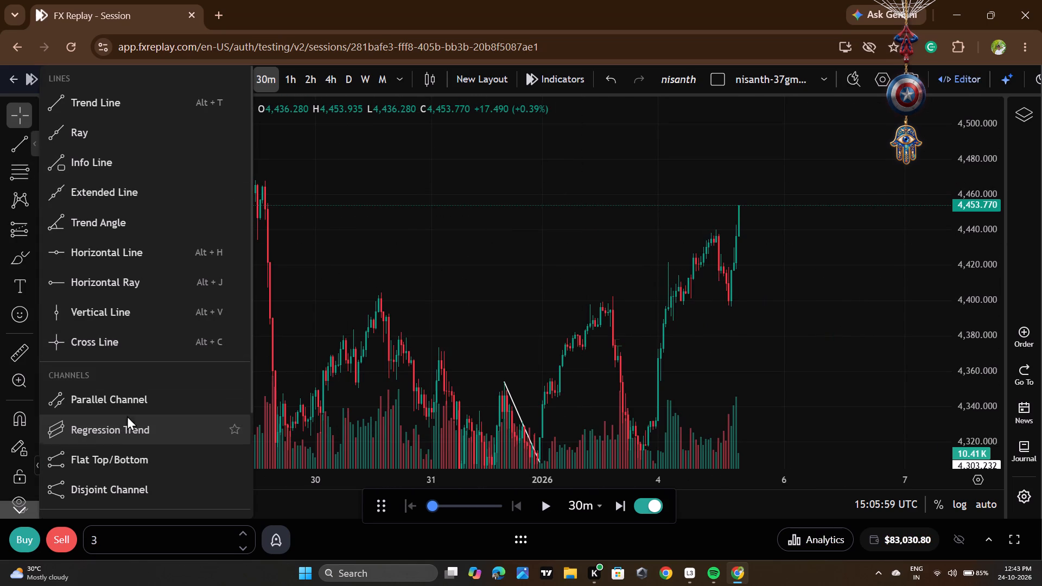
left_click(116, 282)
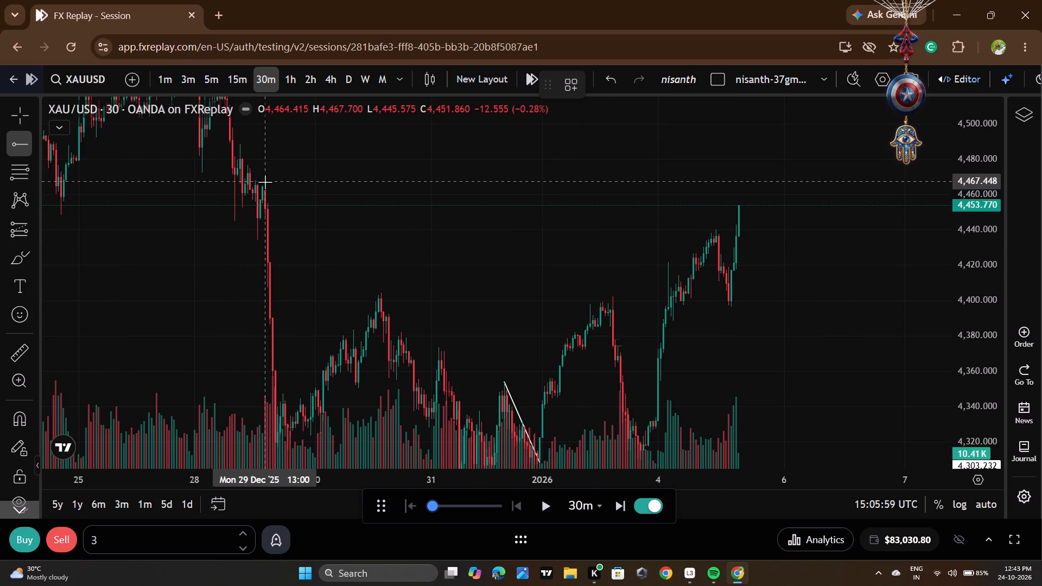
left_click(265, 182)
left_click(528, 273)
Draw a rectangle zone from about 4,391.9 to 4,406.8, spanning 29 December 11:00 to about 6 January 03:00.
scroll(989, 237, "up", 5)
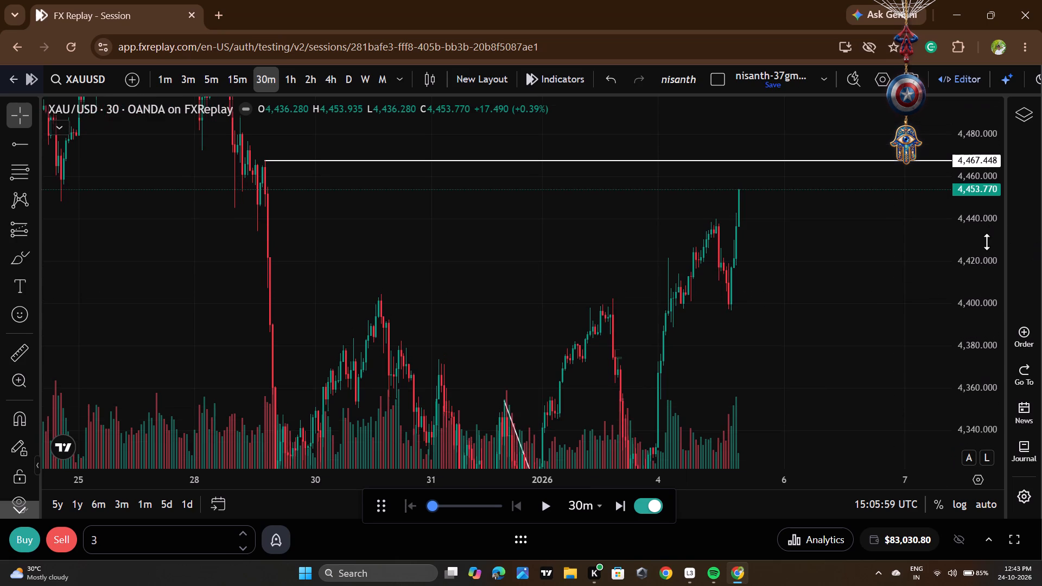
scroll(987, 241, "up", 3)
scroll(459, 277, "up", 3)
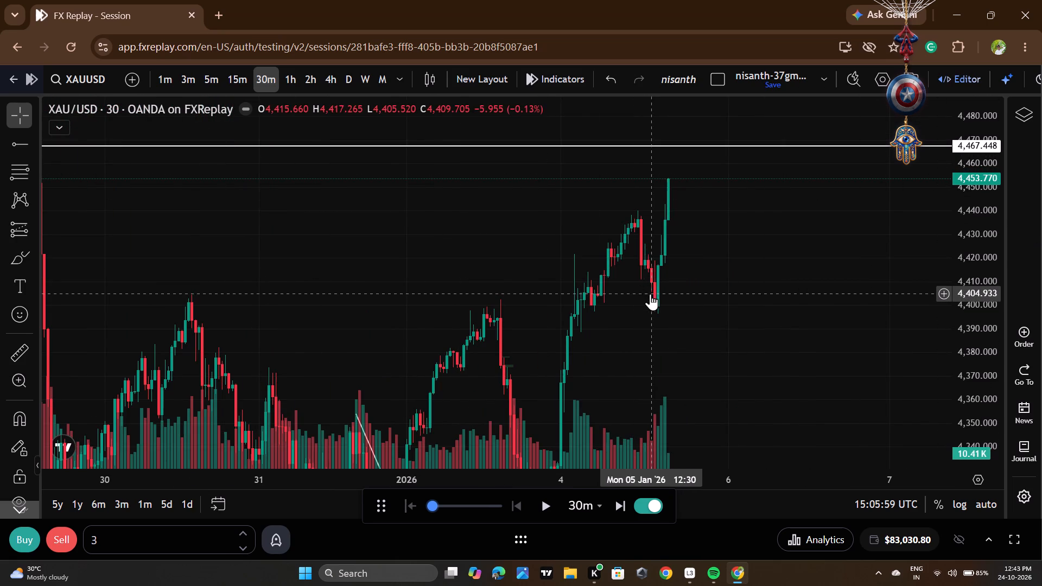
left_click_drag(179, 301, 348, 275)
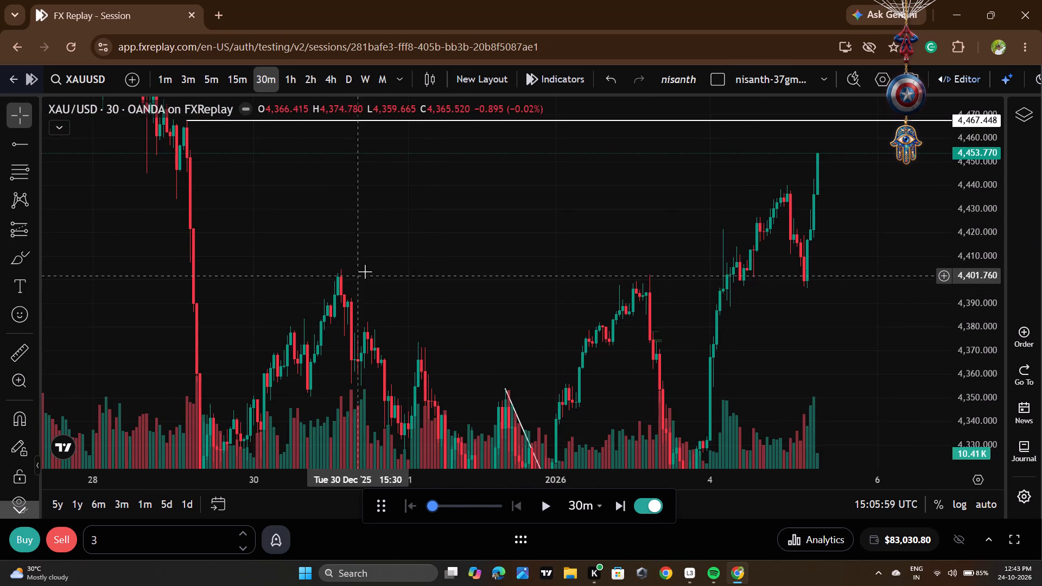
left_click_drag(417, 213, 448, 138)
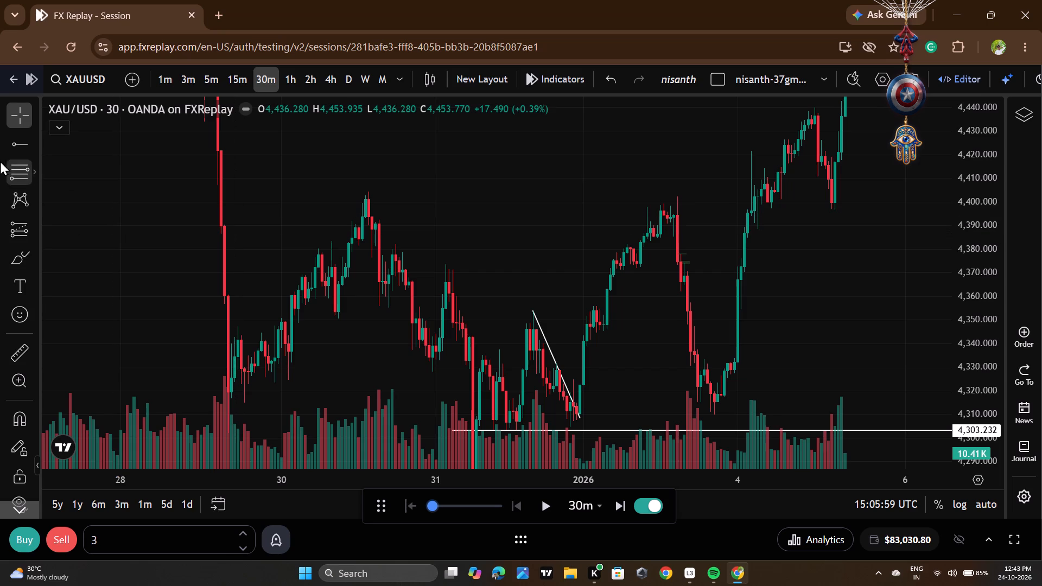
left_click(33, 225)
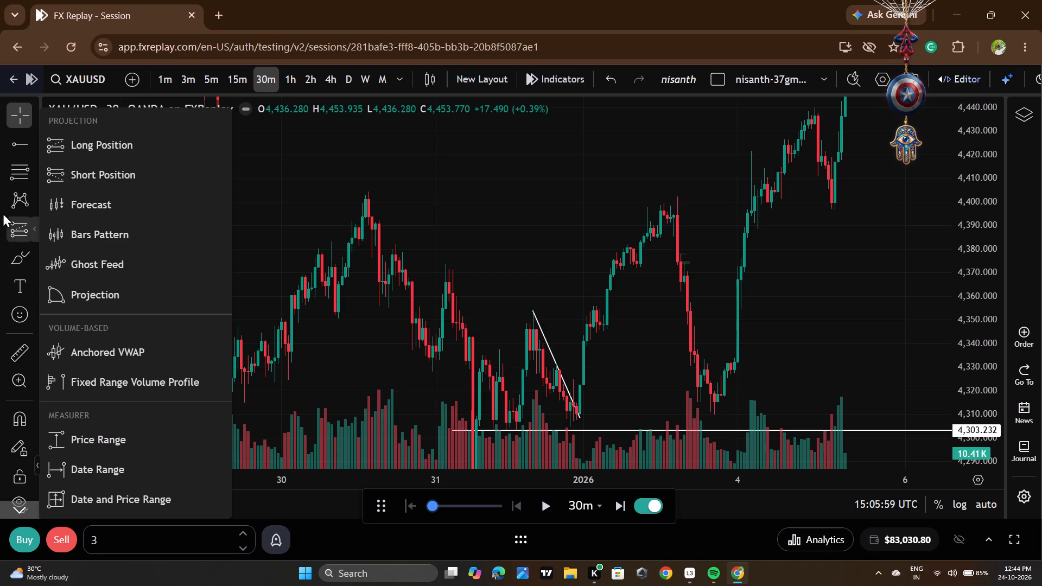
scroll(411, 216, "down", 2)
left_click(438, 228)
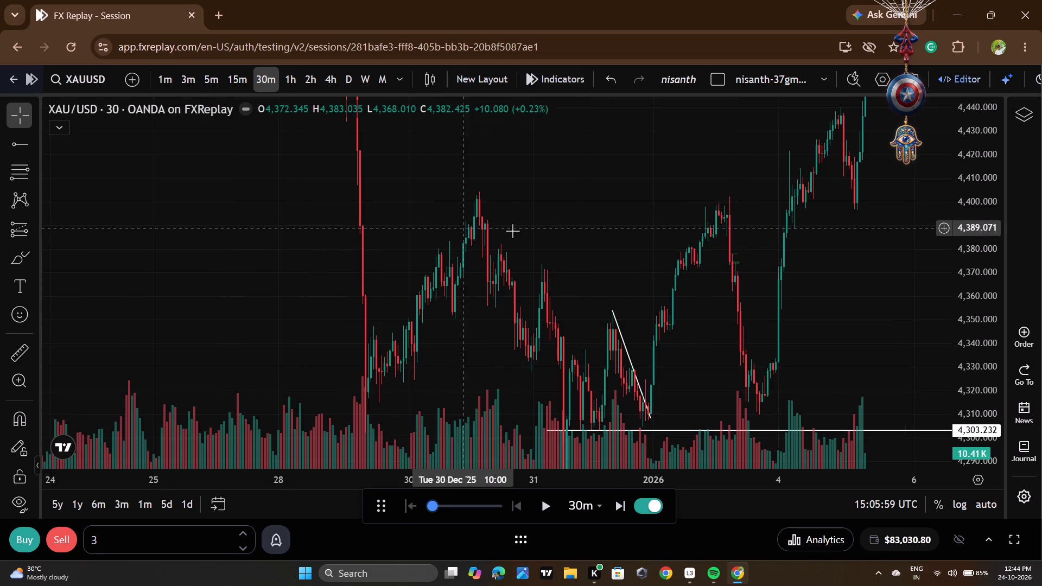
left_click_drag(512, 231, 401, 277)
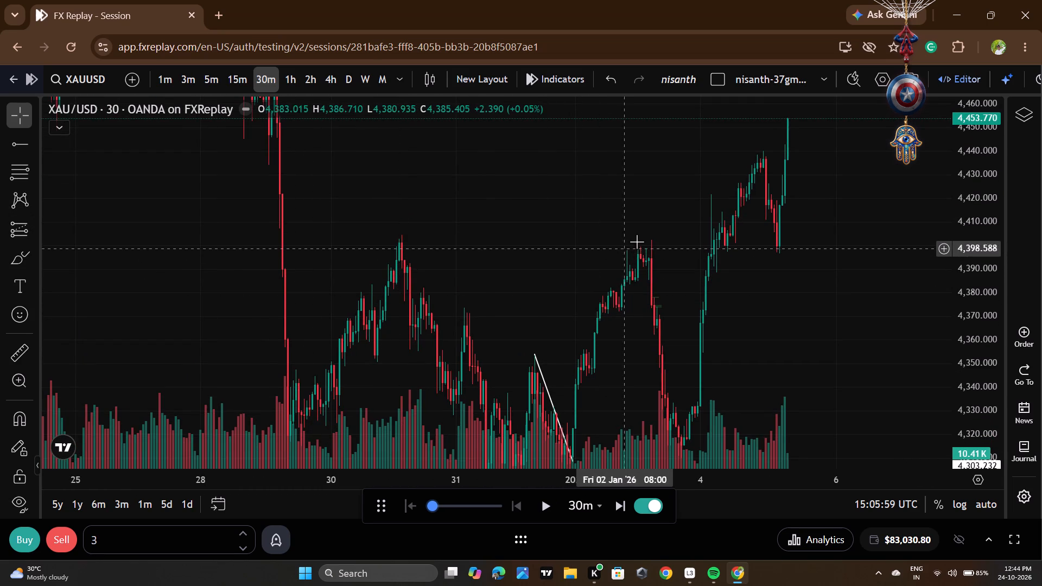
left_click(37, 226)
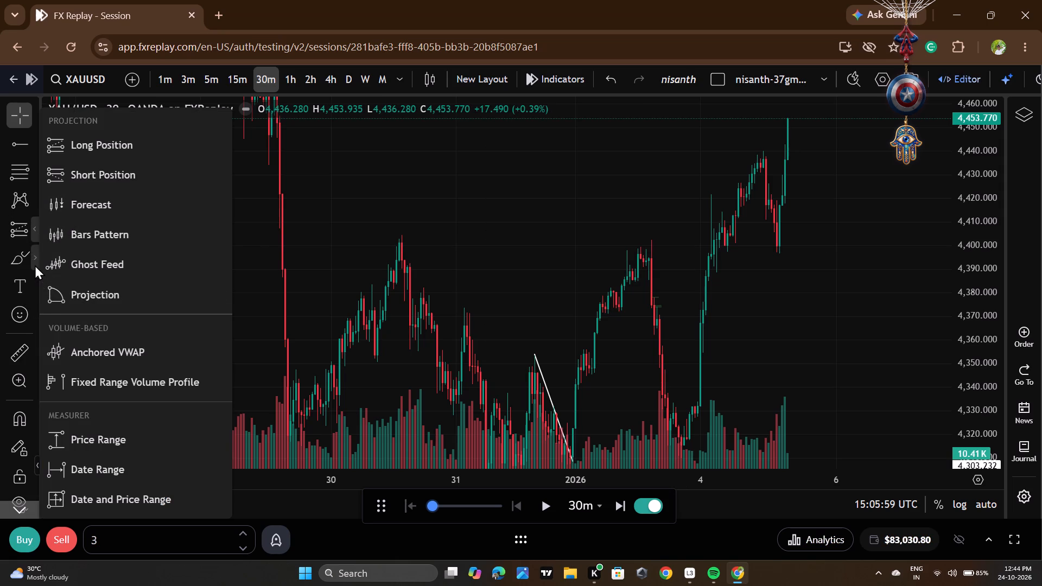
left_click(35, 265)
left_click(90, 396)
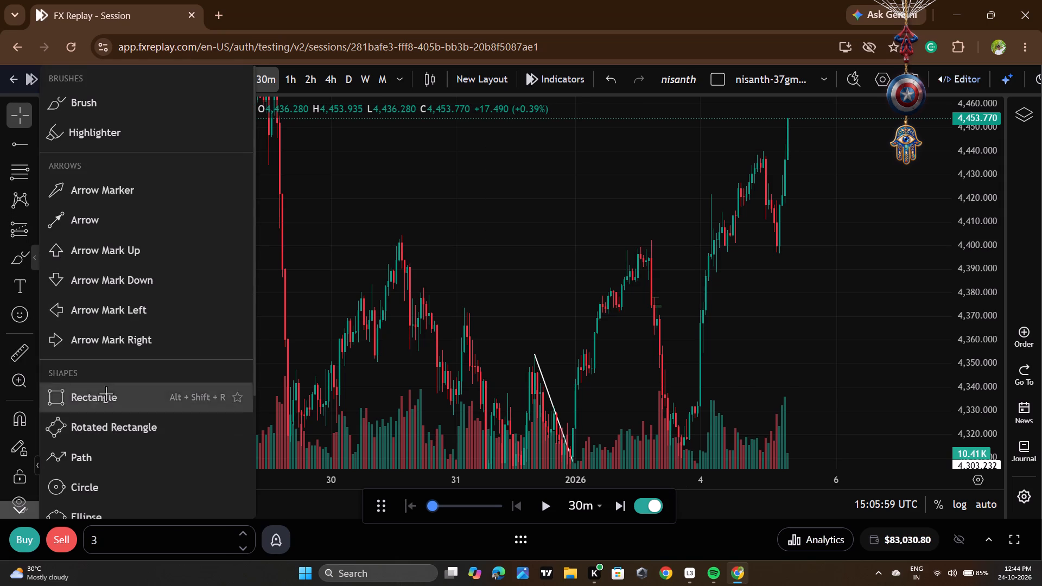
left_click(267, 265)
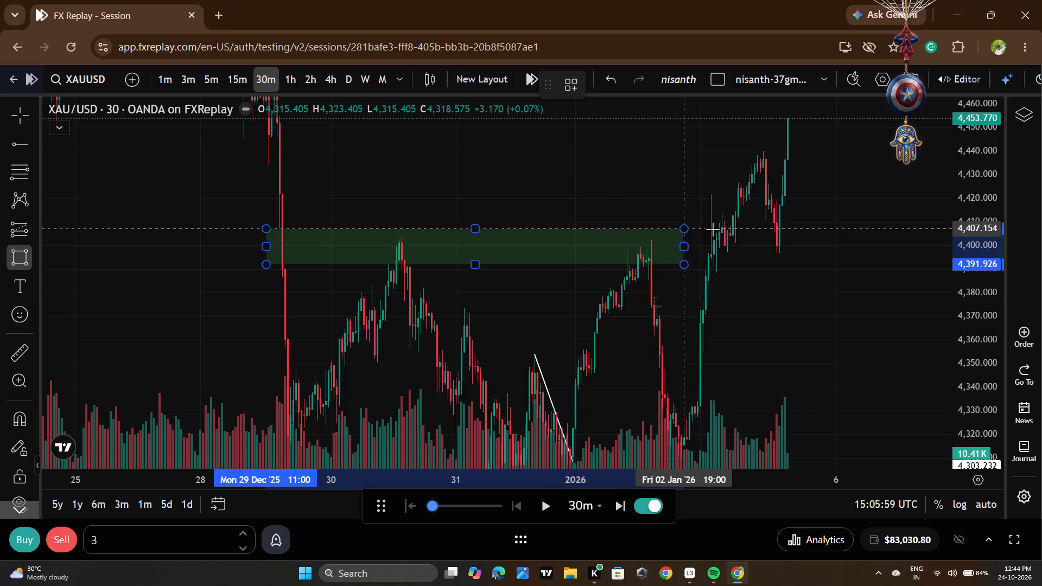
left_click(851, 230)
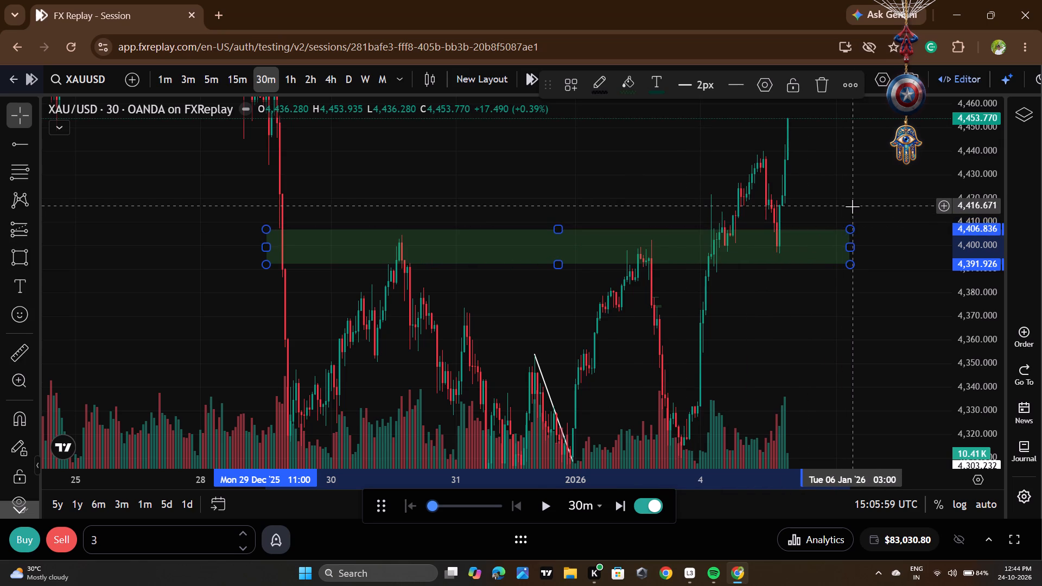
left_click(852, 206)
Switch the XAUUSD chart back to the 1-minute timeframe.
left_click_drag(858, 204, 819, 256)
scroll(995, 214, "down", 5)
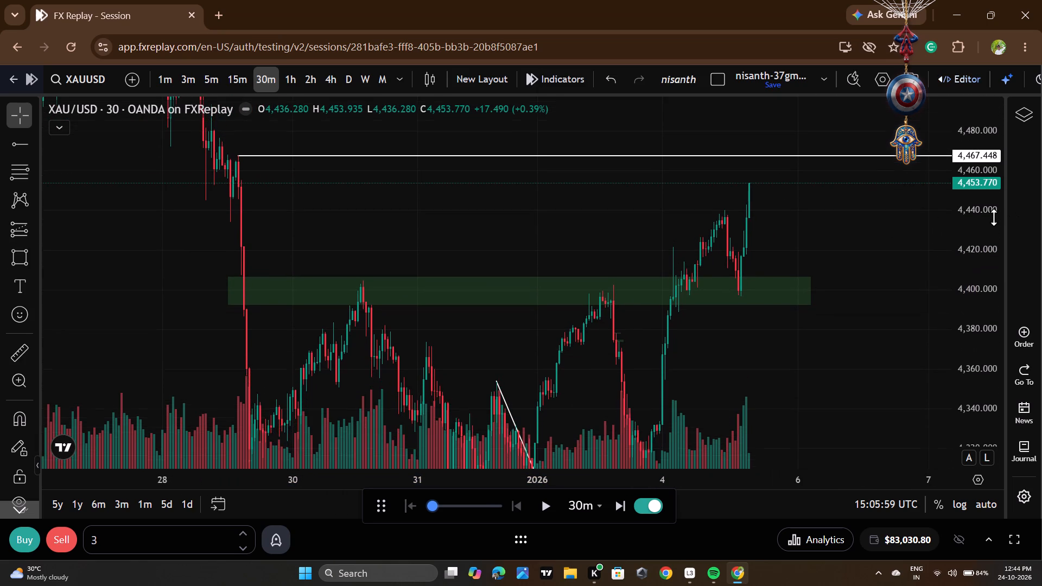
scroll(973, 247, "down", 2)
scroll(824, 315, "down", 2)
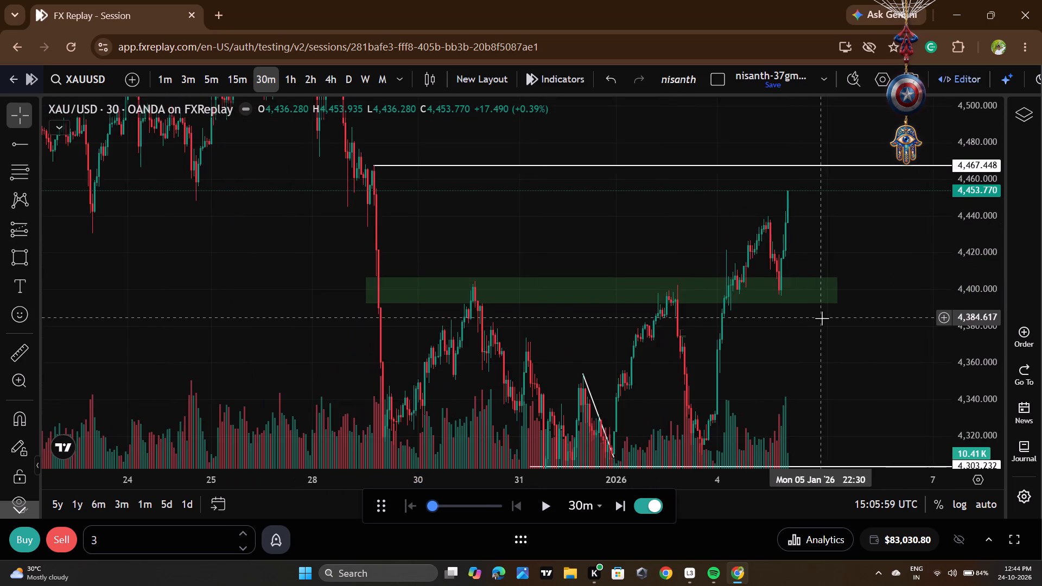
scroll(822, 318, "up", 5)
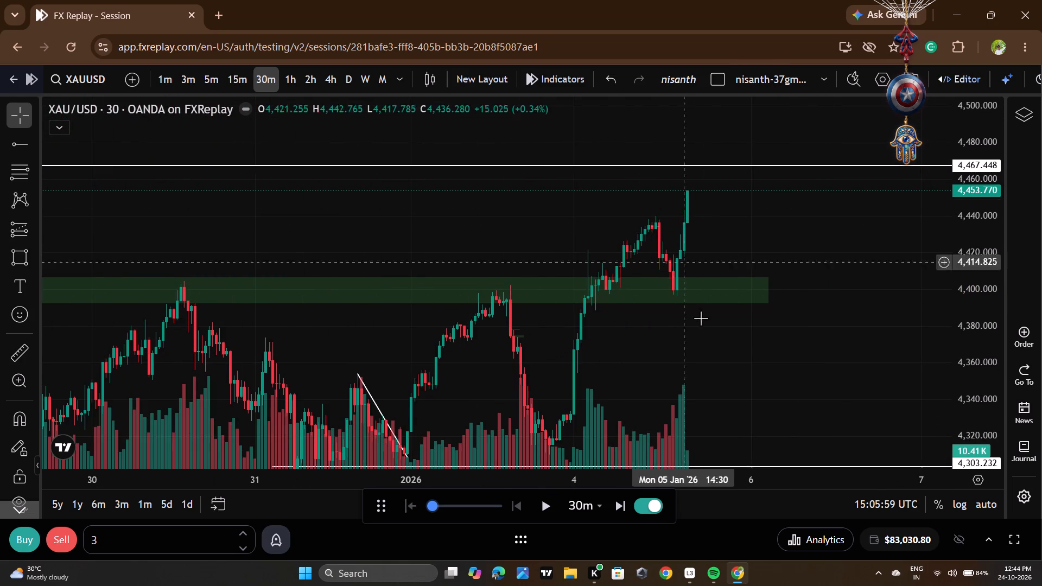
scroll(695, 228, "down", 4)
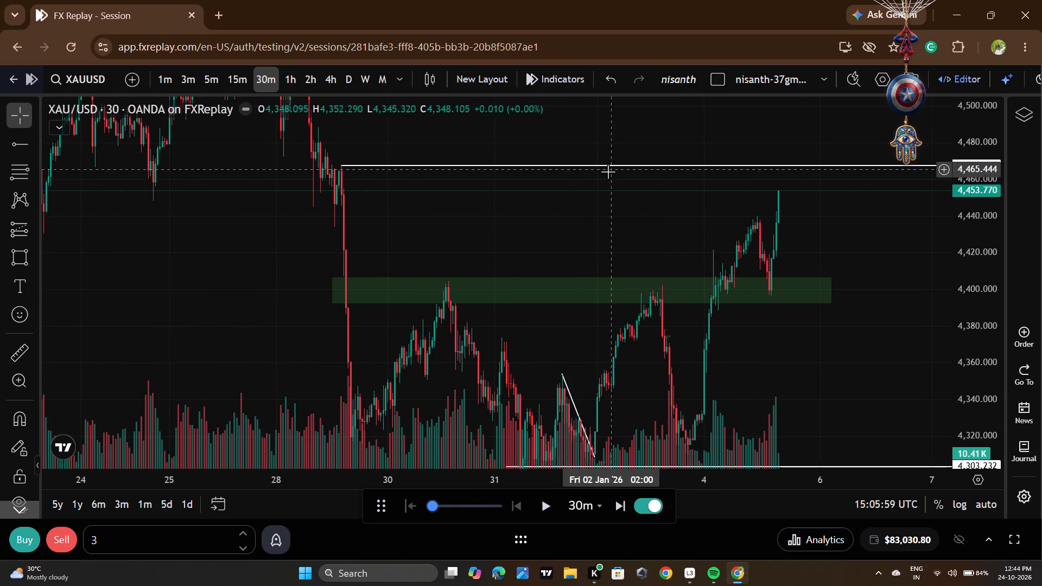
left_click(169, 81)
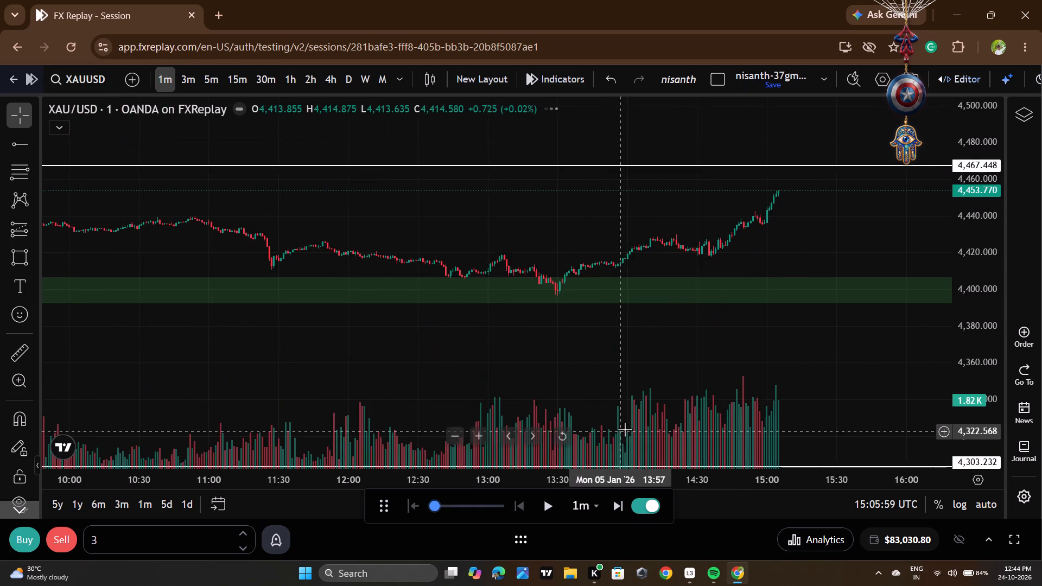
Set the replay speed to 9x per second and play the 1-minute chart, pausing at 16:30 on 5 January.
scroll(627, 427, "down", 8)
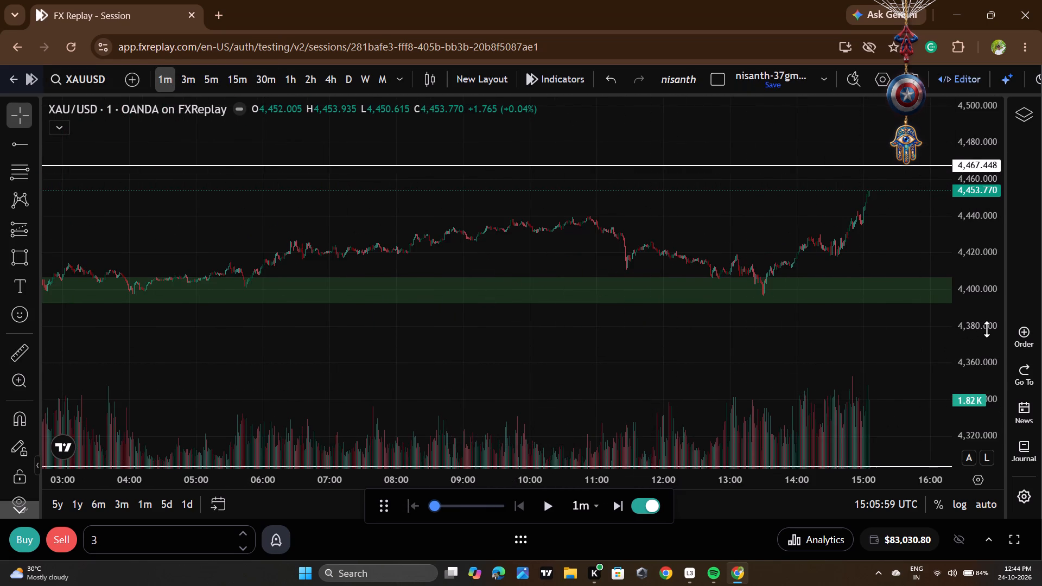
scroll(987, 329, "up", 20)
scroll(987, 329, "up", 4)
left_click_drag(918, 206, 908, 249)
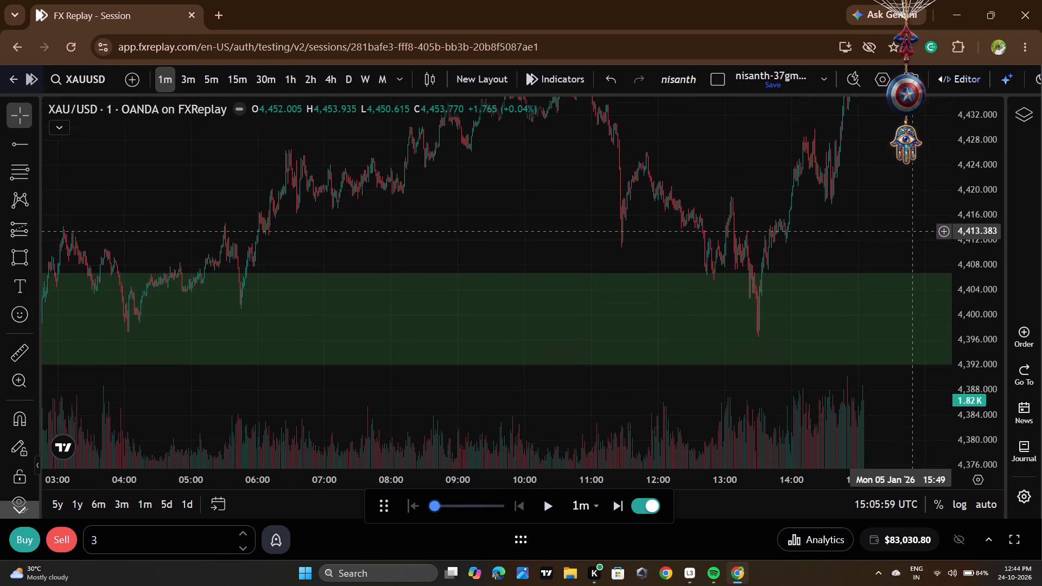
left_click_drag(908, 249, 901, 440)
left_click_drag(868, 317, 738, 401)
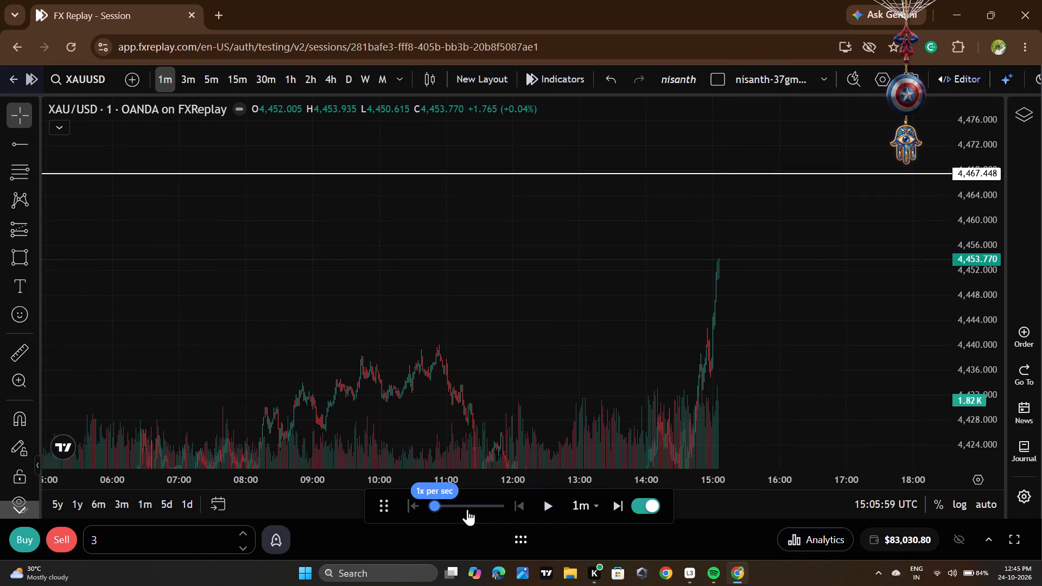
left_click(467, 509)
left_click(545, 502)
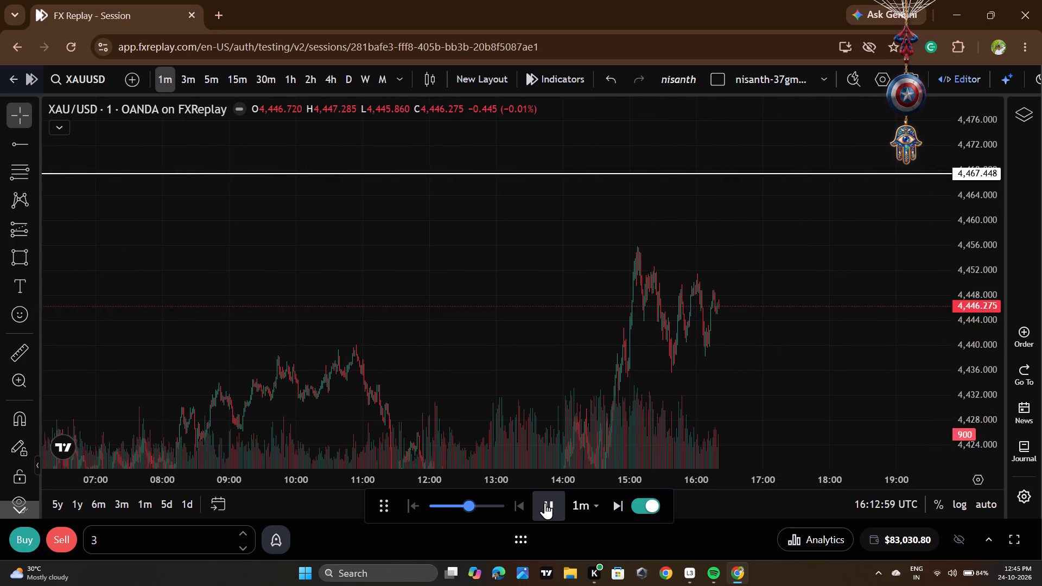
left_click(545, 502)
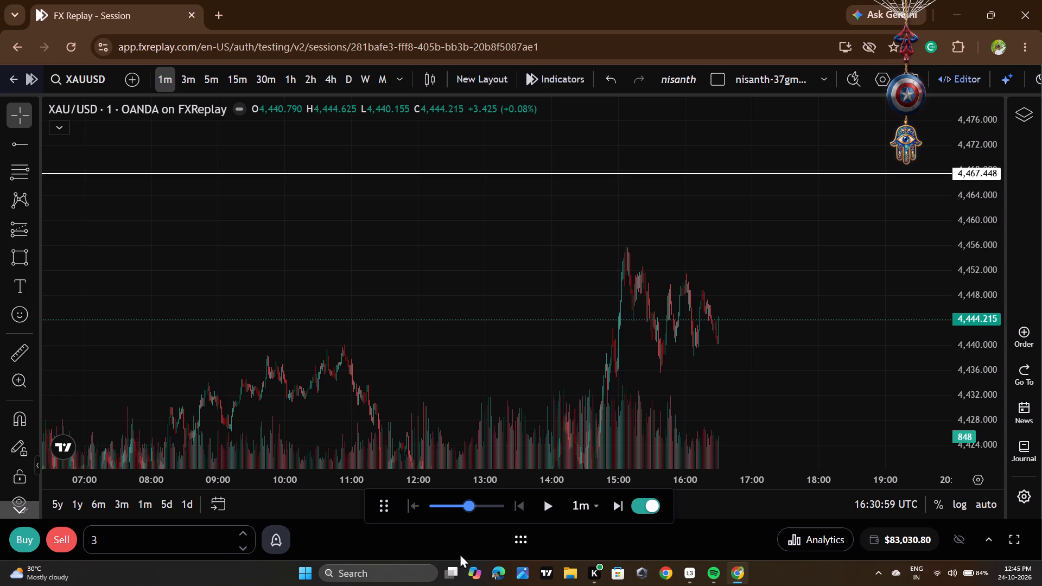
Continue the replay and pause it at 17:09 on 5 January.
left_click(539, 511)
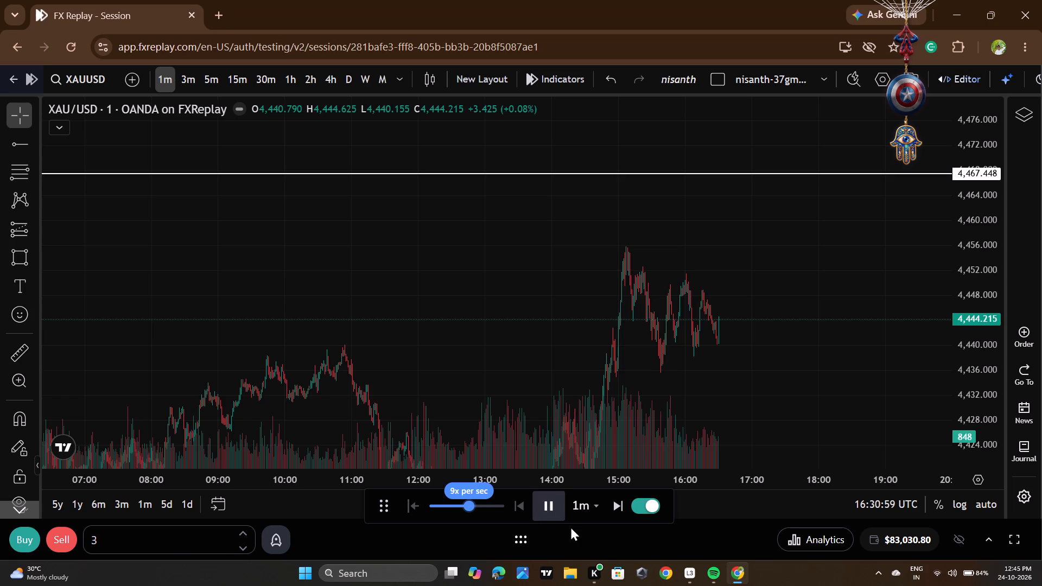
left_click_drag(481, 512, 523, 508)
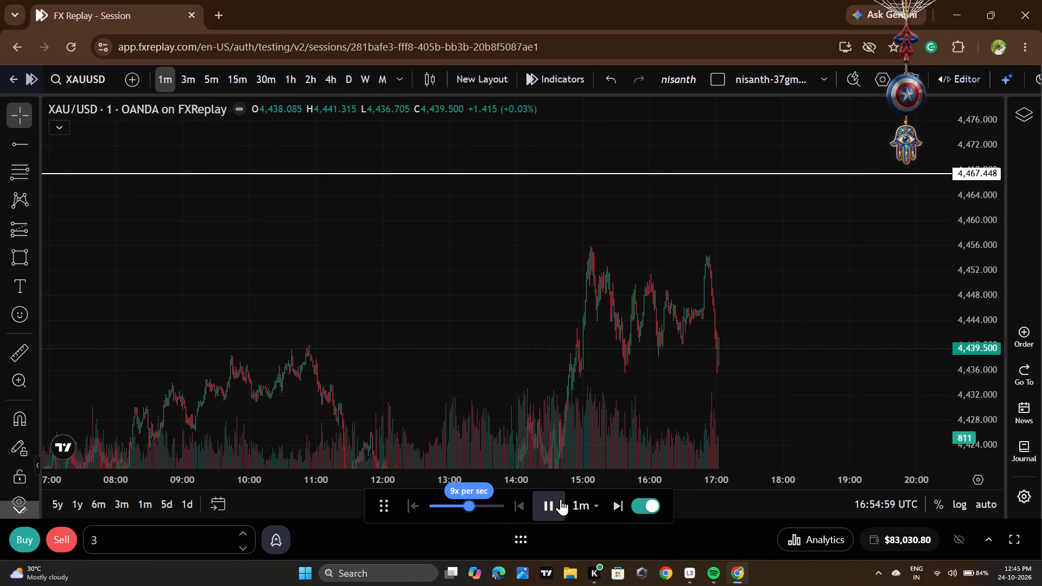
left_click(561, 499)
Resume the replay, raise its speed to the maximum, and pause at 18:49 on 5 January.
left_click_drag(795, 385, 698, 196)
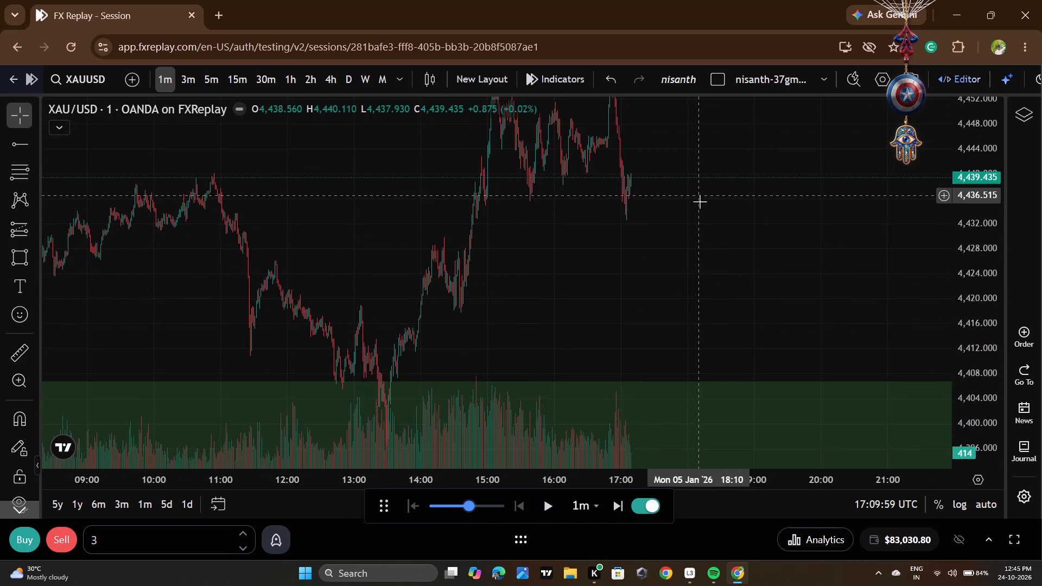
scroll(708, 270, "down", 5)
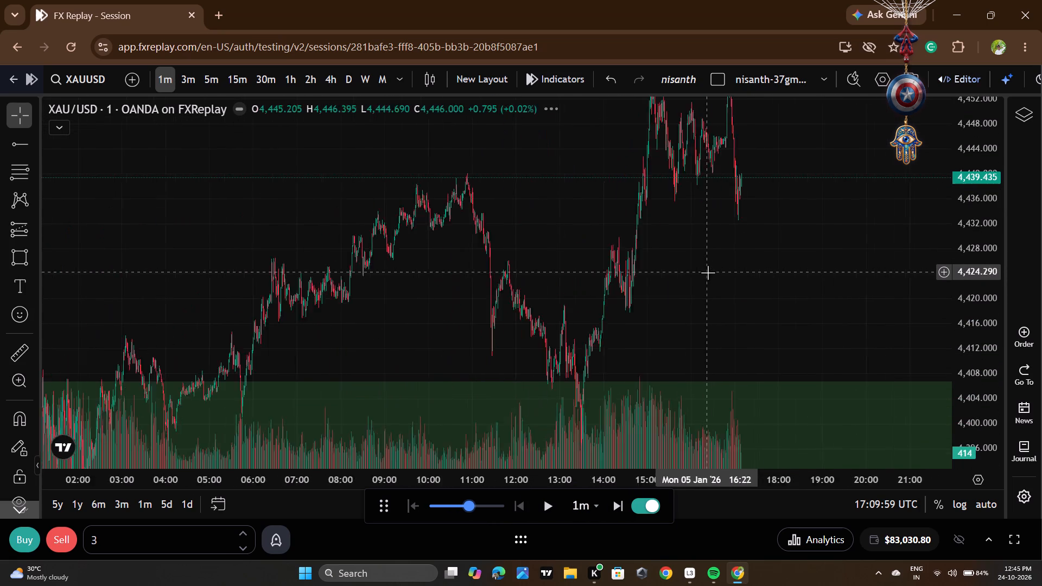
left_click_drag(874, 262, 767, 345)
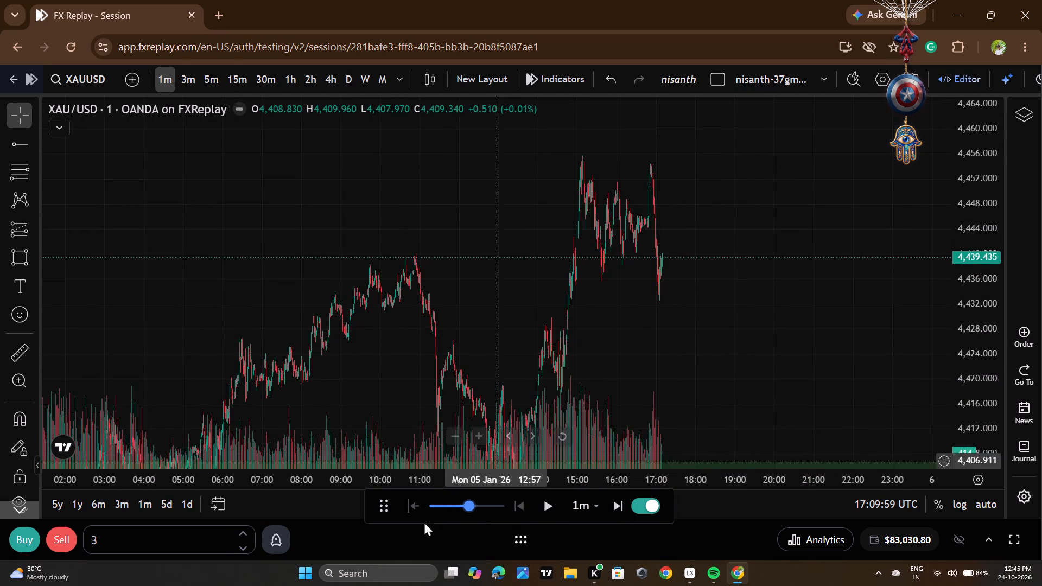
left_click(561, 510)
left_click(498, 508)
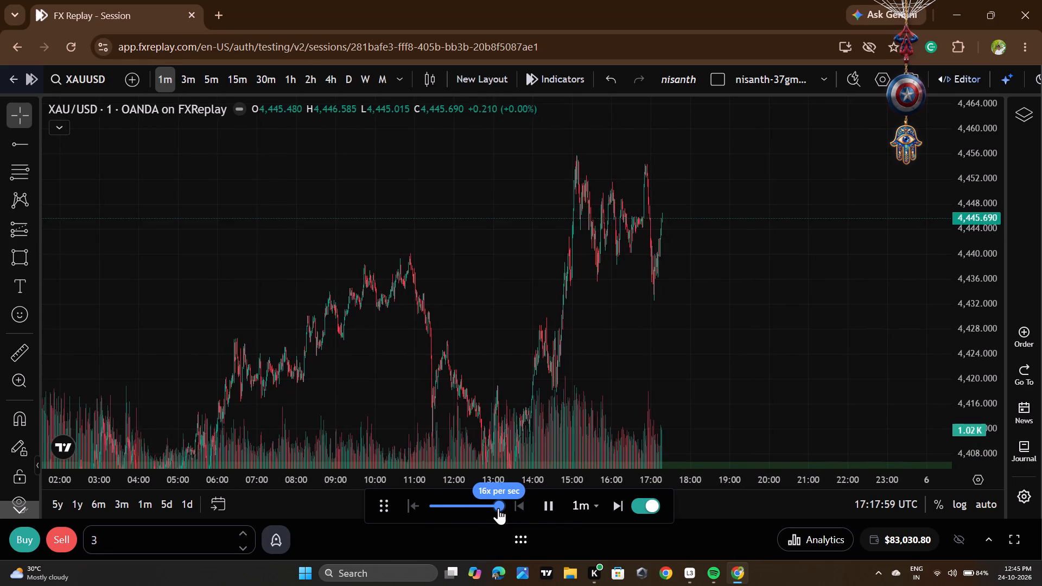
left_click(549, 506)
left_click(549, 506)
left_click(549, 506)
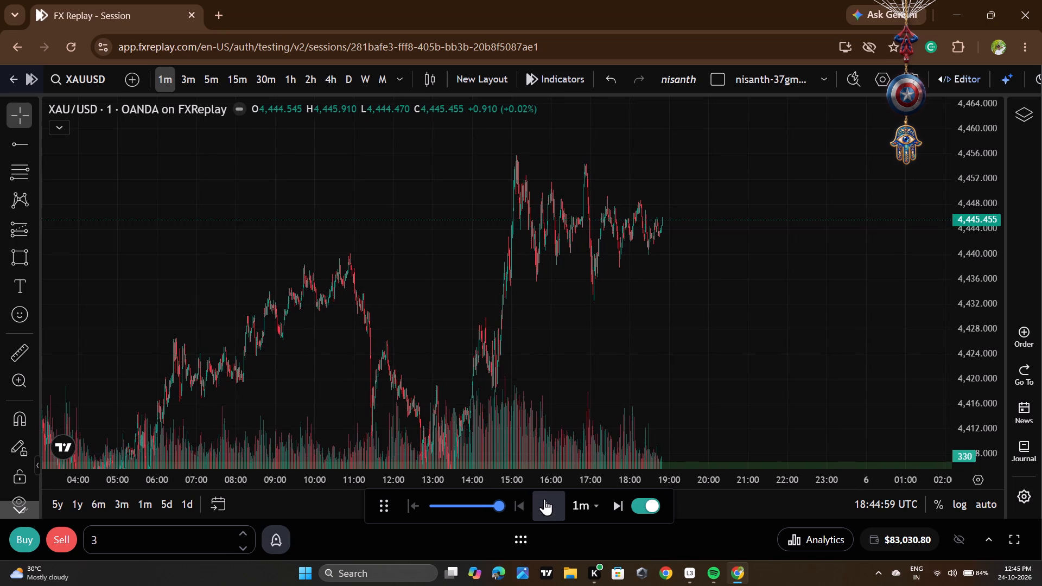
Draw a horizontal ray at about 4,455.8 along the 5 January swing high, starting around 14:50.
left_click(21, 154)
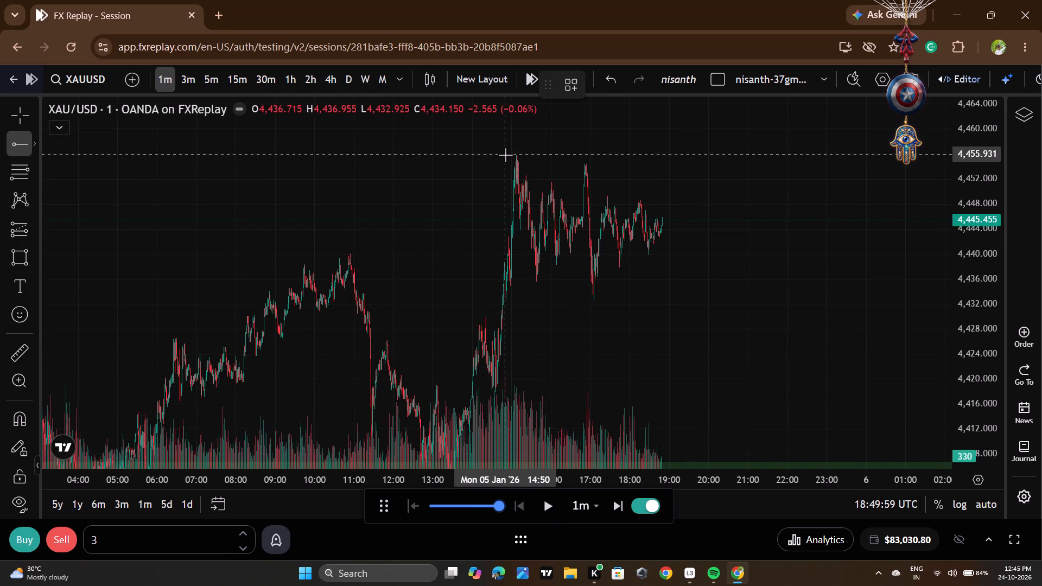
left_click(505, 156)
left_click(708, 225)
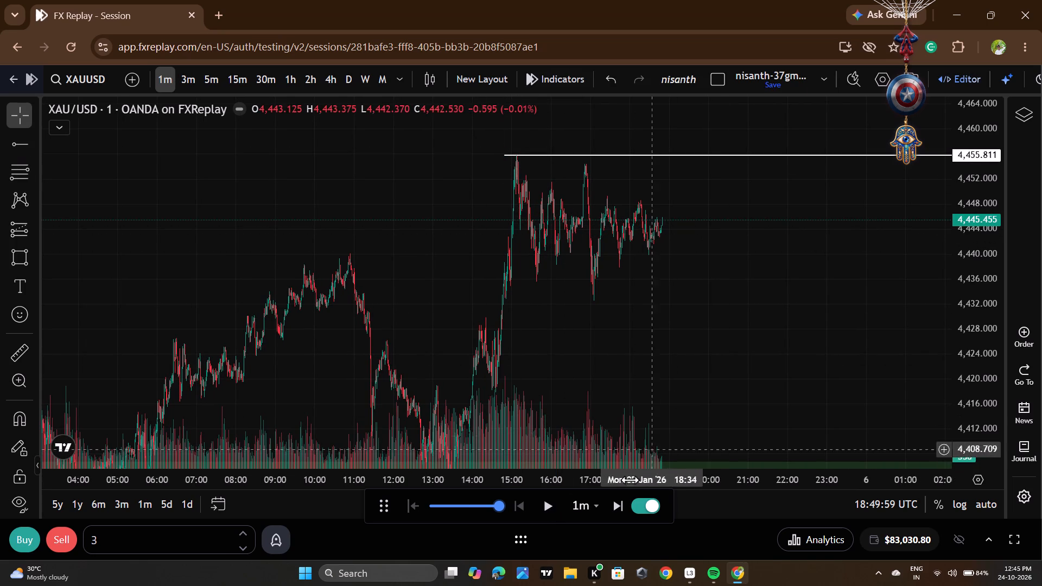
Resume the replay and pause it at 21:37 on 5 January.
left_click(547, 499)
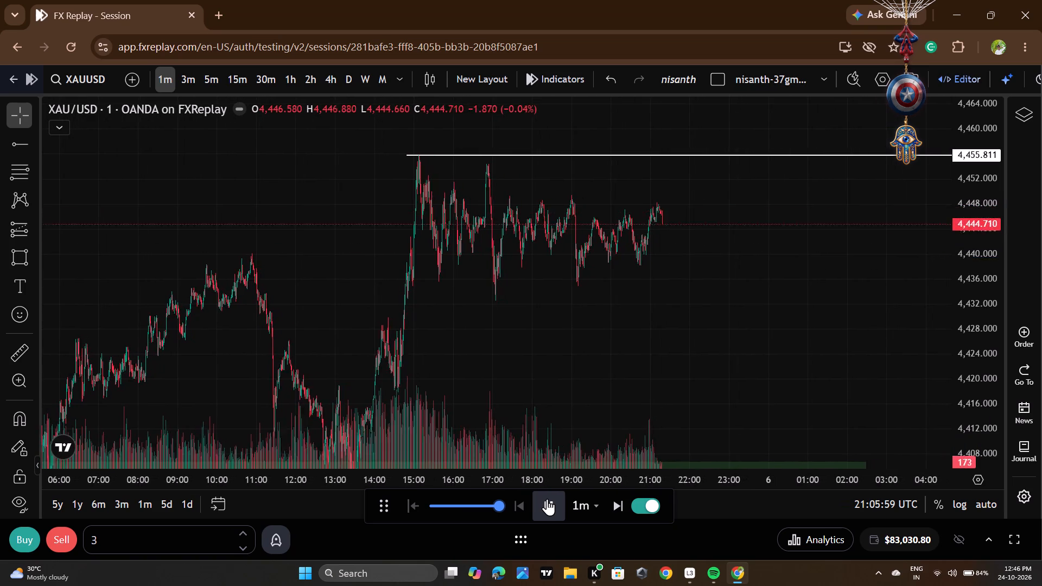
left_click(547, 499)
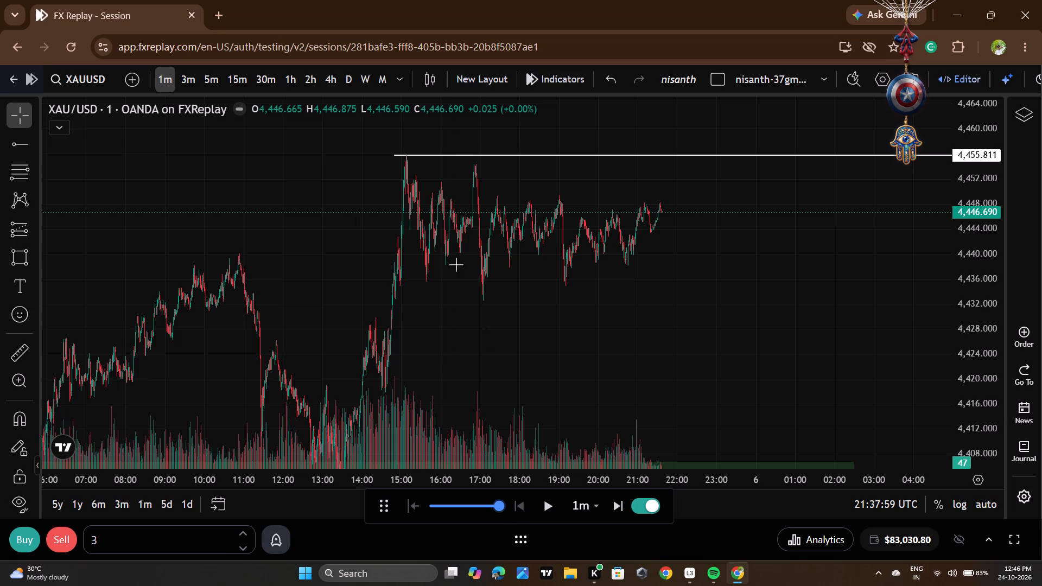
Switch the XAUUSD chart to the 4-hour timeframe and examine price against the marked levels and zone.
left_click(338, 79)
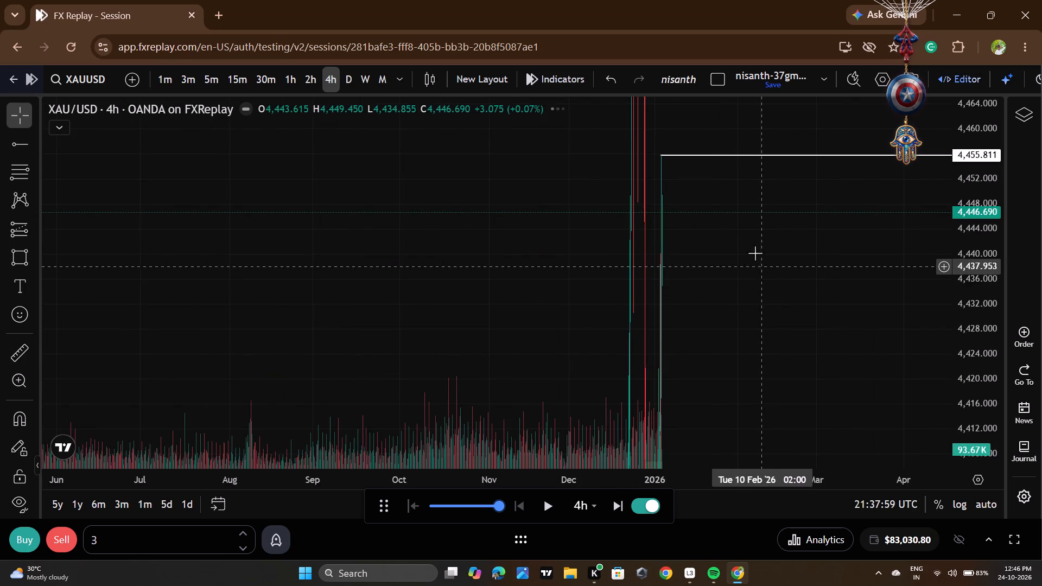
scroll(760, 251, "up", 9)
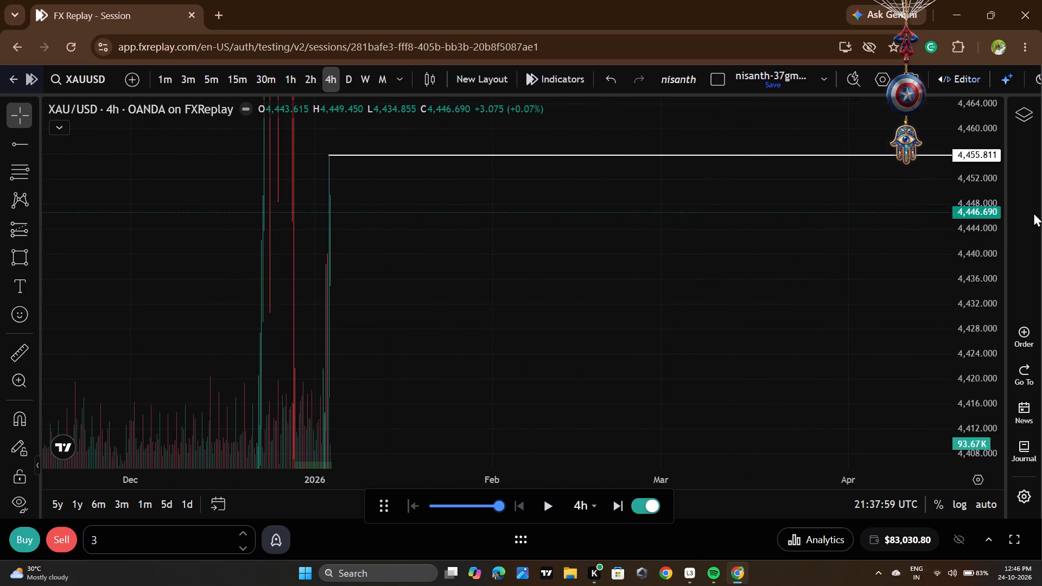
scroll(1034, 212, "down", 20)
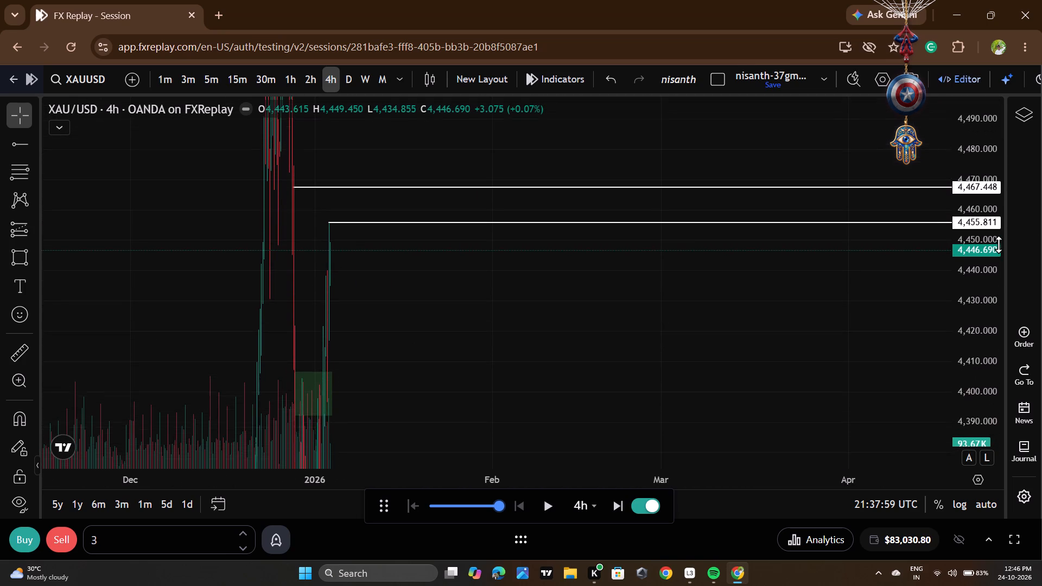
scroll(999, 244, "down", 20)
scroll(999, 244, "down", 5)
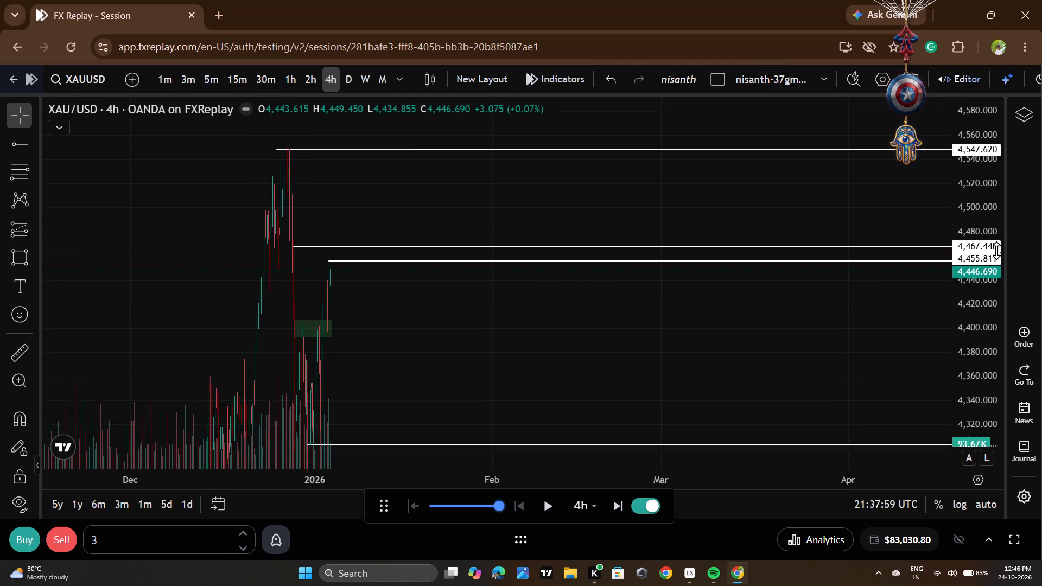
scroll(996, 250, "down", 3)
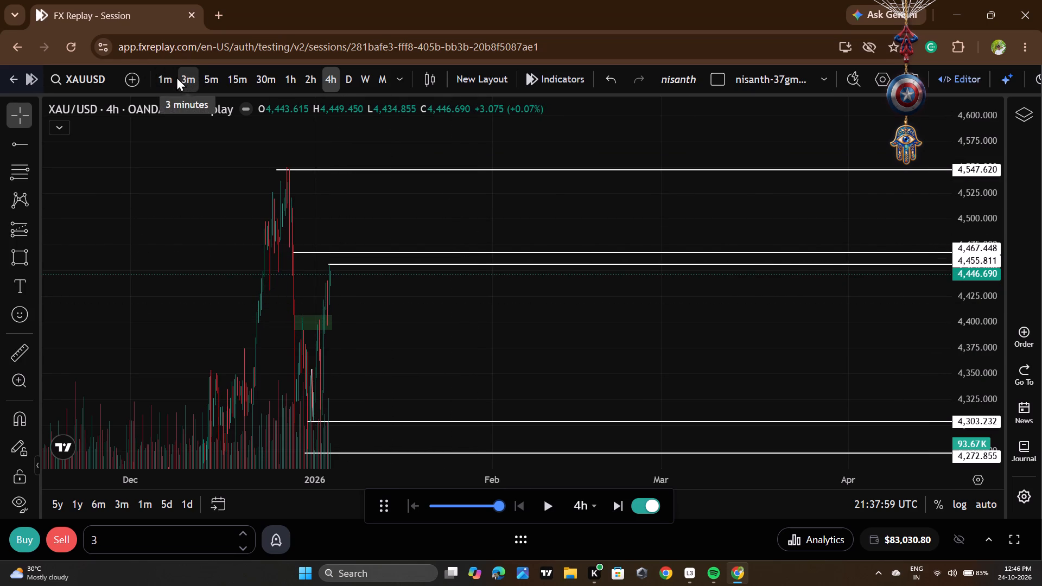
Return the XAUUSD chart to the 1-minute timeframe and frame the recent candles with the two nearest levels above price.
left_click(155, 77)
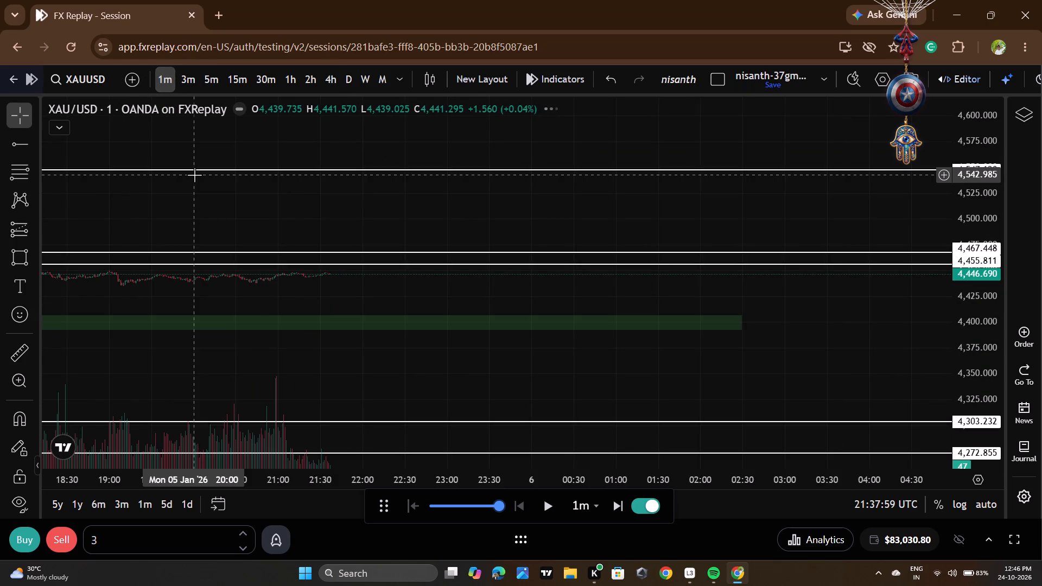
scroll(559, 433, "down", 5)
scroll(976, 304, "up", 4)
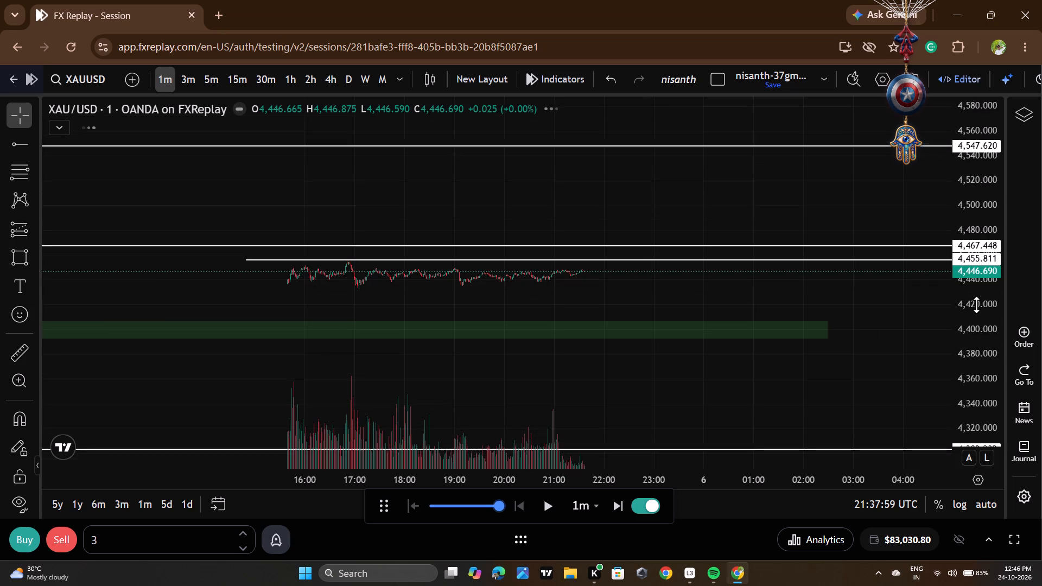
scroll(976, 304, "up", 20)
scroll(976, 304, "up", 13)
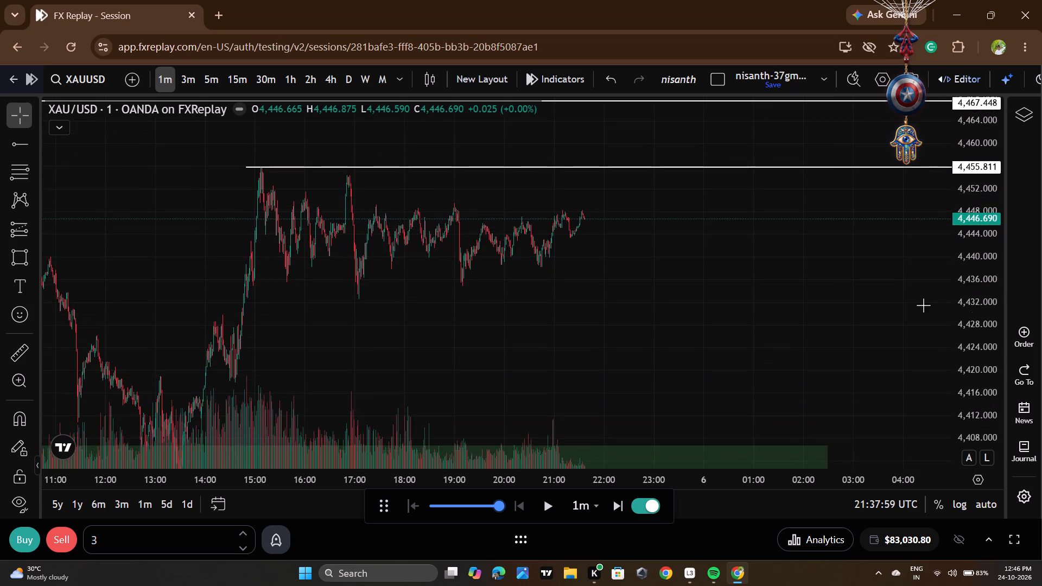
left_click_drag(833, 306, 851, 392)
scroll(987, 294, "up", 4)
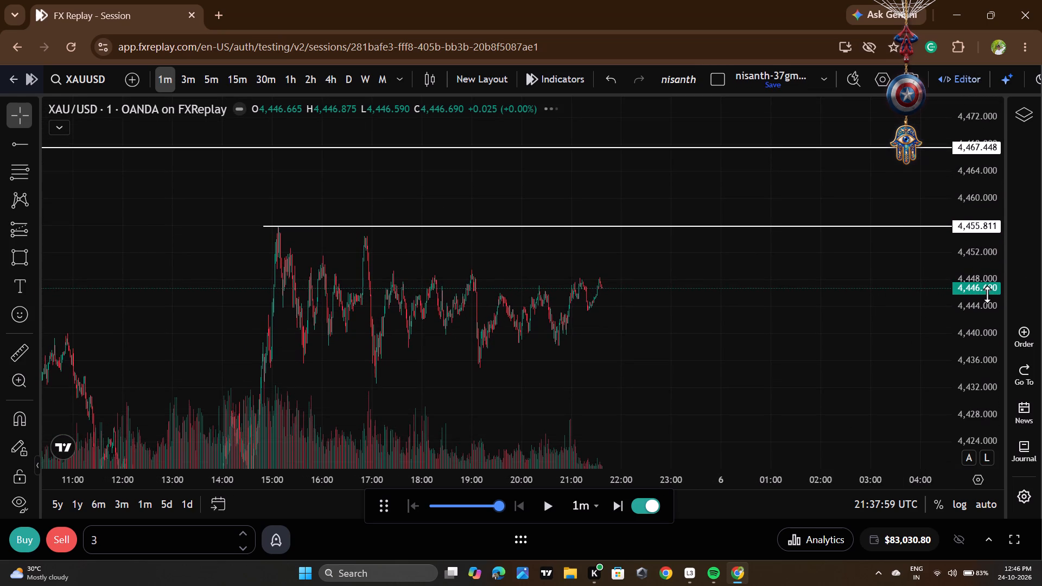
left_click_drag(765, 270, 780, 337)
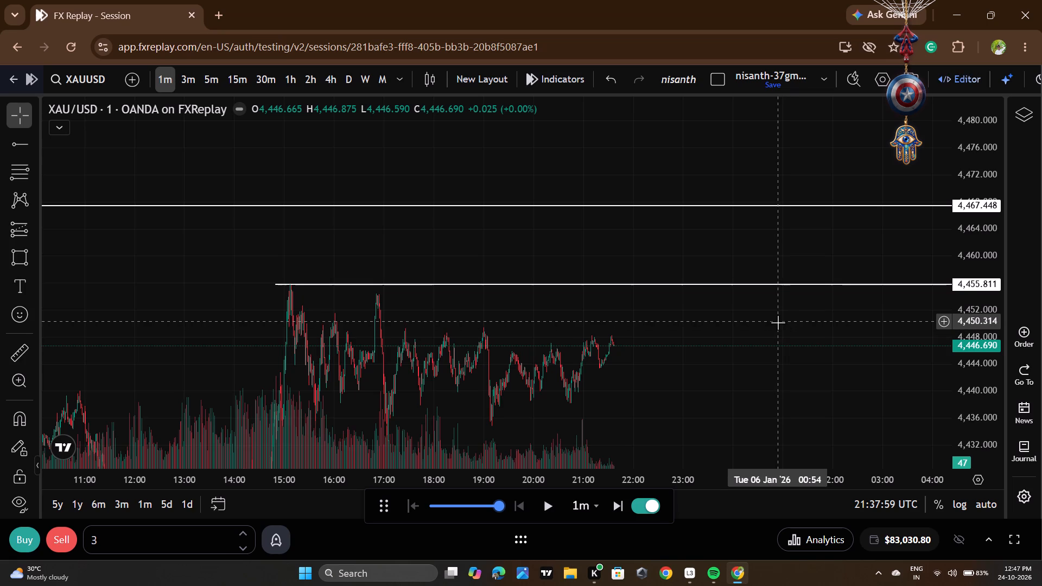
Resume the replay and pause it at 23:19 on 5 January.
left_click(541, 512)
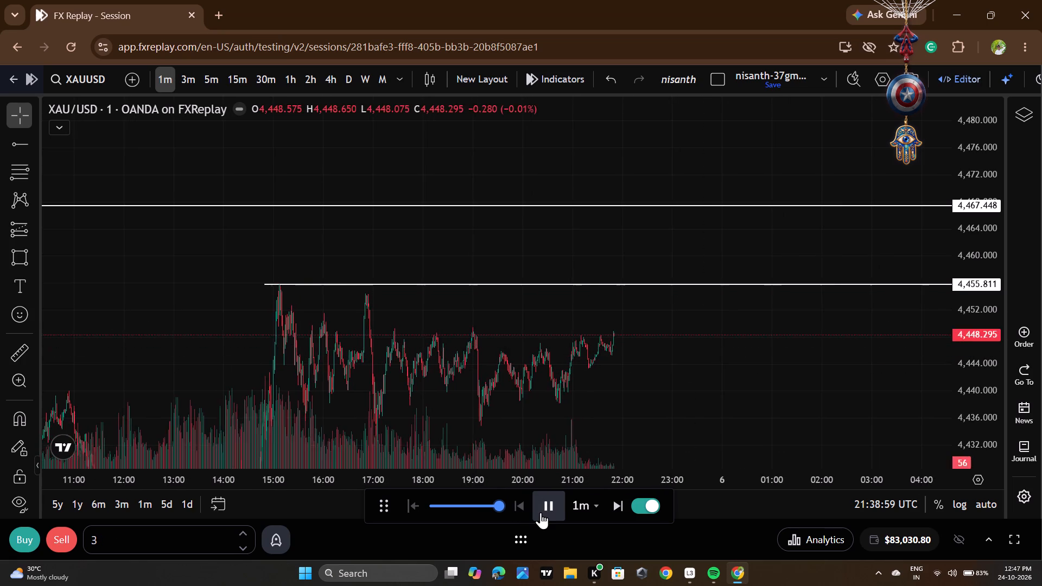
left_click(541, 512)
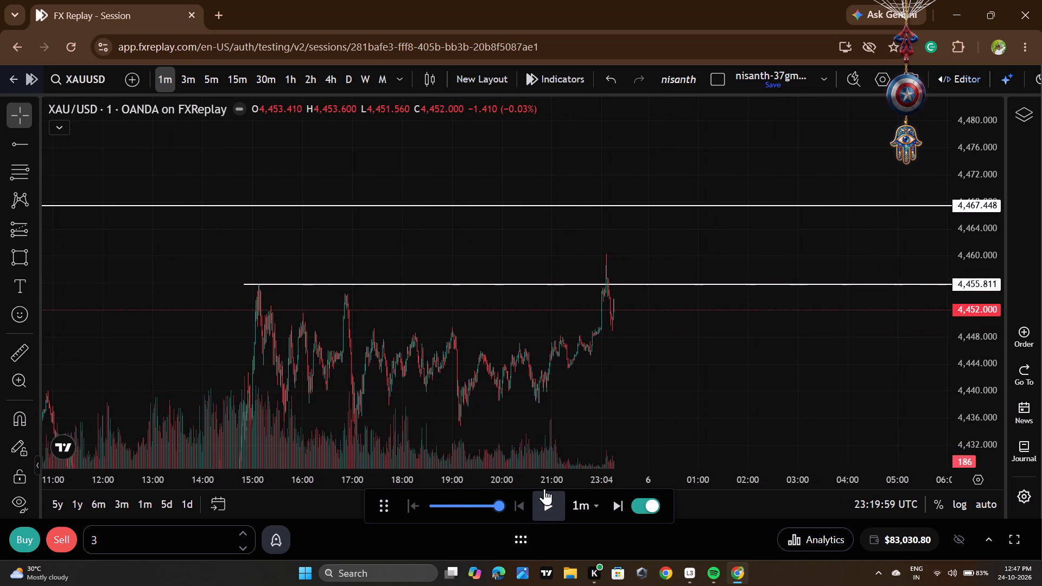
Draw a rectangle zone from 23:04 to 23:58 on 5 January, between about 4,449.9 and 4,453.7.
scroll(692, 139, "up", 9)
scroll(550, 324, "up", 2)
left_click_drag(350, 347, 850, 339)
scroll(968, 309, "up", 16)
left_click_drag(604, 396, 607, 396)
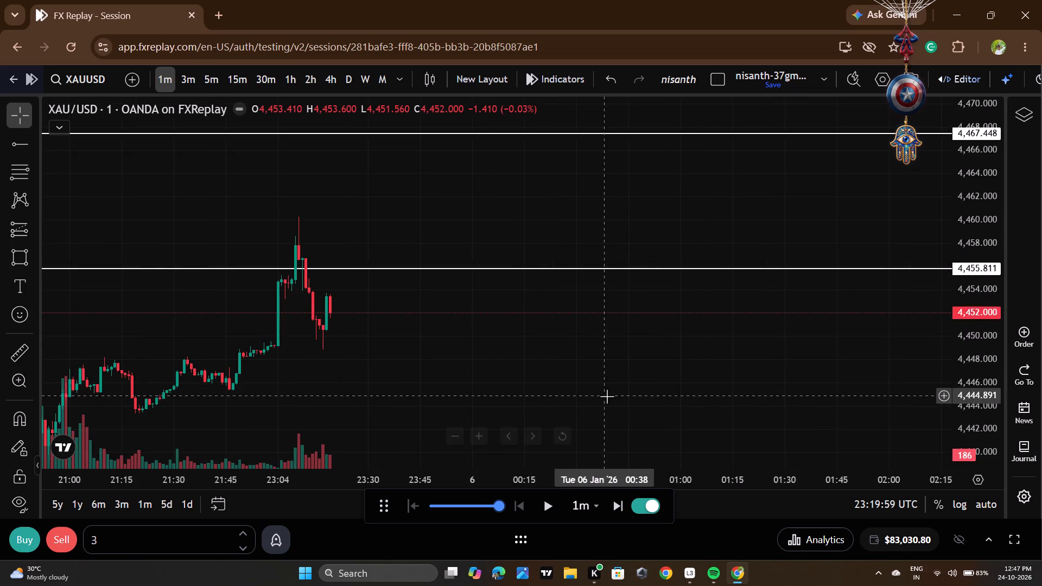
left_click_drag(607, 396, 798, 359)
left_click(2, 259)
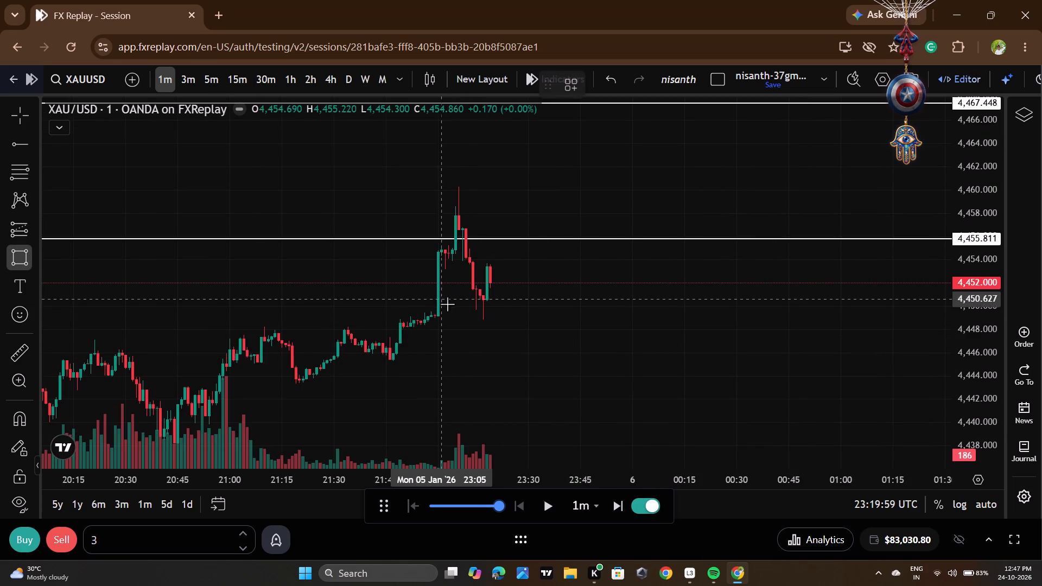
left_click(438, 307)
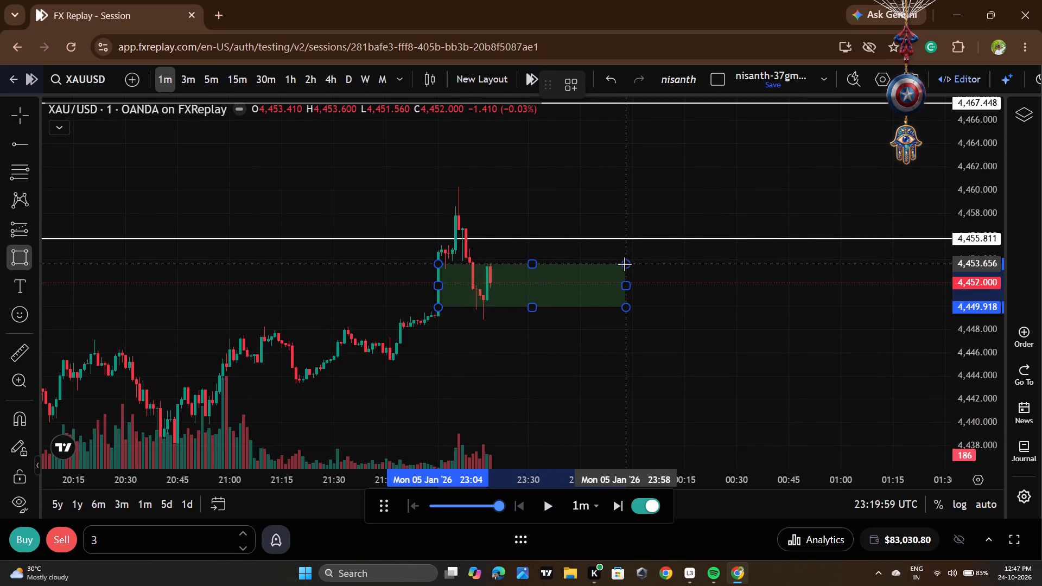
left_click(624, 264)
left_click(706, 284)
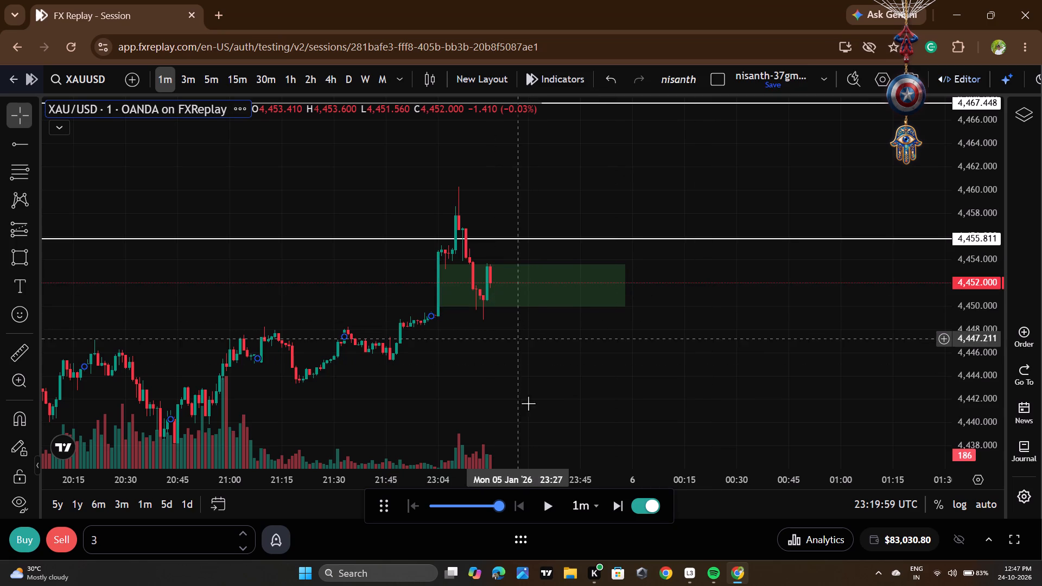
Advance the replay in short bursts and pause it at 23:24 on 5 January.
double_click(542, 511)
double_click(543, 508)
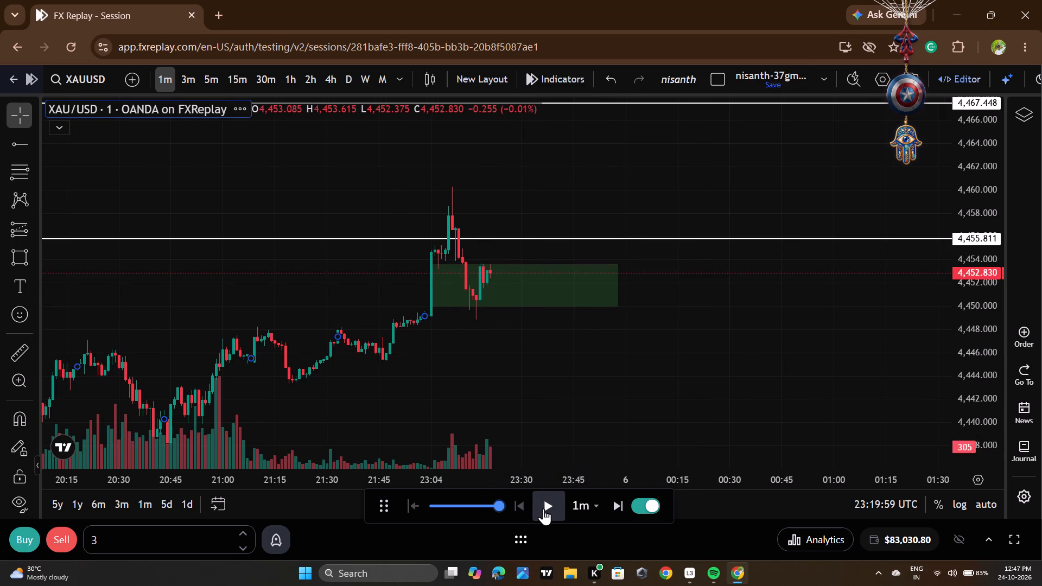
double_click(543, 508)
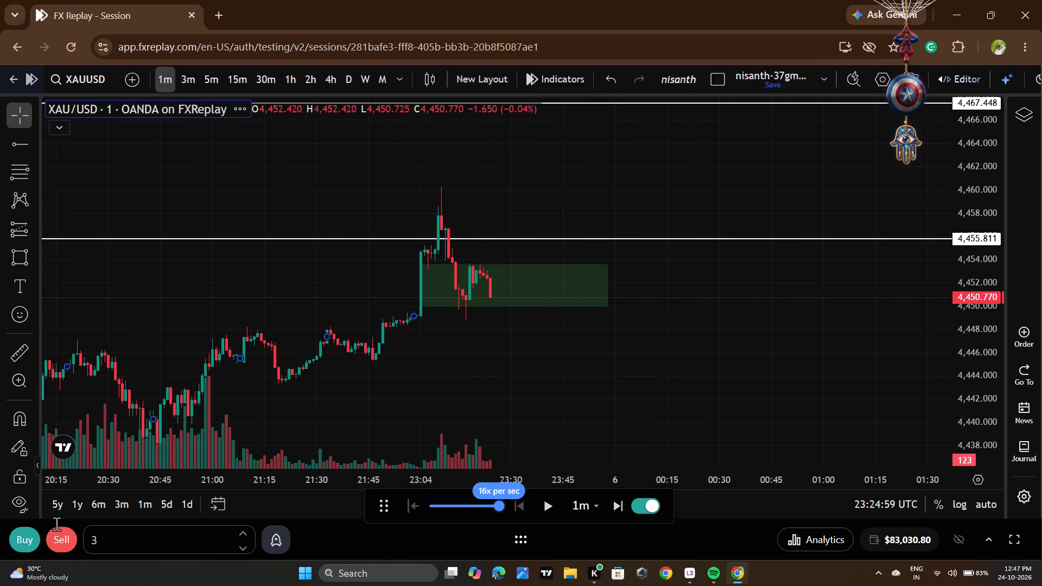
Place a market sell order on XAUUSD with quantity 3.
left_click(66, 540)
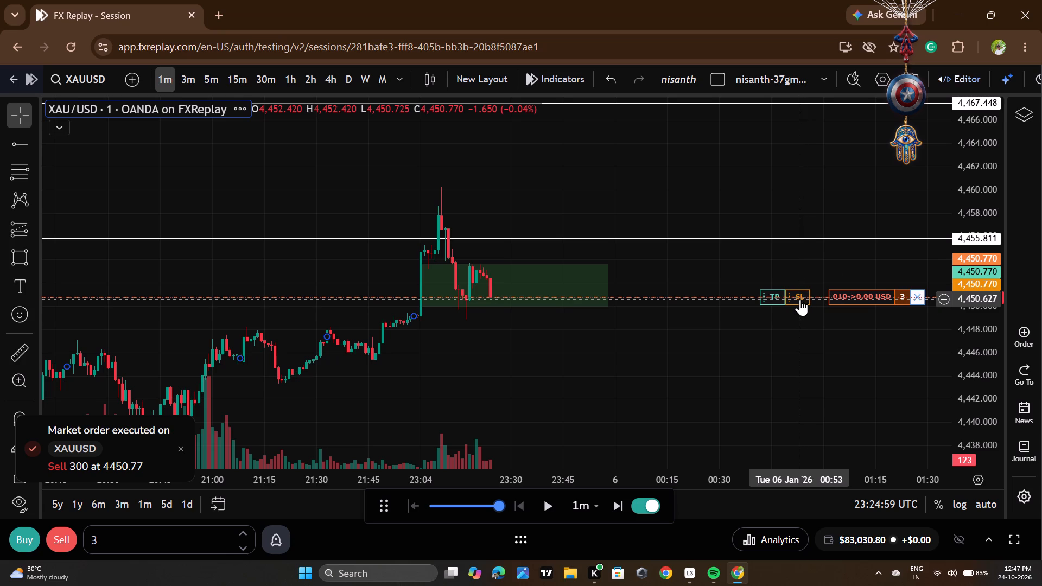
Add a stop loss to the open sell position at about 4,457.46, above the horizontal ray.
left_click_drag(800, 299, 806, 233)
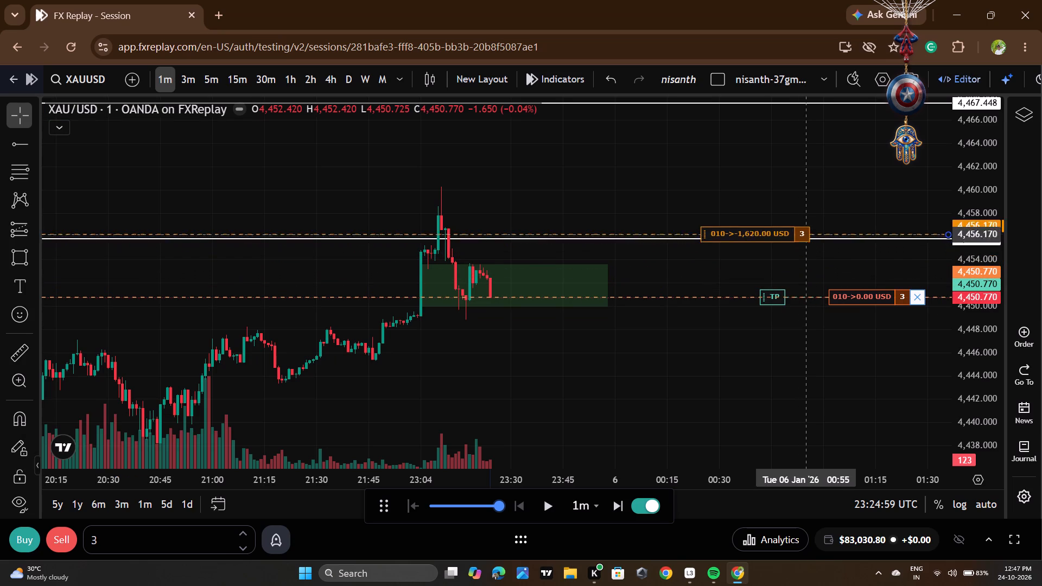
left_click_drag(806, 233, 808, 219)
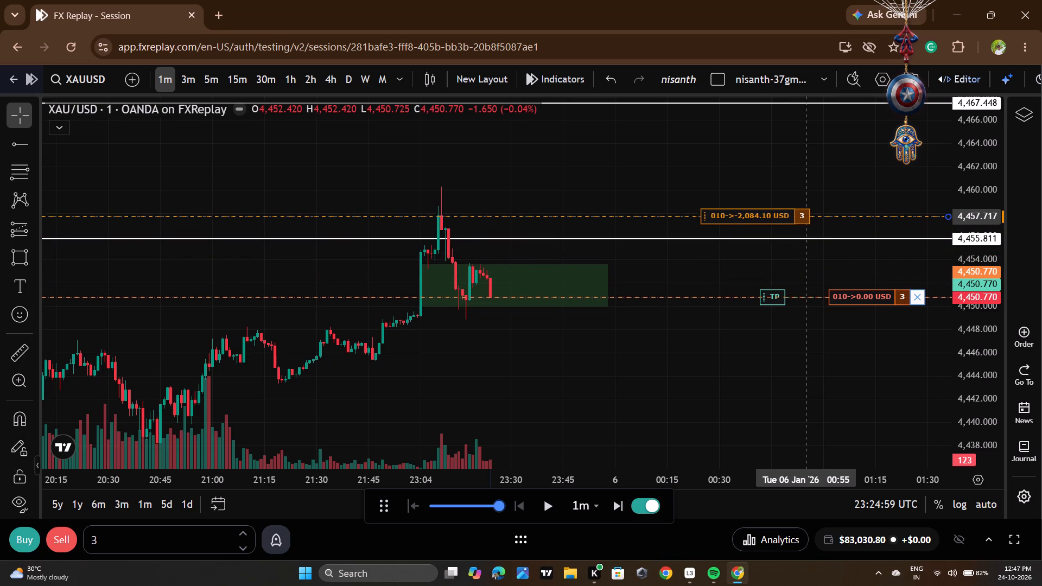
left_click_drag(808, 219, 808, 220)
Add a take profit to the open sell position at about 4,437.29.
scroll(565, 366, "down", 2)
left_click_drag(783, 368, 773, 345)
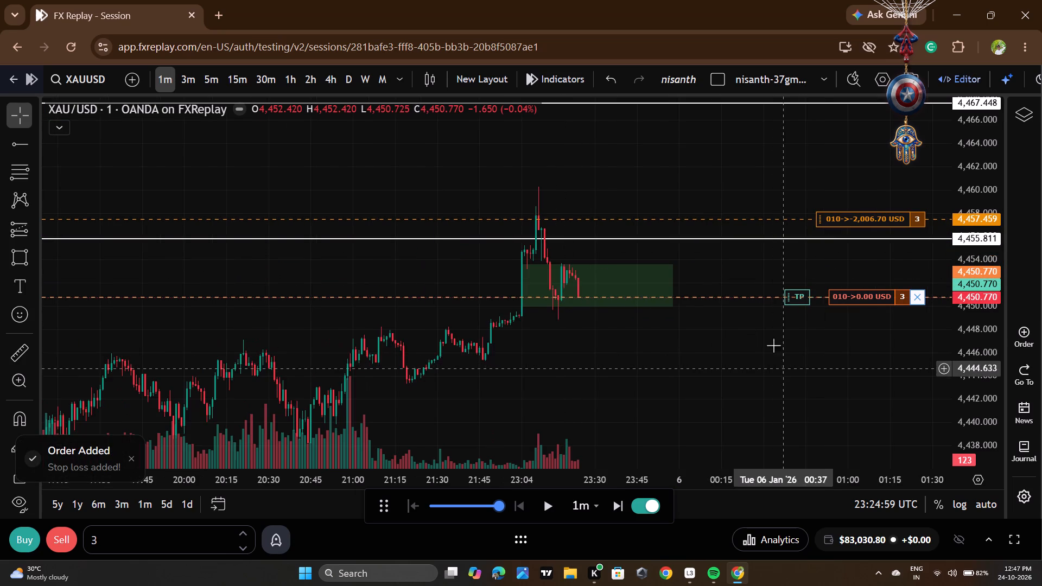
left_click_drag(773, 345, 674, 228)
left_click_drag(800, 179, 796, 274)
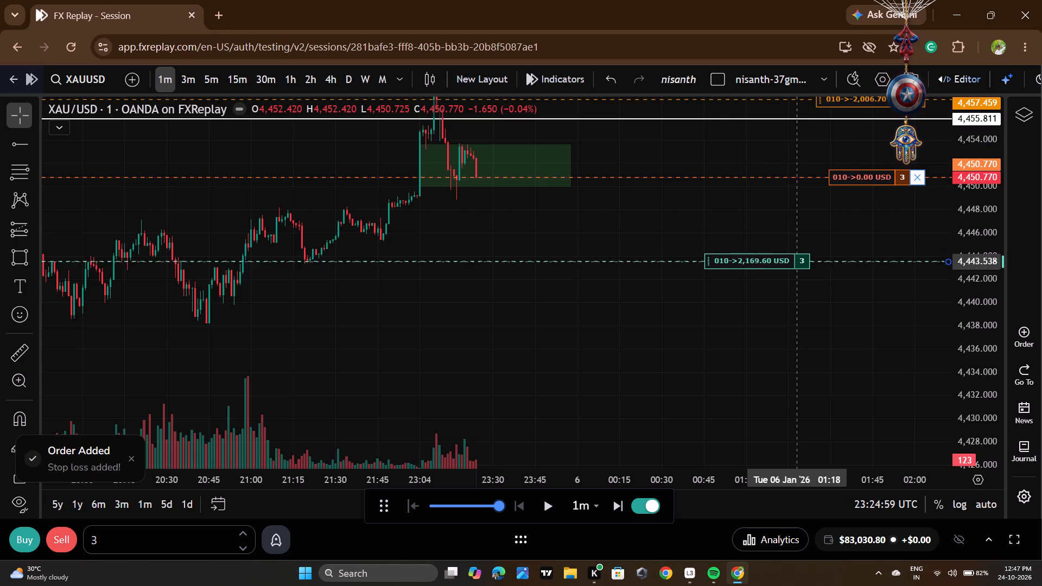
left_click_drag(796, 274, 794, 329)
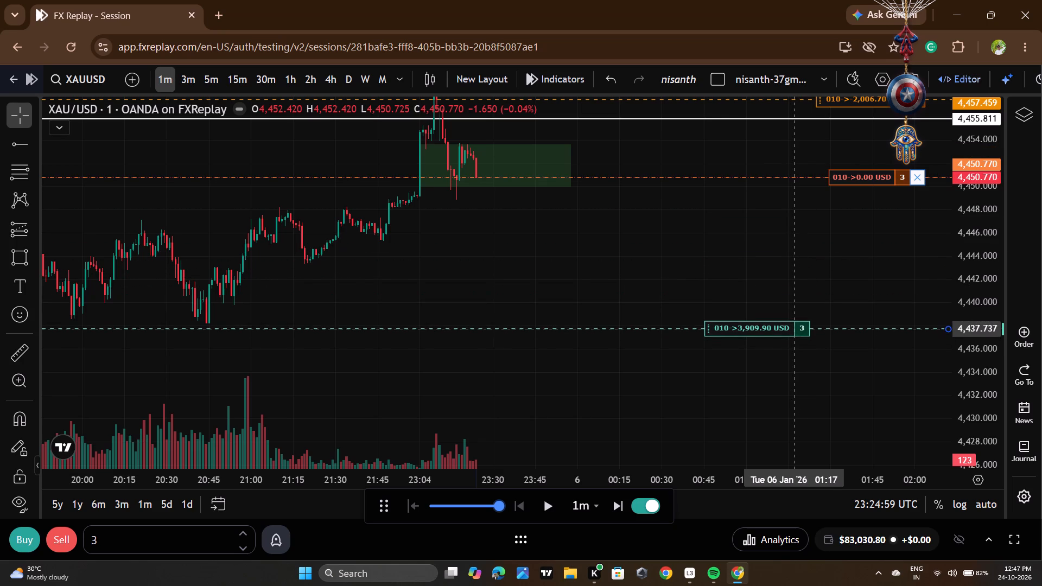
left_click_drag(794, 329, 790, 334)
Draw a Short Position projection at the sell entry, about 4,450.9, with its stop at 4,457.459 and target at about 4,438.77.
scroll(784, 285, "down", 5)
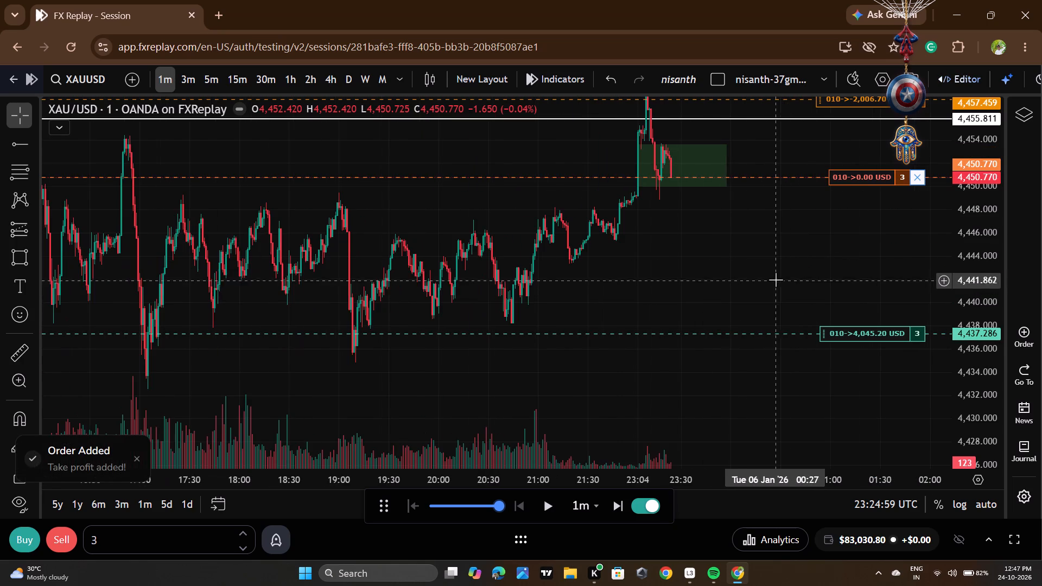
left_click_drag(803, 289, 732, 438)
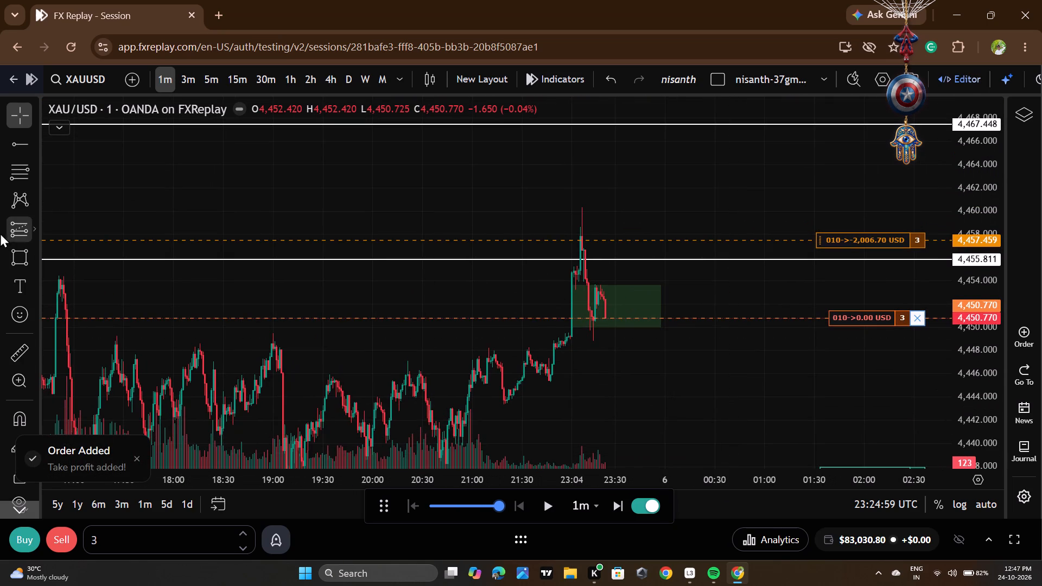
left_click(37, 232)
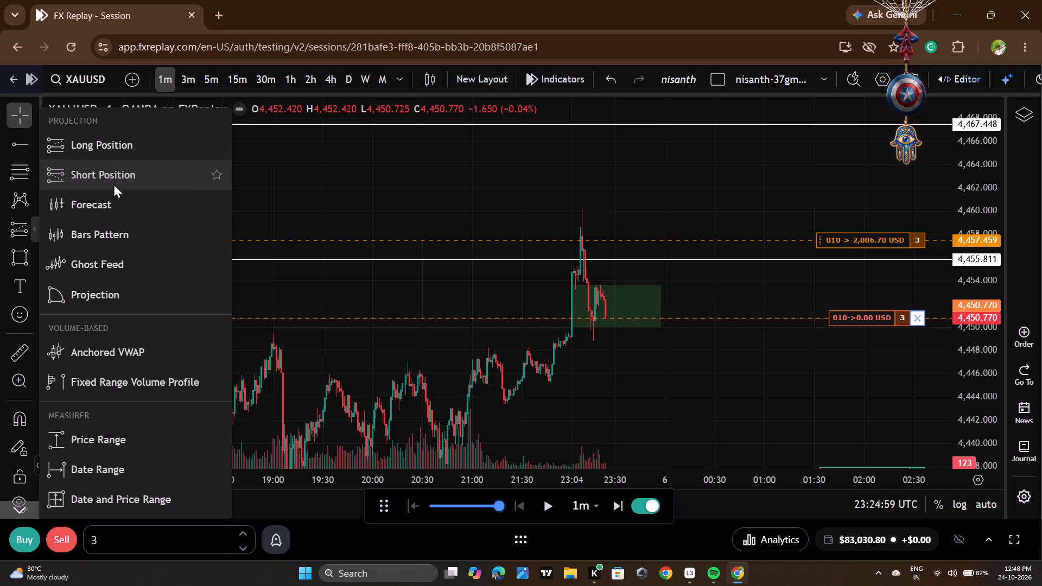
left_click(114, 181)
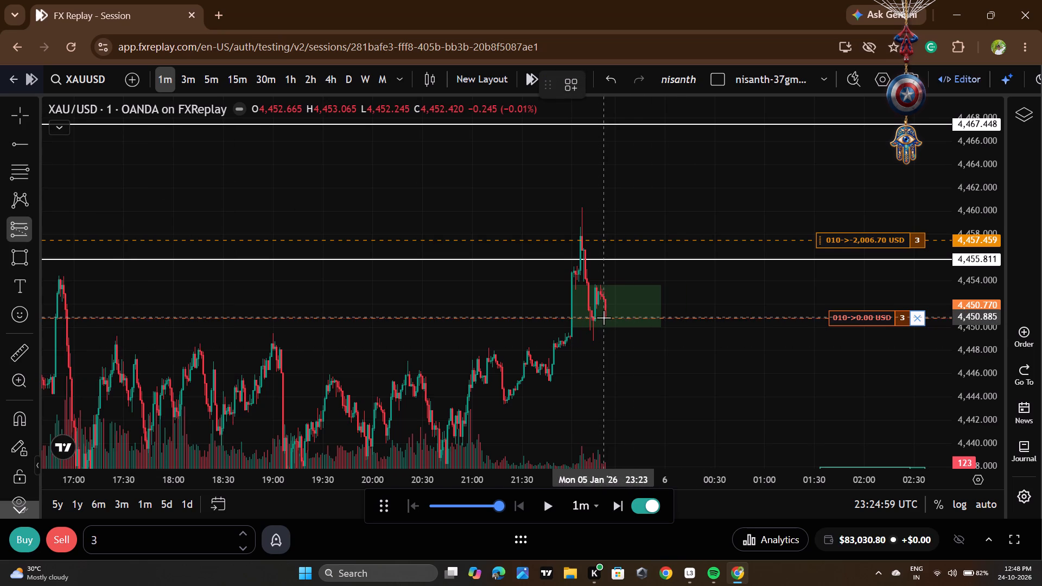
left_click(603, 317)
left_click_drag(602, 255, 609, 243)
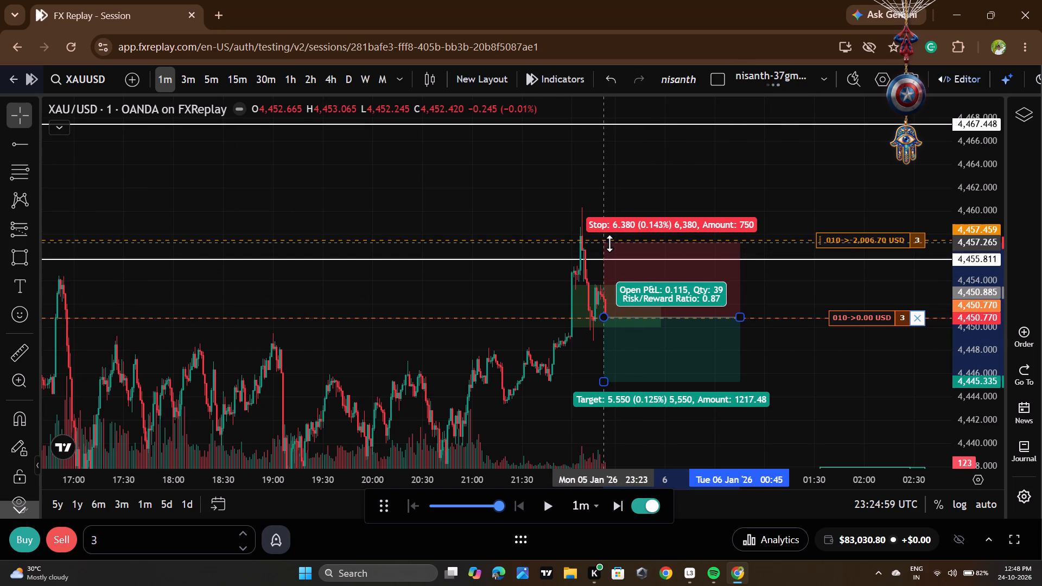
left_click_drag(609, 243, 611, 241)
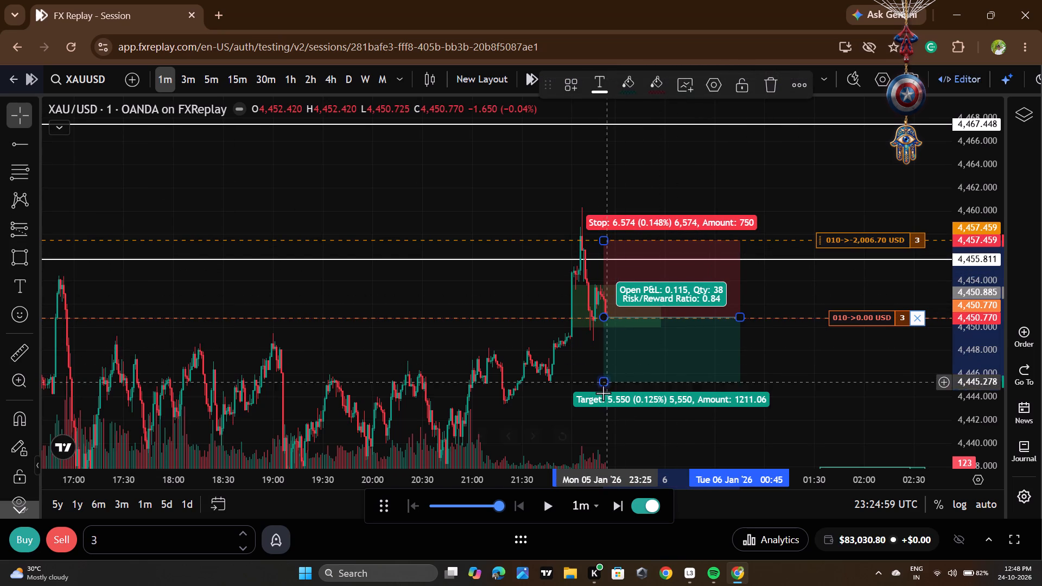
left_click_drag(601, 386, 605, 458)
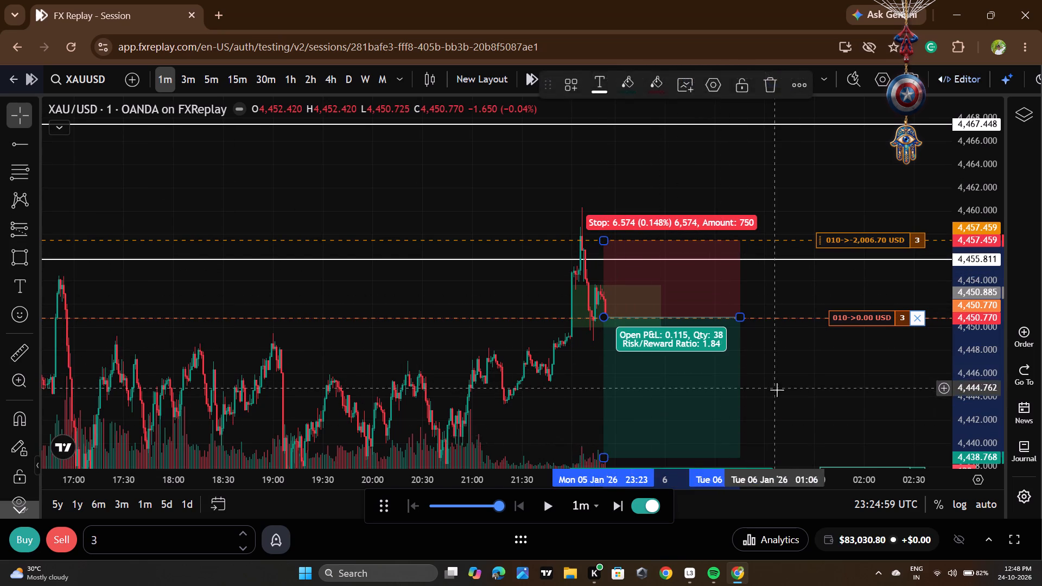
Extend the Short Position projection's target down to about 4,437.22, at the take-profit line.
left_click_drag(777, 390, 760, 283)
left_click_drag(591, 368, 592, 386)
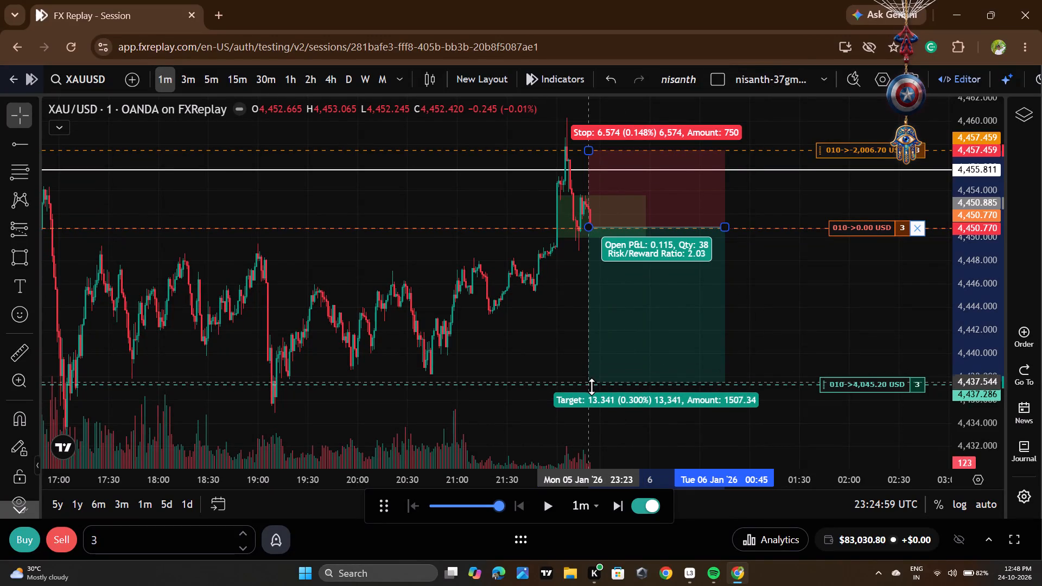
left_click_drag(592, 386, 593, 386)
left_click(850, 317)
Replay the 1-minute chart through the drop below the sell entry and pause at 23:37:59.
left_click(553, 504)
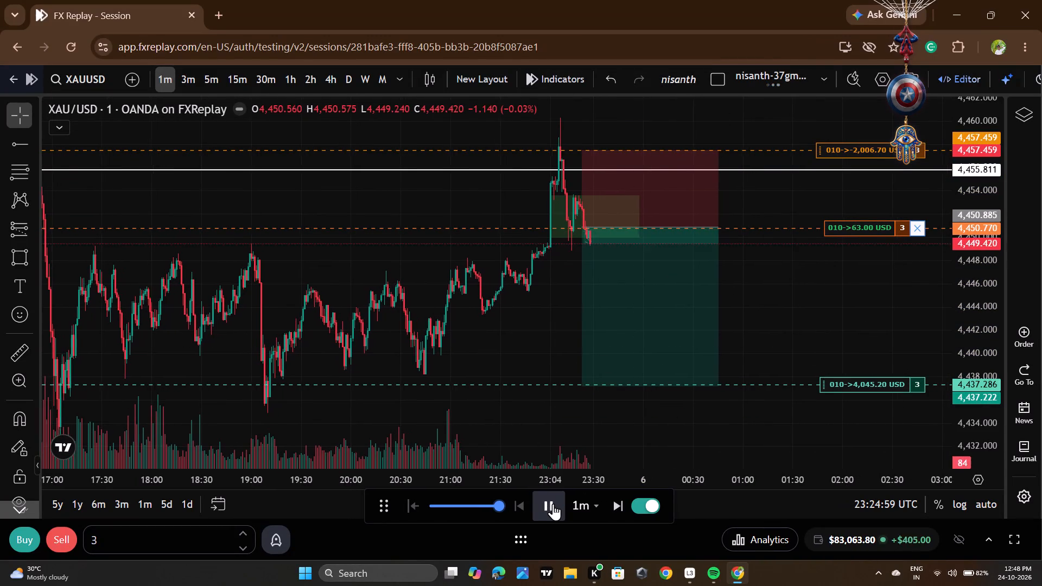
double_click(553, 504)
left_click(553, 504)
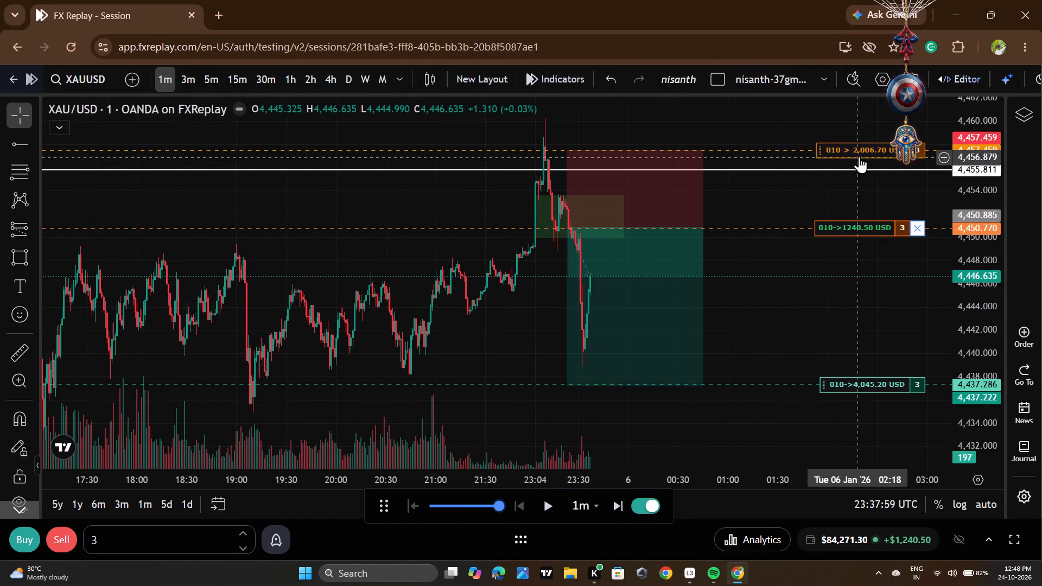
Move the open sell position's stop loss down to 4,450.305, just below the entry.
left_click_drag(862, 152, 864, 234)
left_click(870, 292)
Replay the 1-minute chart until price reaches the take profit, pausing at 00:02:59.
left_click(547, 509)
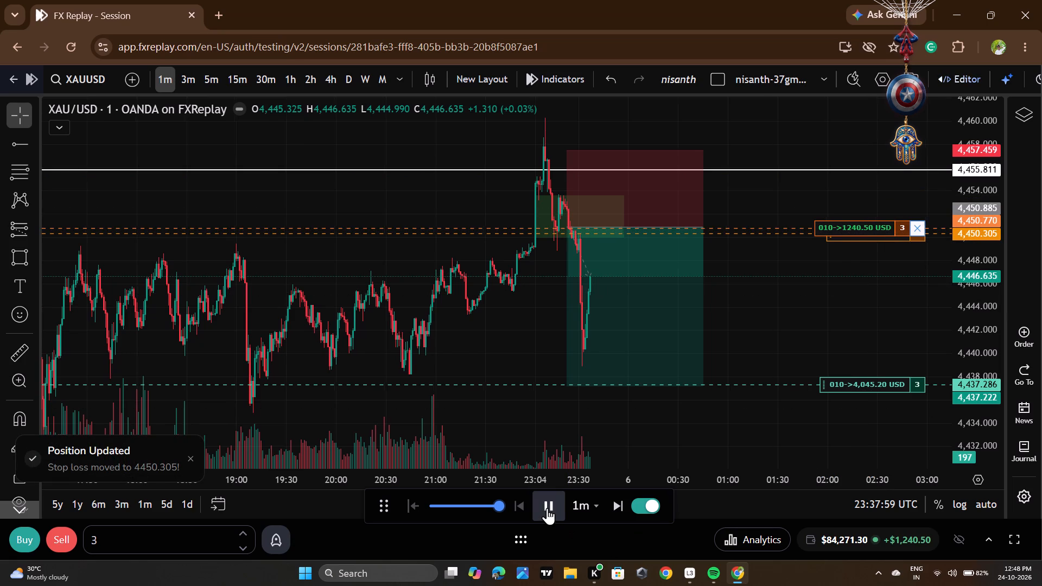
double_click(547, 508)
double_click(547, 508)
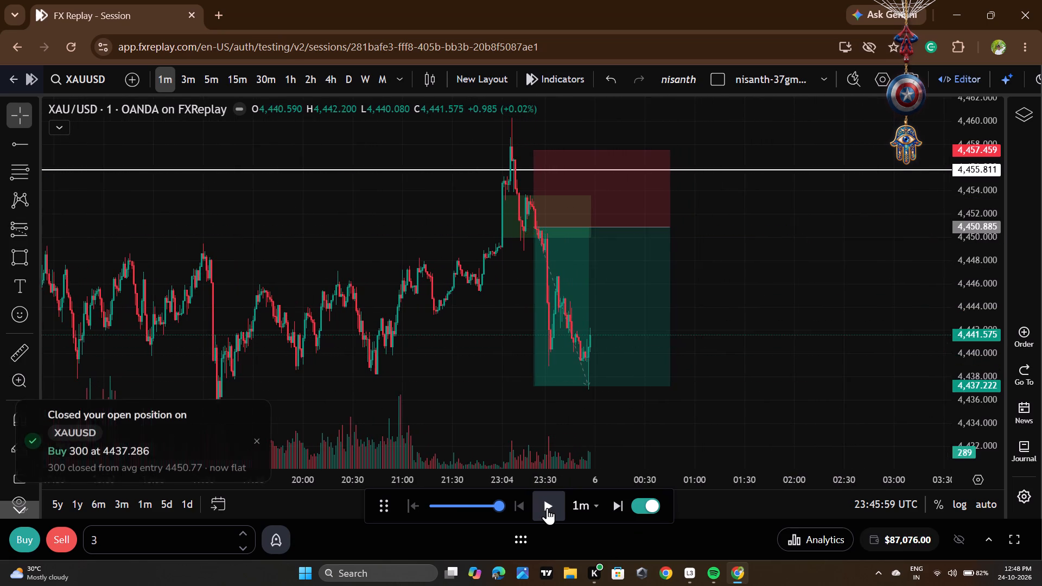
left_click(547, 508)
Delete the Short Position projection and the green rectangle zone around the trade's entry.
left_click(630, 300)
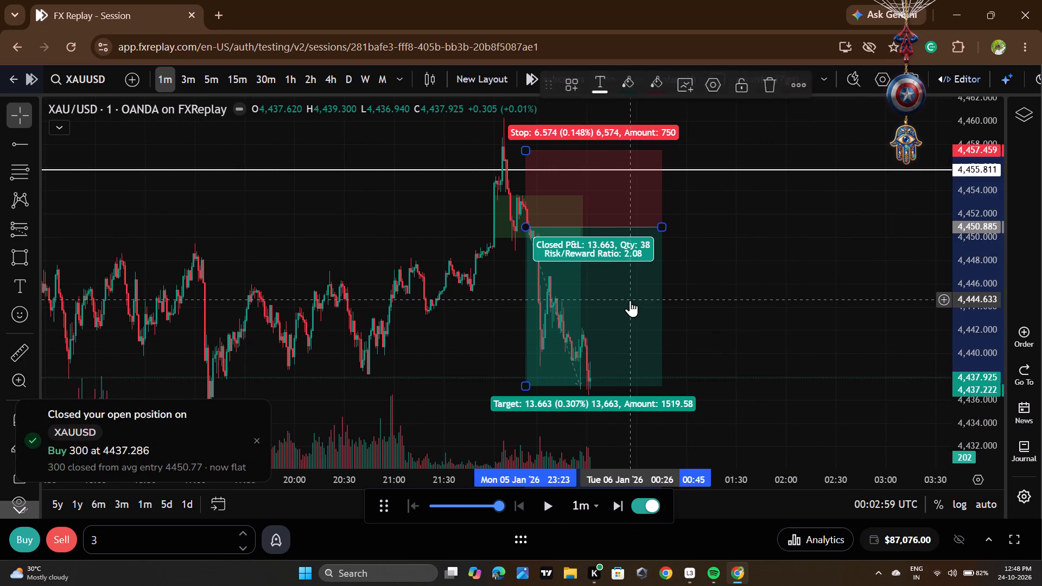
left_click(776, 95)
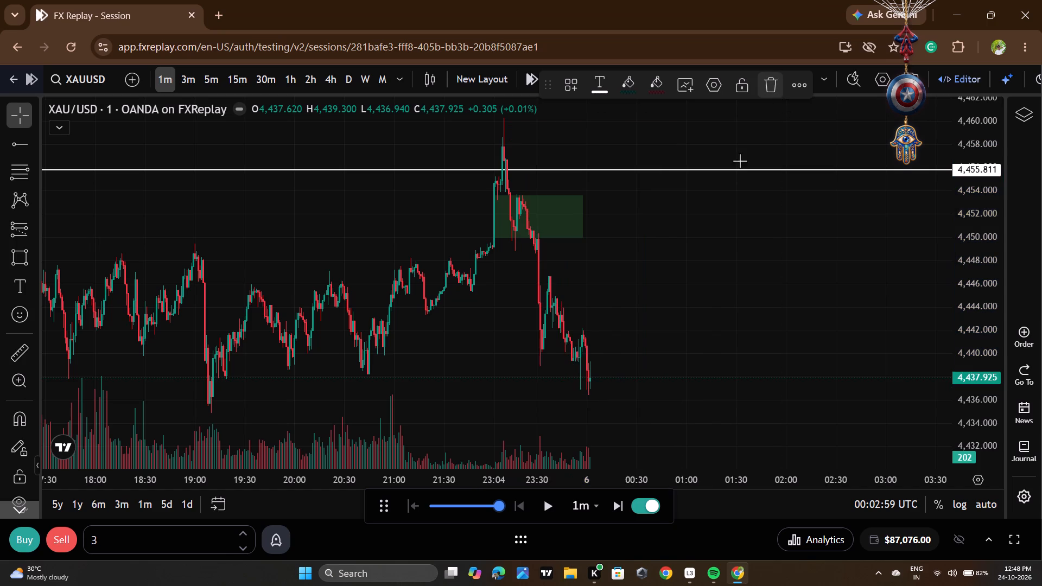
left_click(586, 213)
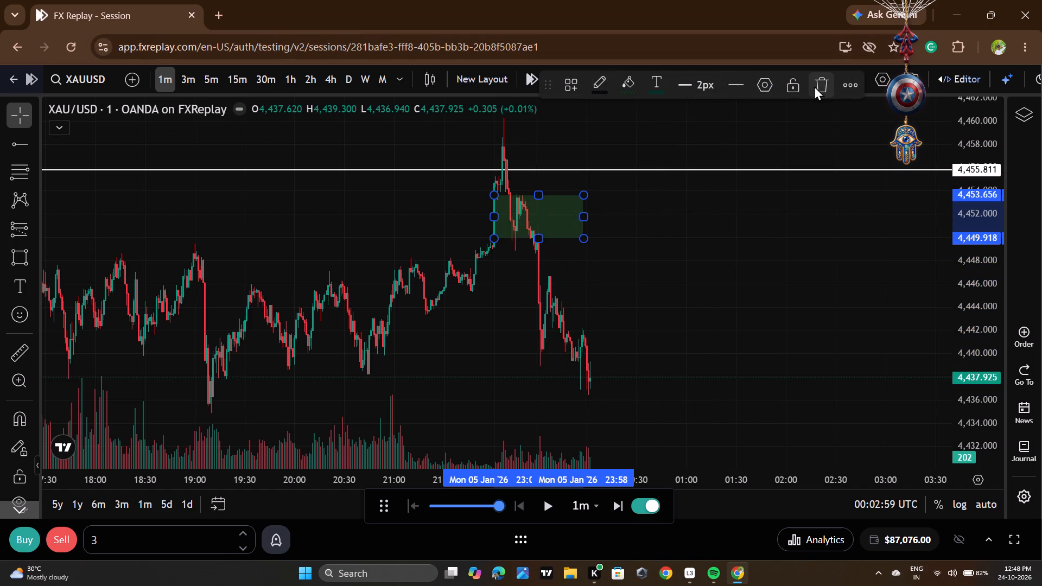
left_click(819, 86)
Measure the price drop from about 4,453.53, after the spike above the 4,455.811 ray, to about 4,439.67.
scroll(490, 334, "down", 3)
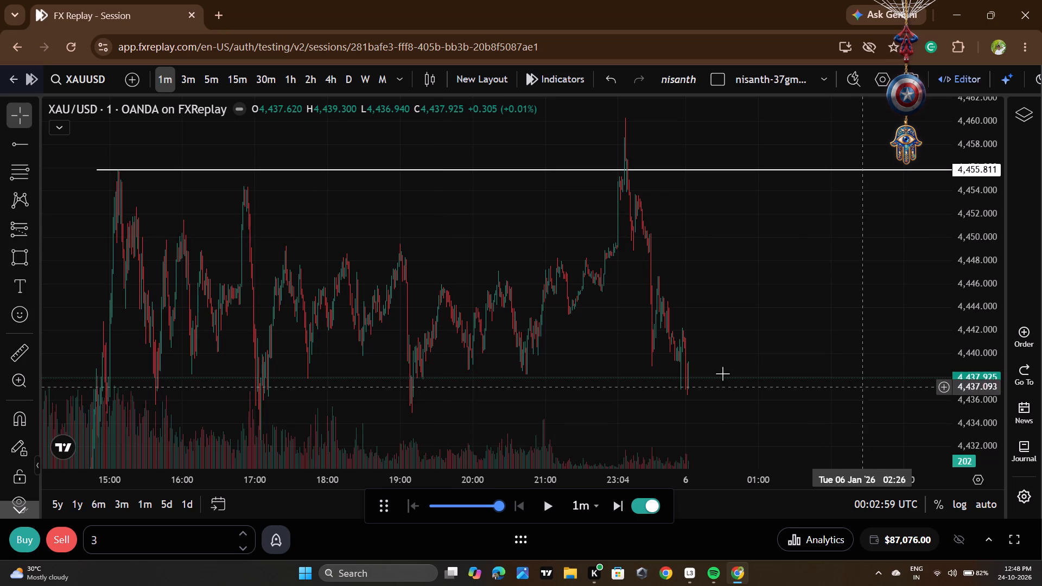
scroll(749, 360, "down", 2)
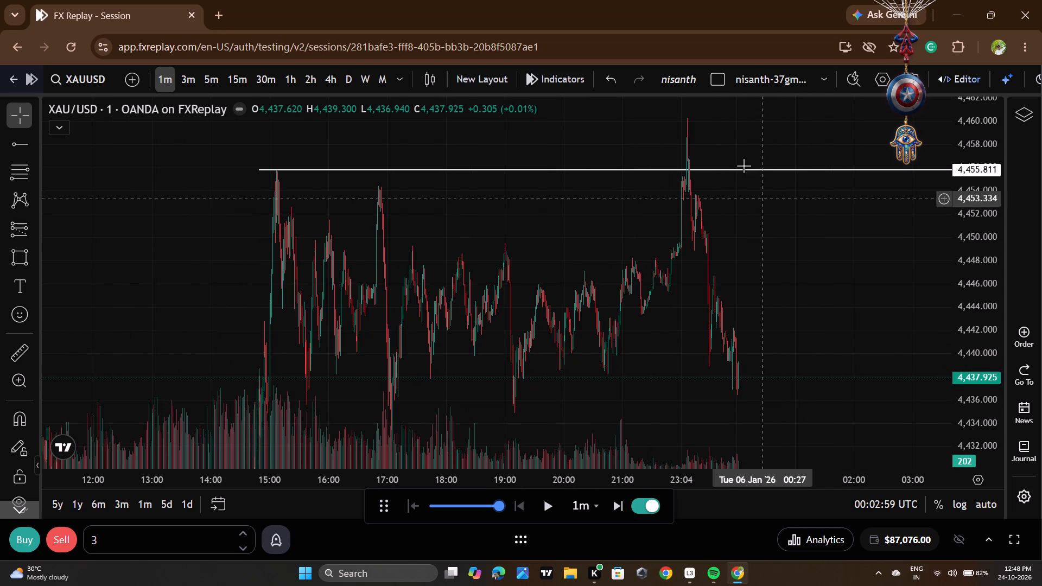
left_click(17, 360)
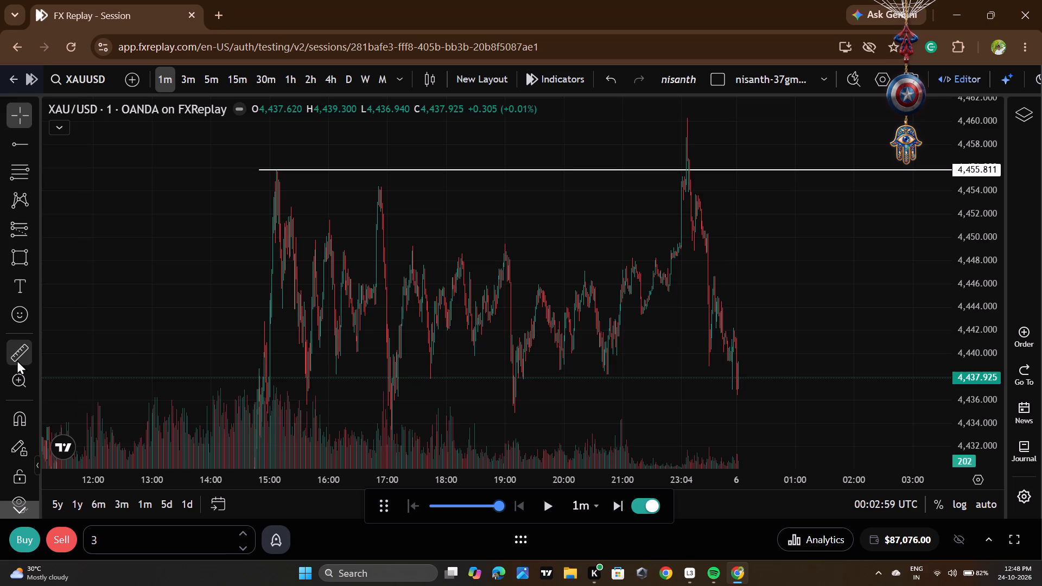
left_click(695, 196)
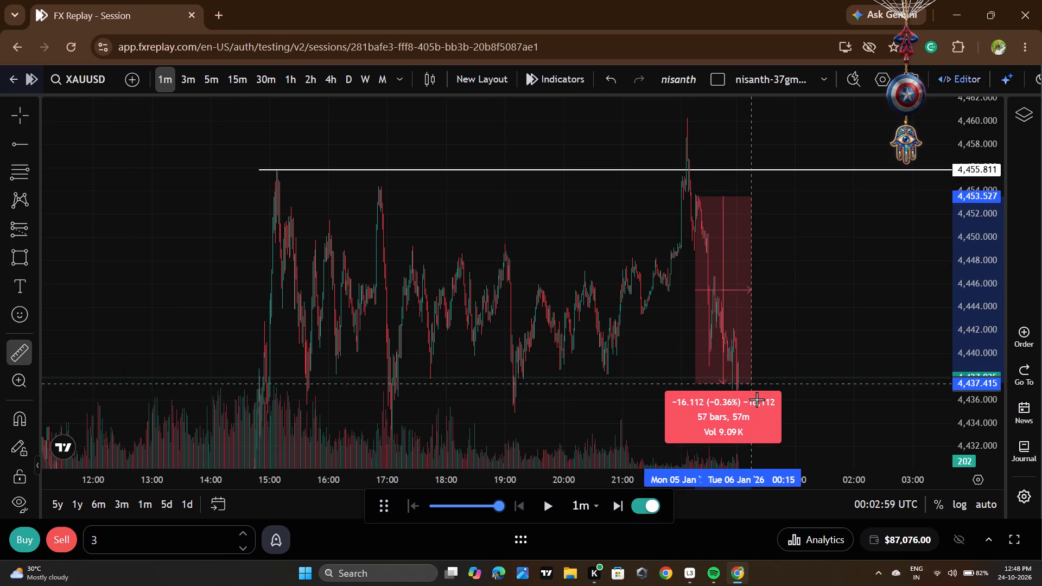
left_click(726, 358)
left_click(806, 341)
Draw a horizontal ray at about 4,396.995, at the swing low inside the large green zone.
scroll(1029, 258, "down", 3)
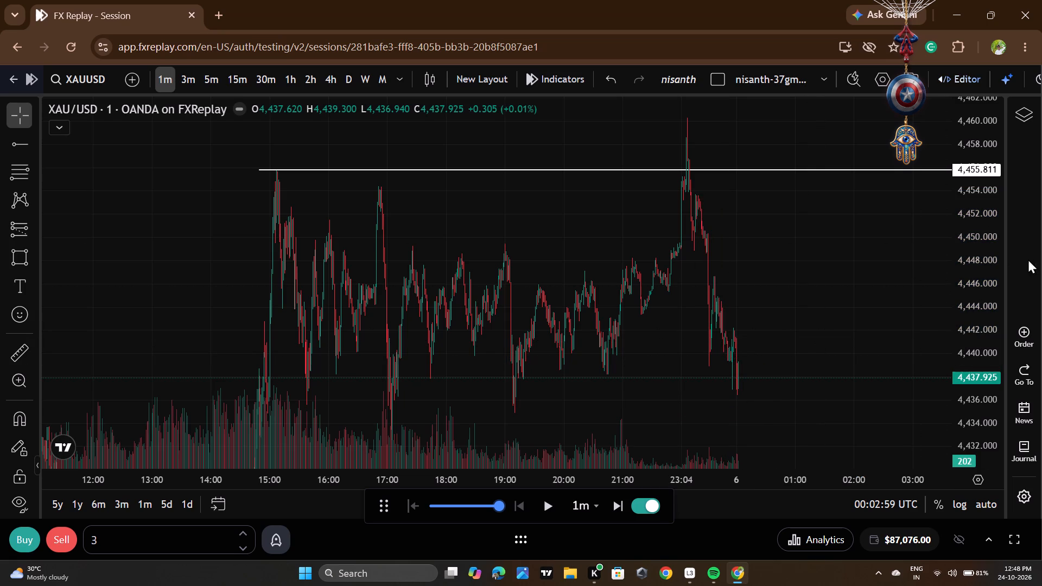
scroll(1028, 259, "down", 11)
scroll(767, 245, "down", 2)
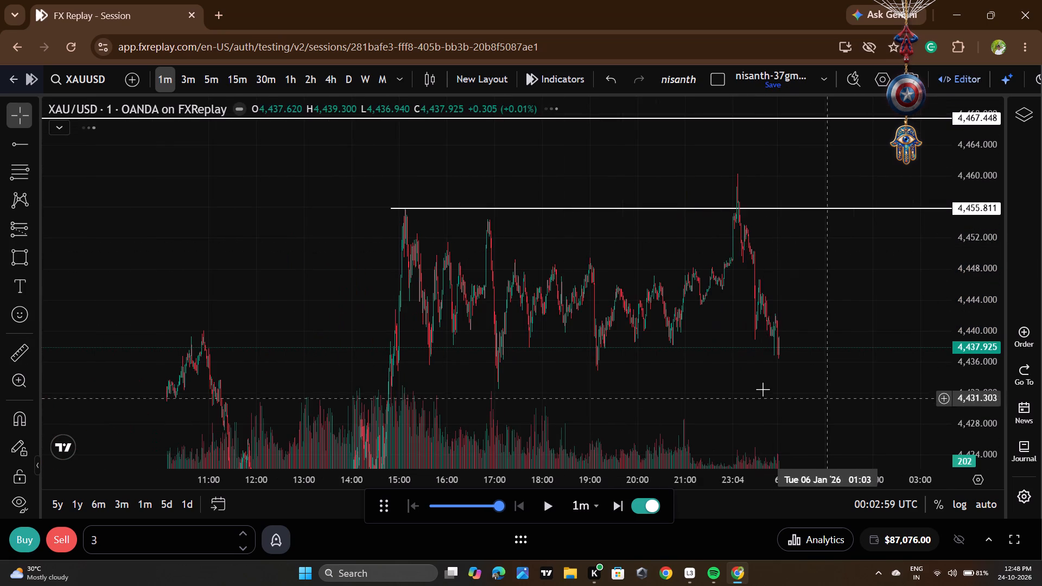
left_click_drag(812, 412, 649, 329)
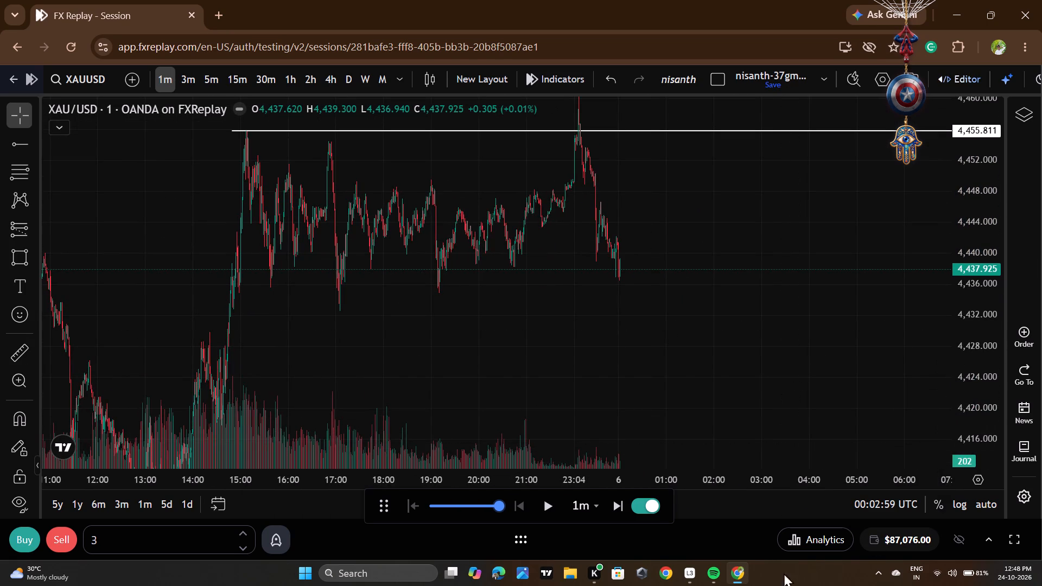
left_click(754, 464)
scroll(727, 396, "down", 3)
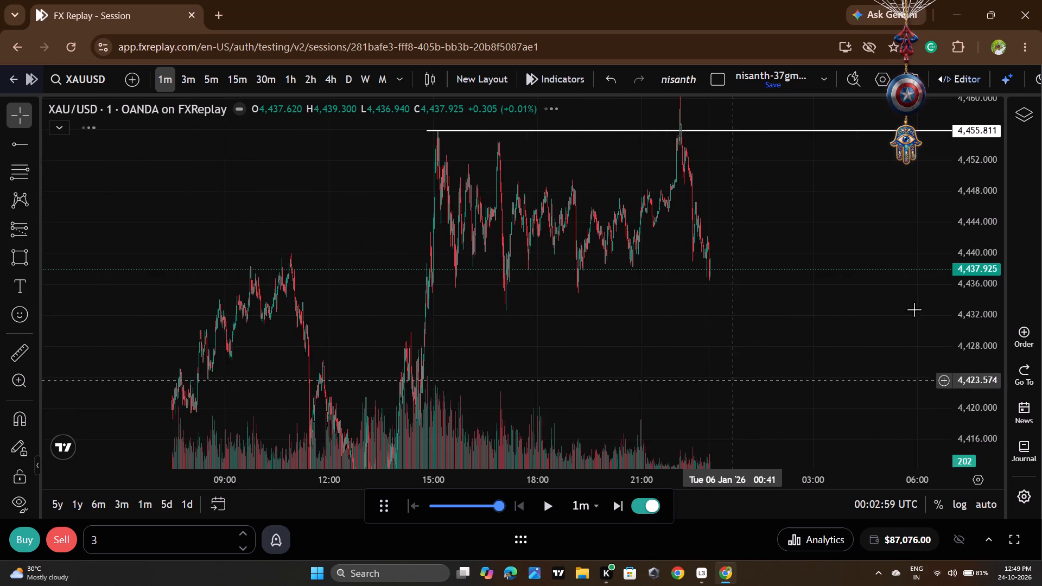
scroll(977, 272, "down", 13)
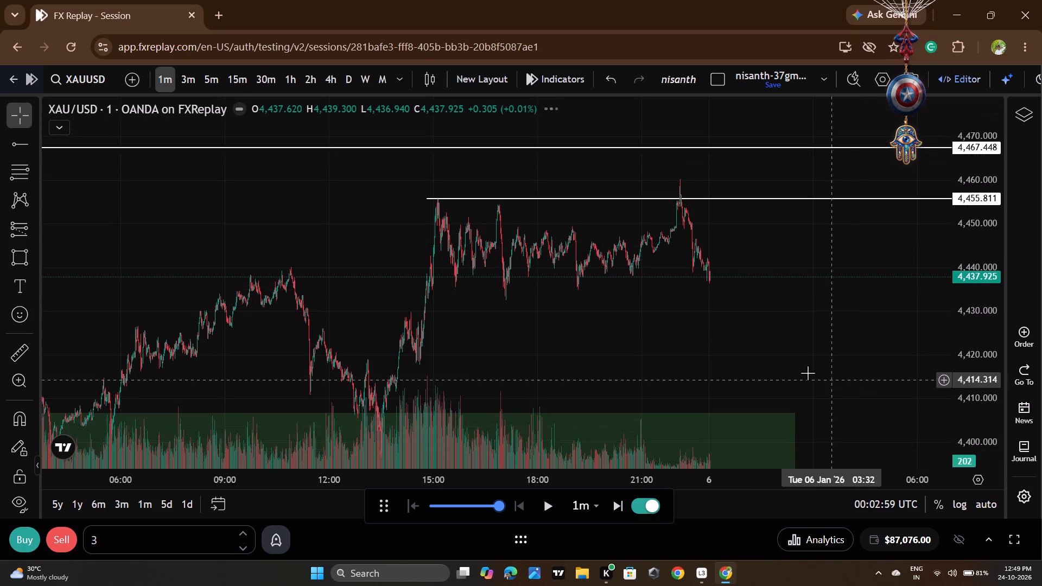
left_click_drag(808, 373, 793, 280)
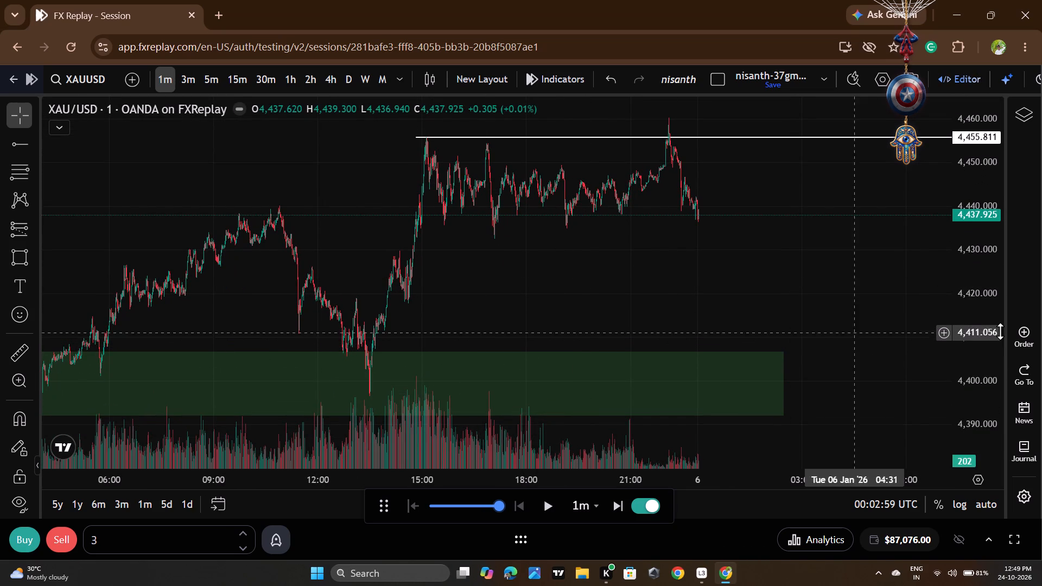
left_click_drag(730, 300, 780, 168)
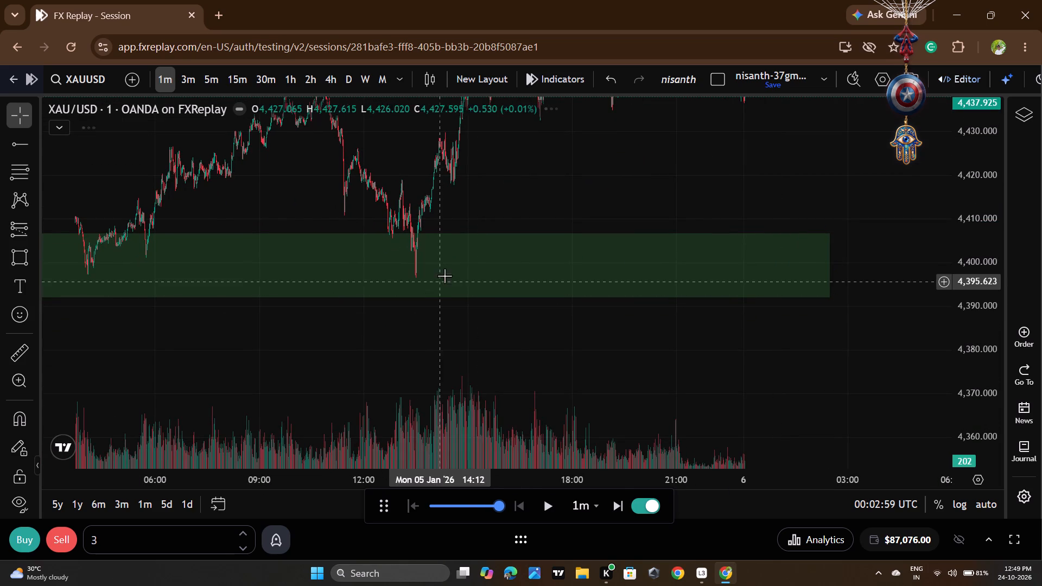
left_click(12, 135)
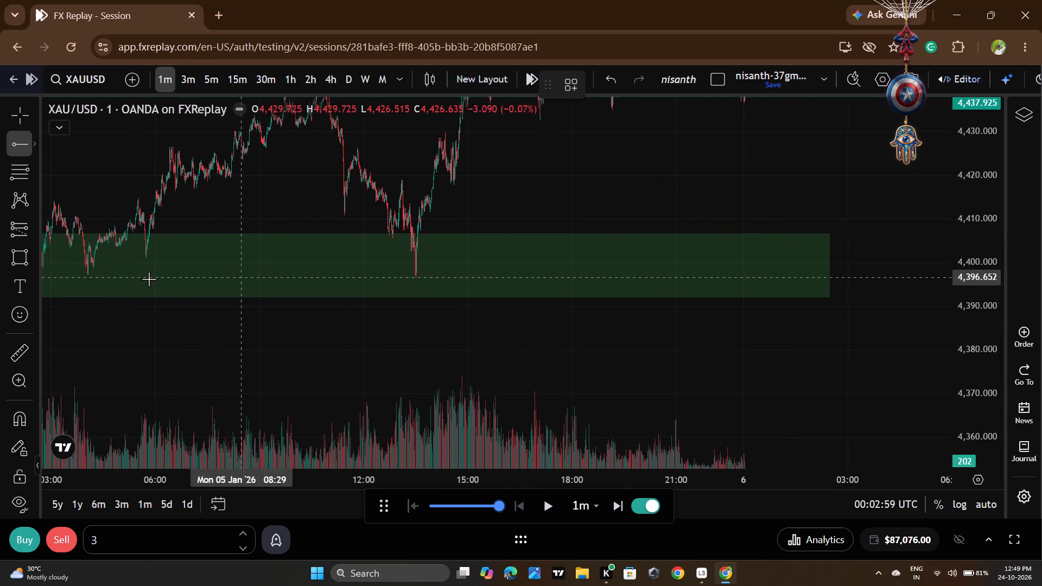
scroll(147, 278, "down", 4)
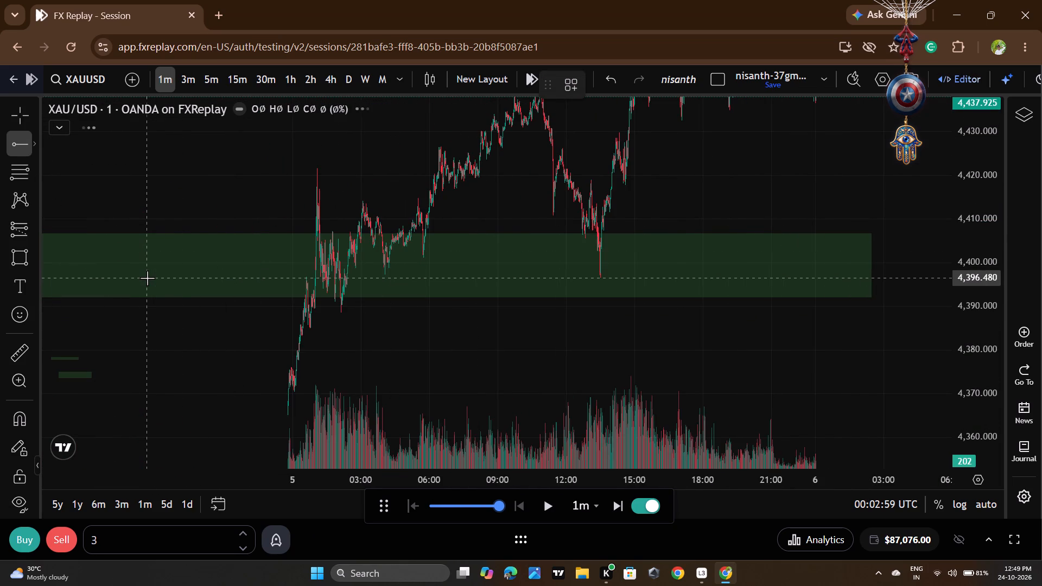
scroll(147, 278, "up", 4)
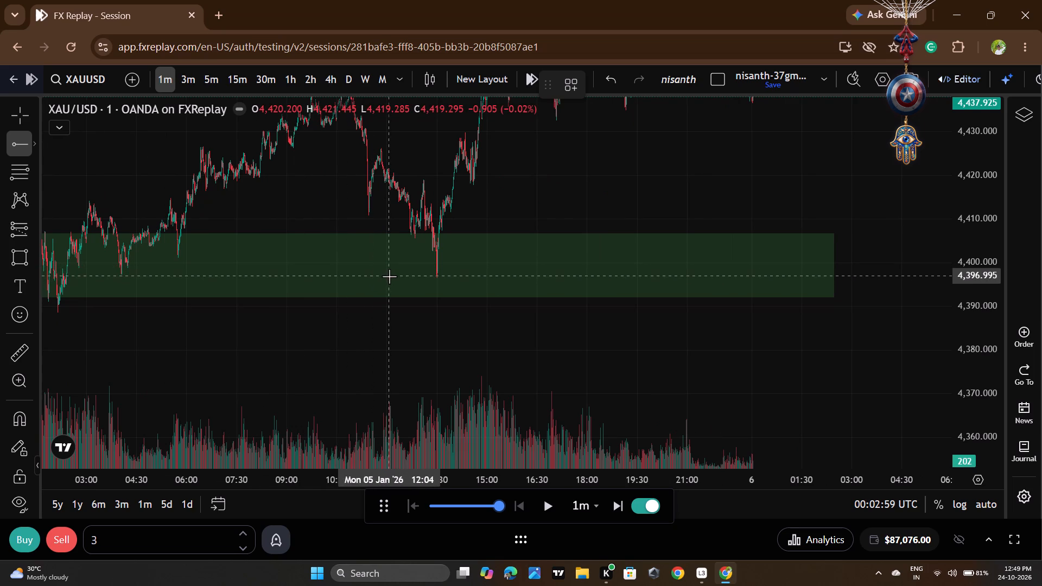
left_click(389, 276)
left_click(523, 317)
Replay the 1-minute chart in short runs up to the 4,467.448 level, pausing at 03:48:59.
left_click_drag(790, 364, 656, 495)
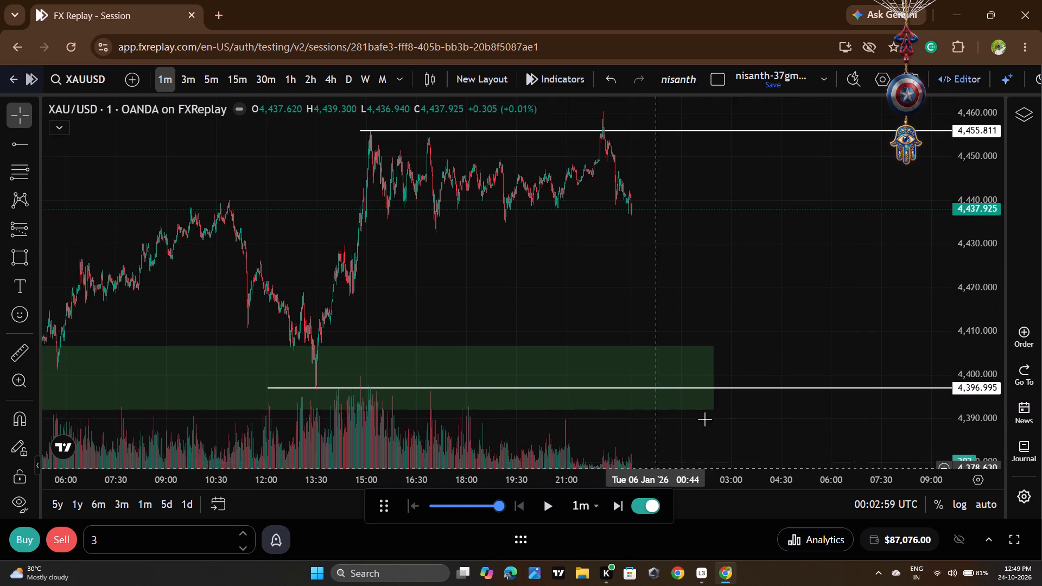
left_click(541, 506)
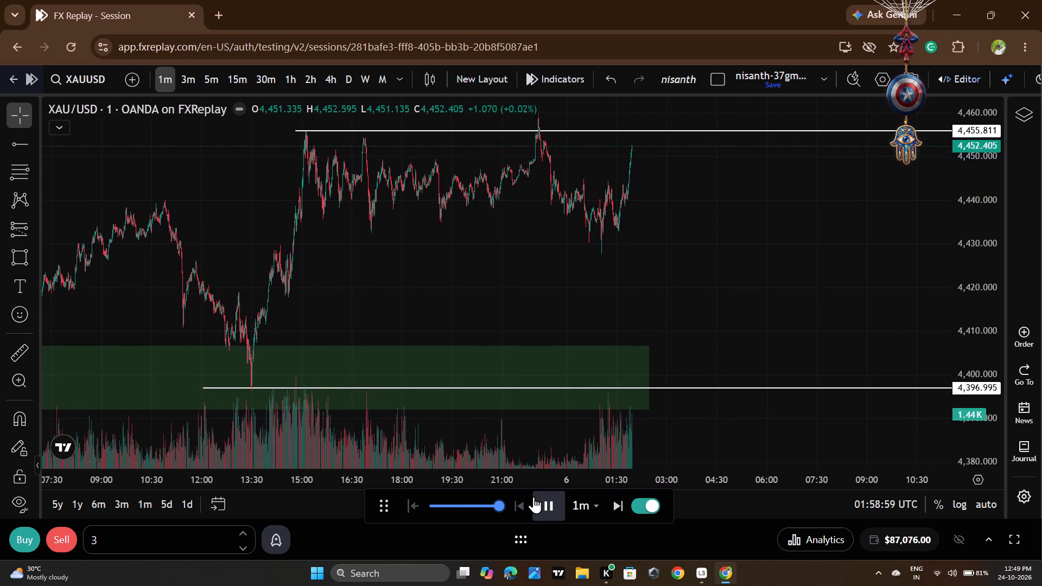
left_click(533, 496)
left_click(533, 496)
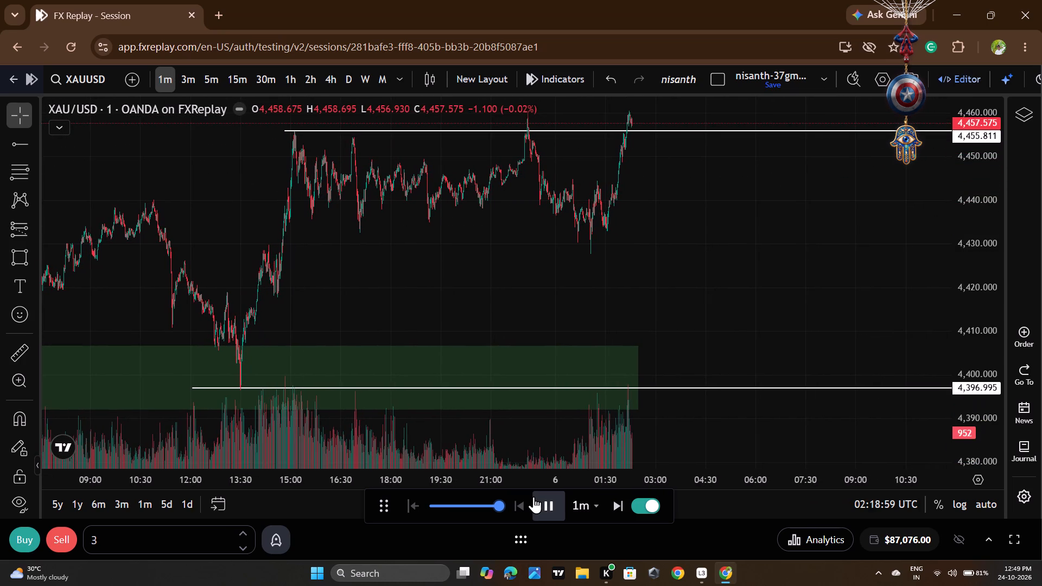
double_click(533, 496)
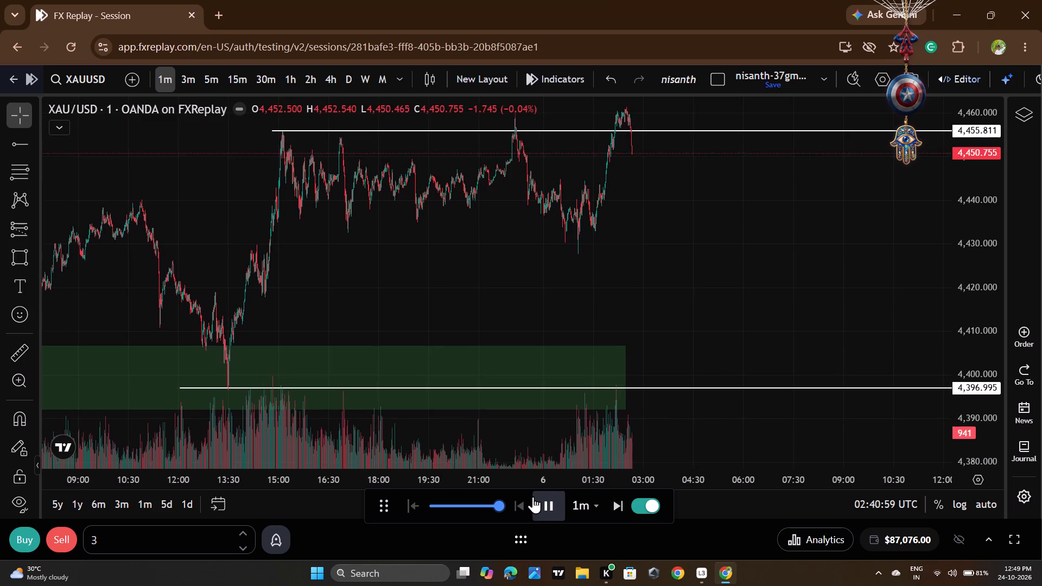
left_click(533, 496)
left_click(533, 496)
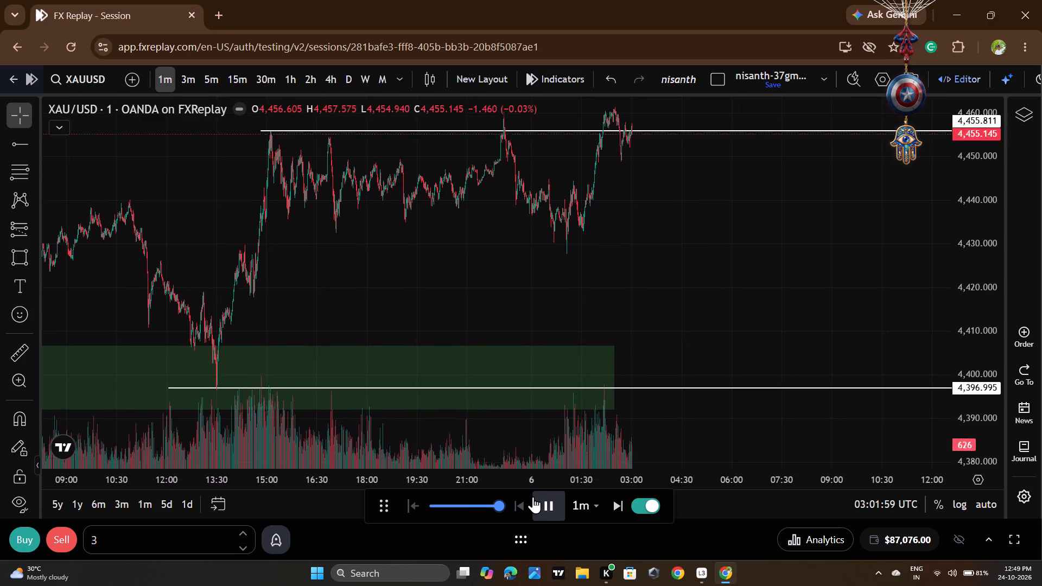
left_click_drag(869, 238, 857, 361)
left_click(550, 502)
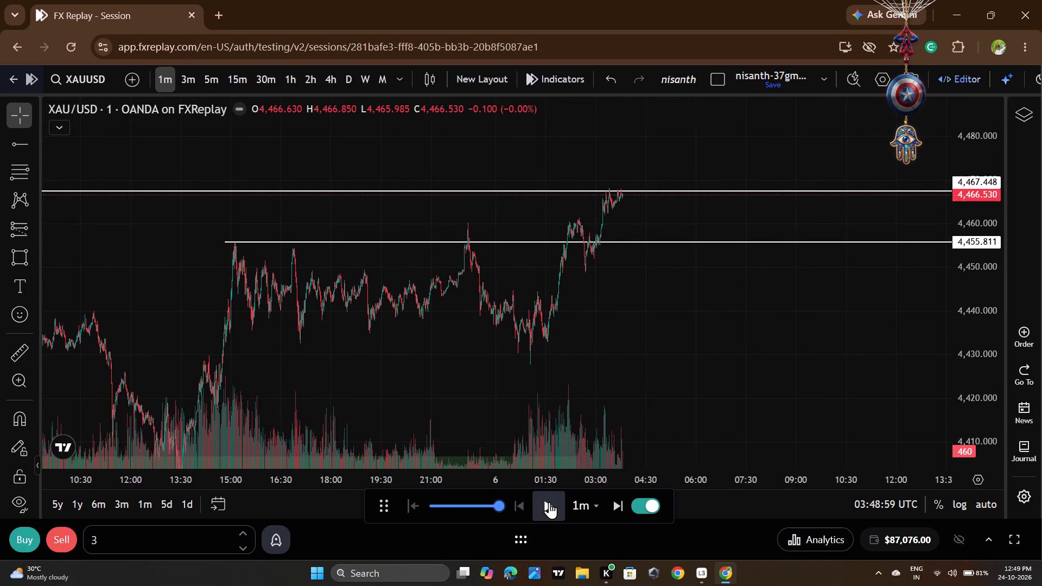
Continue the 1-minute replay until price spikes above 4,467.448 and falls back, pausing at 05:44:59.
left_click(549, 502)
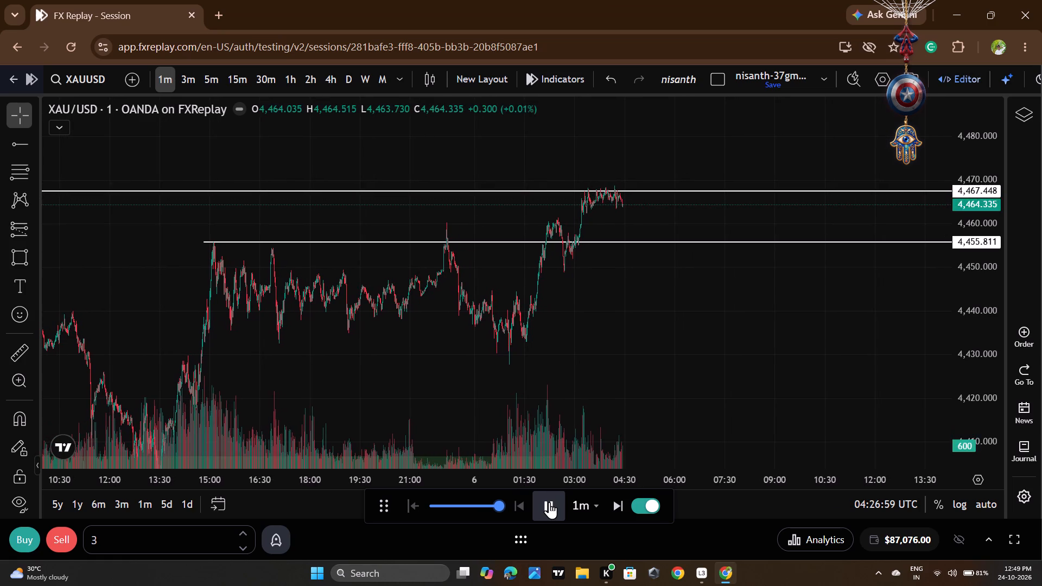
left_click(549, 502)
left_click(549, 502)
double_click(549, 502)
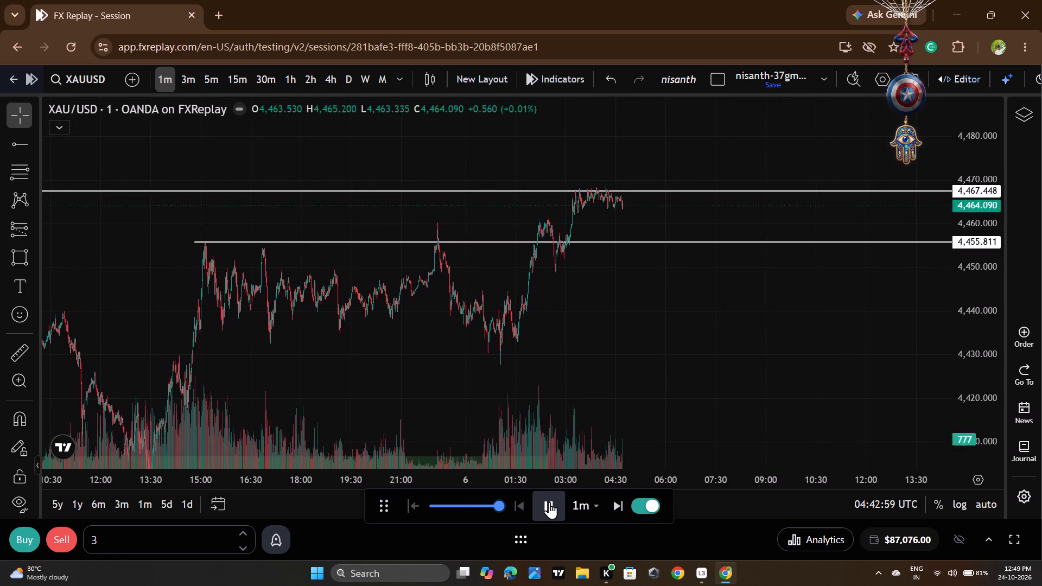
left_click(549, 502)
left_click(545, 510)
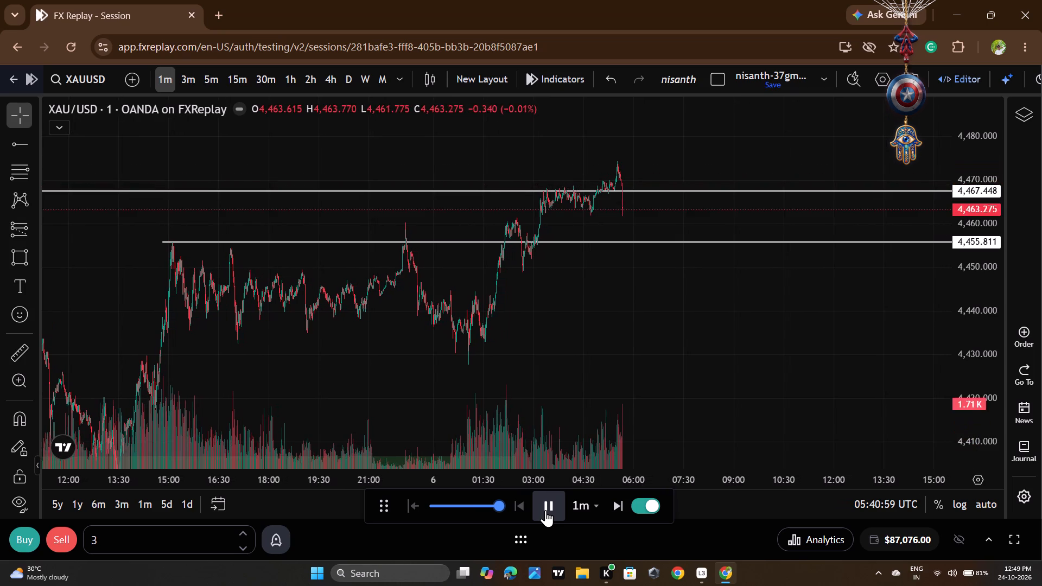
left_click(545, 510)
Draw a rectangle zone from about 4,464.3 to 4,465.5, starting near 04:44 and extending past the latest candle.
scroll(701, 169, "up", 7)
scroll(984, 249, "up", 2)
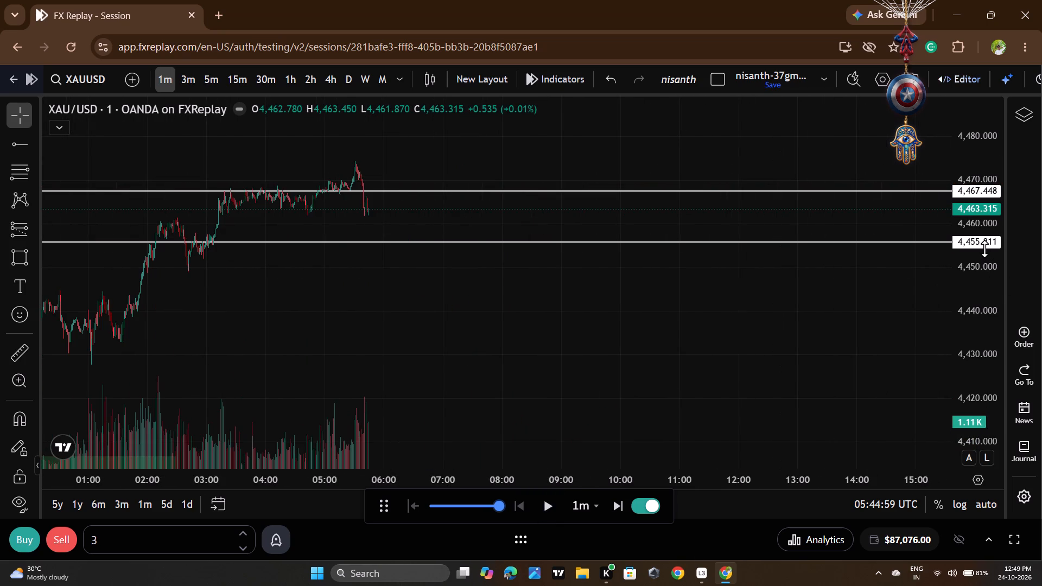
scroll(984, 249, "up", 20)
scroll(984, 249, "up", 9)
left_click_drag(710, 260, 828, 565)
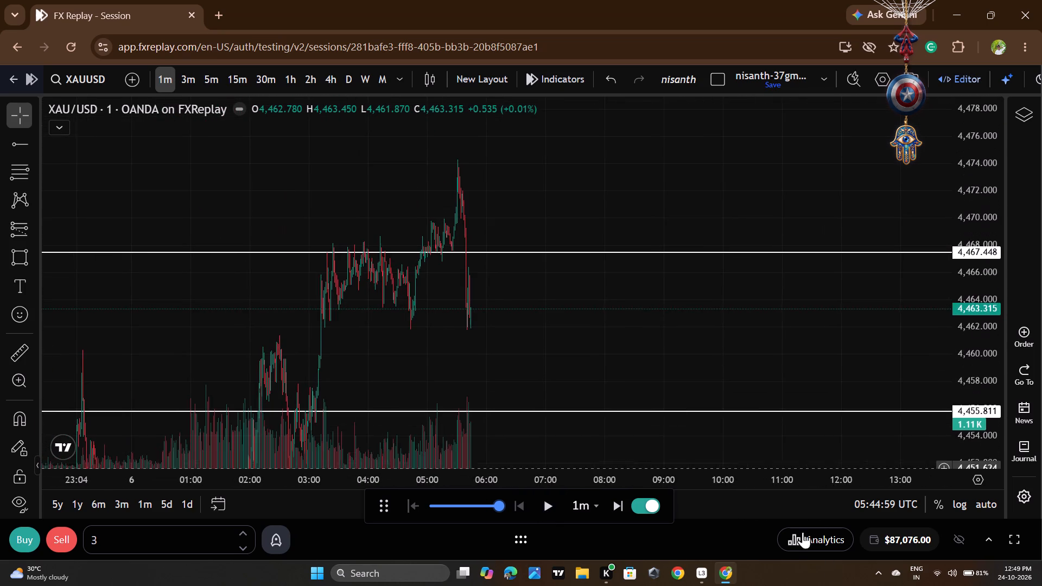
scroll(535, 300, "up", 10)
left_click_drag(407, 317, 905, 358)
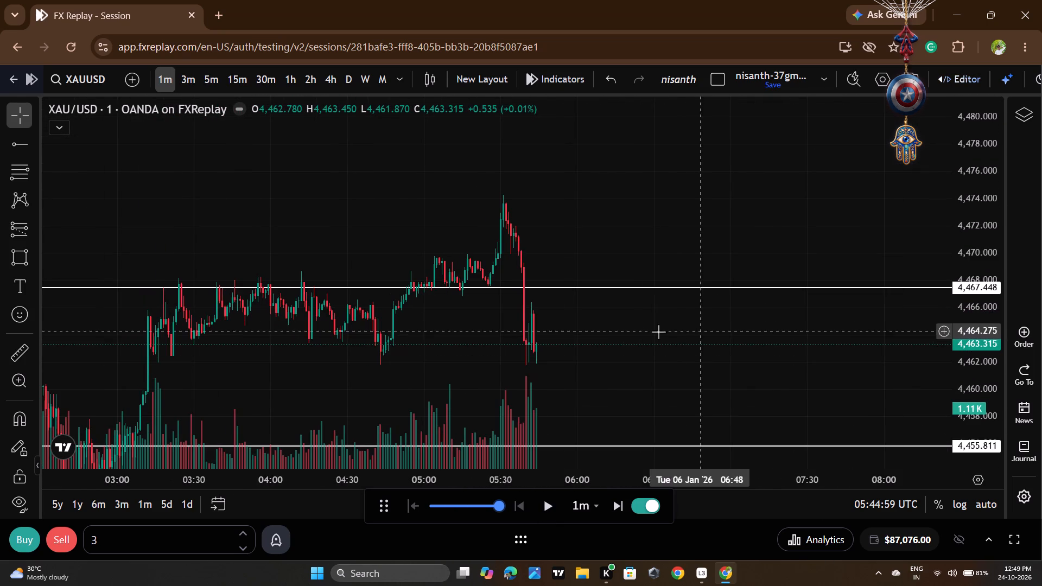
left_click(2, 265)
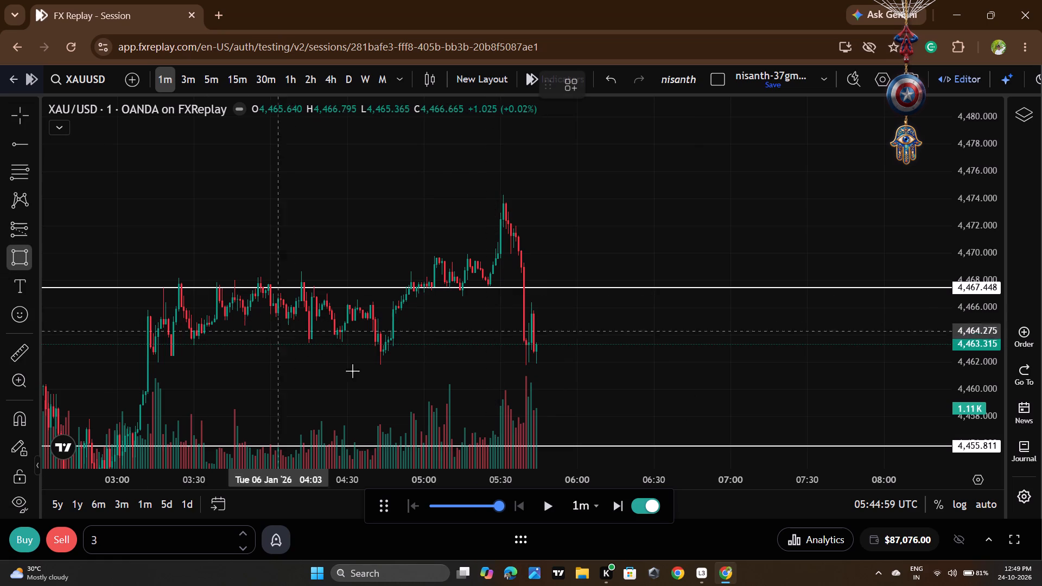
left_click_drag(384, 331, 396, 329)
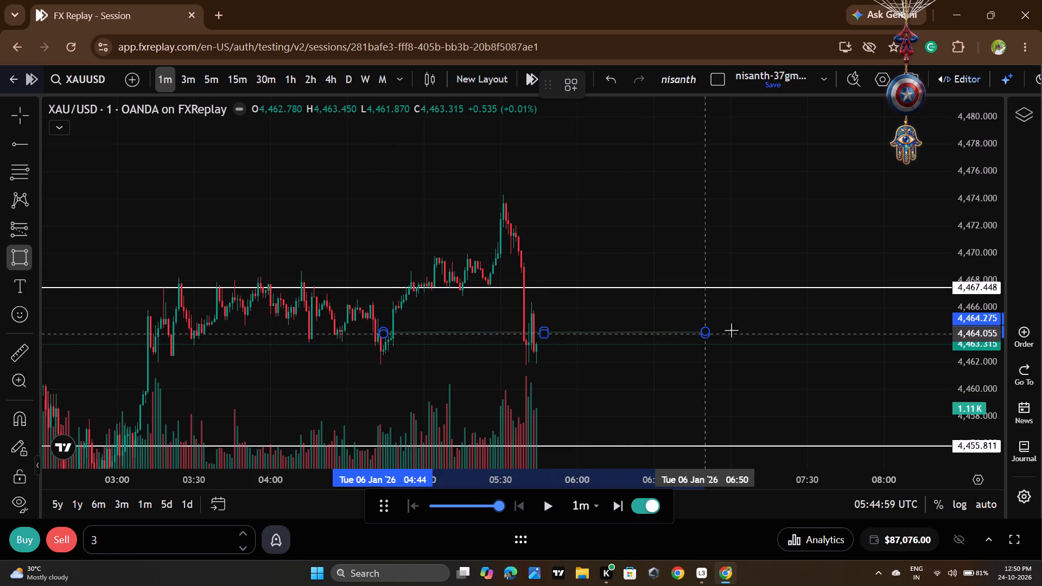
left_click(761, 314)
left_click(812, 355)
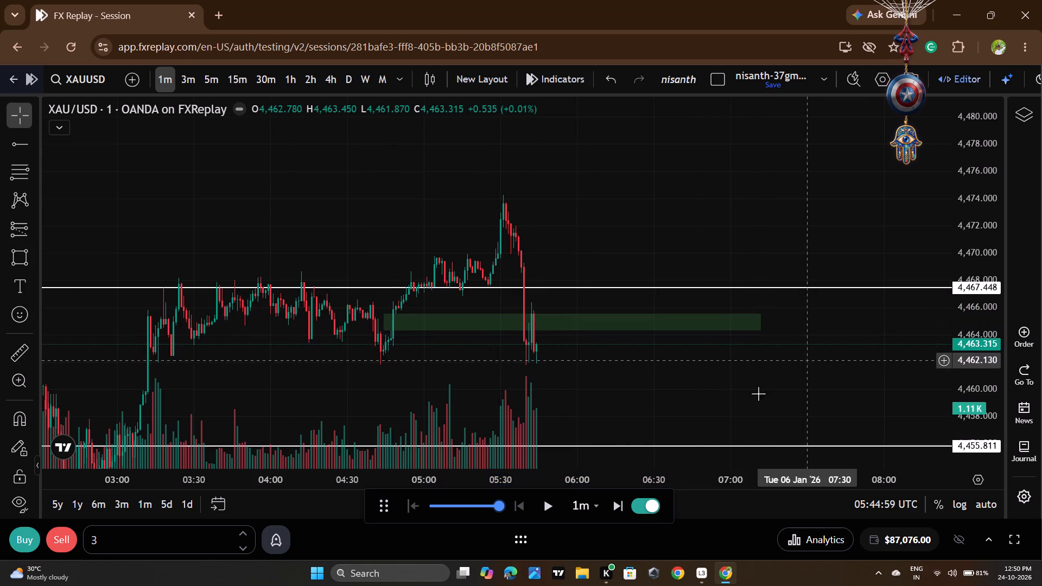
Sell 3 lots of XAUUSD at market and set the stop loss at 4,470.267.
left_click(65, 535)
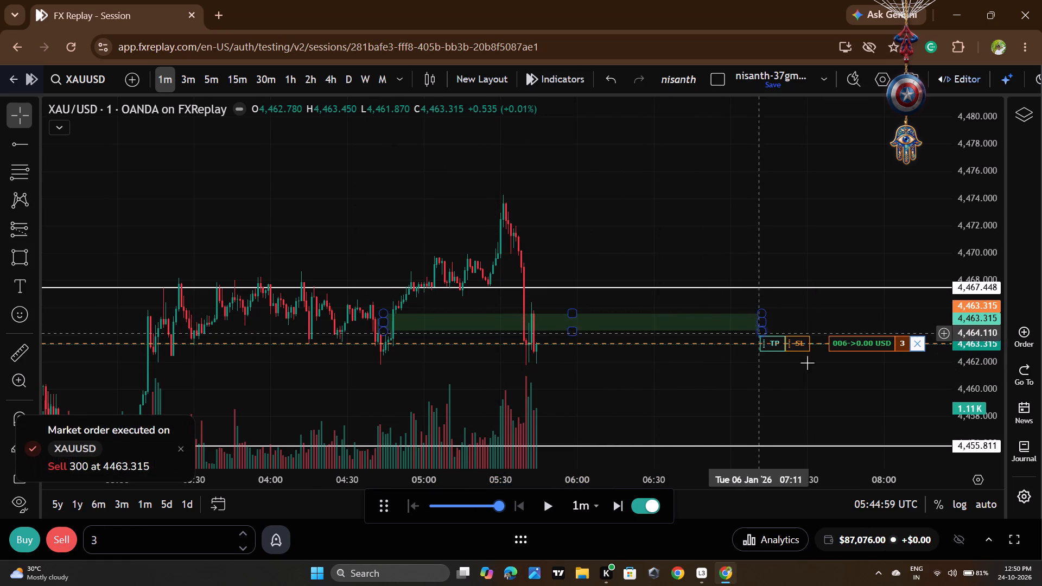
left_click_drag(800, 346, 818, 254)
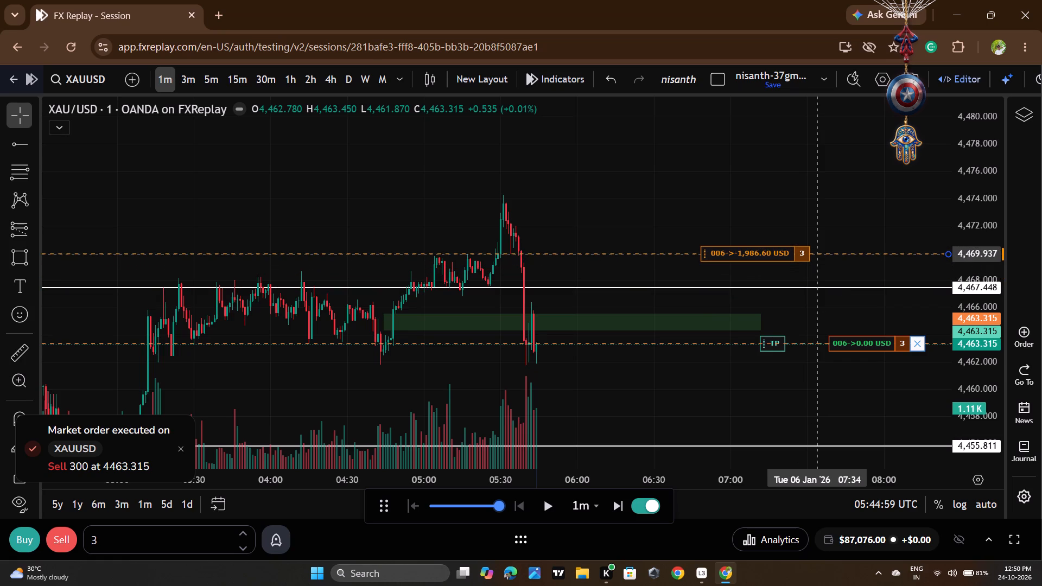
left_click_drag(818, 254, 821, 250)
Add a take profit to the open short at 4,449.760, below the 4,455.811 ray.
scroll(669, 341, "down", 2)
left_click_drag(792, 389, 787, 389)
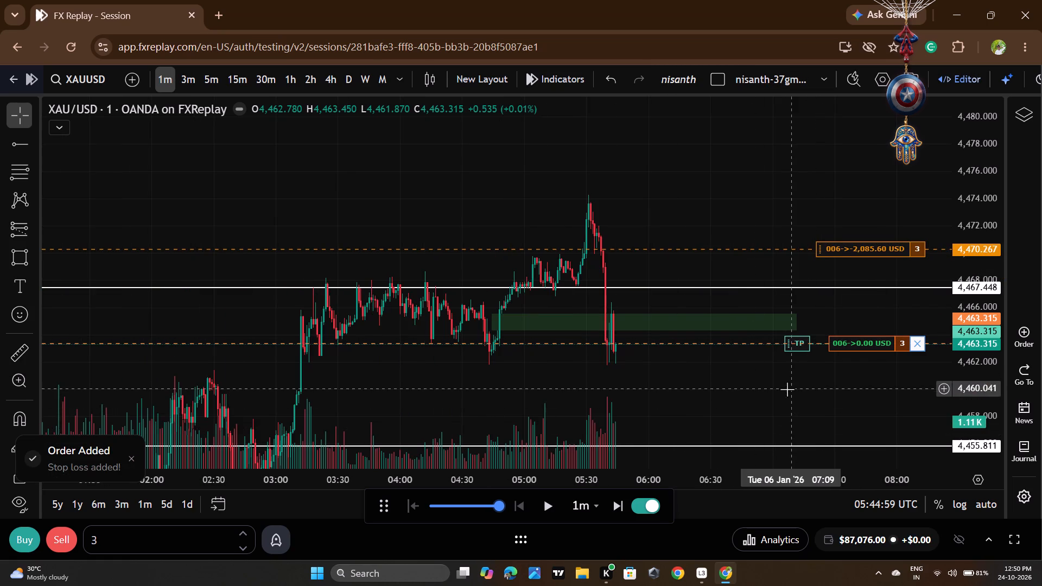
left_click_drag(787, 389, 555, 215)
left_click_drag(800, 172, 794, 289)
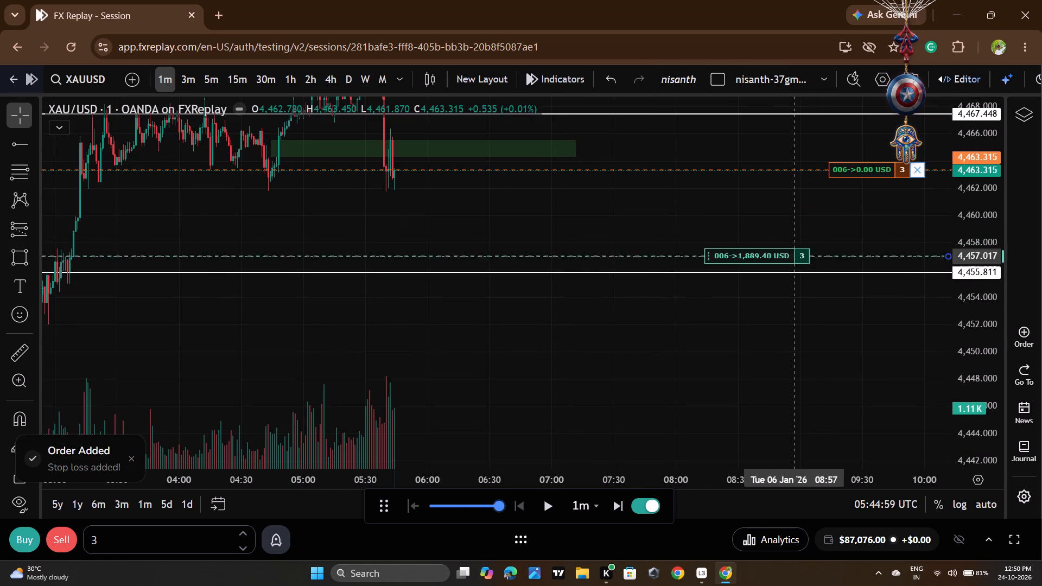
left_click_drag(794, 289, 794, 358)
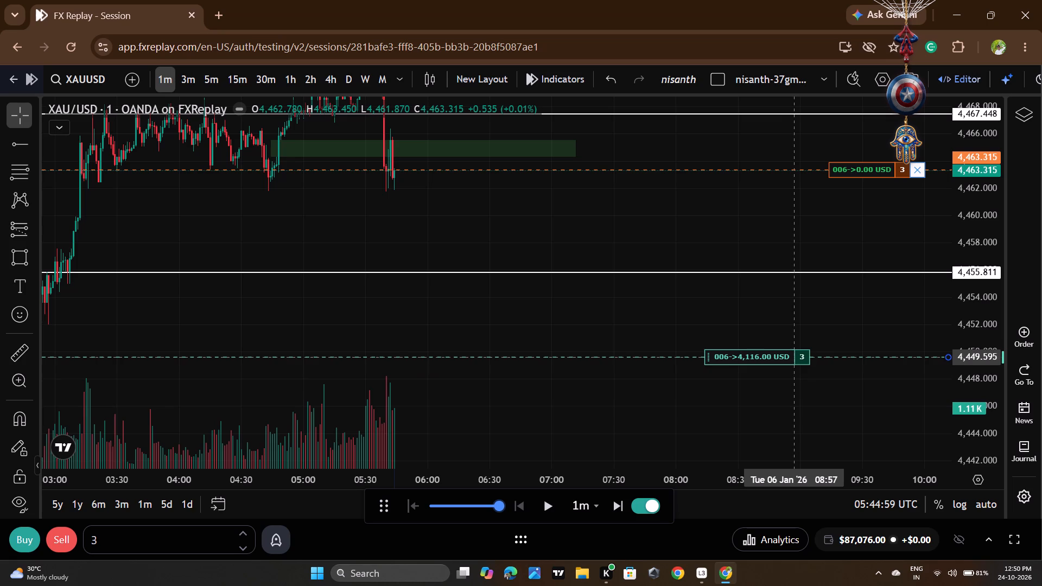
left_click_drag(794, 358, 795, 355)
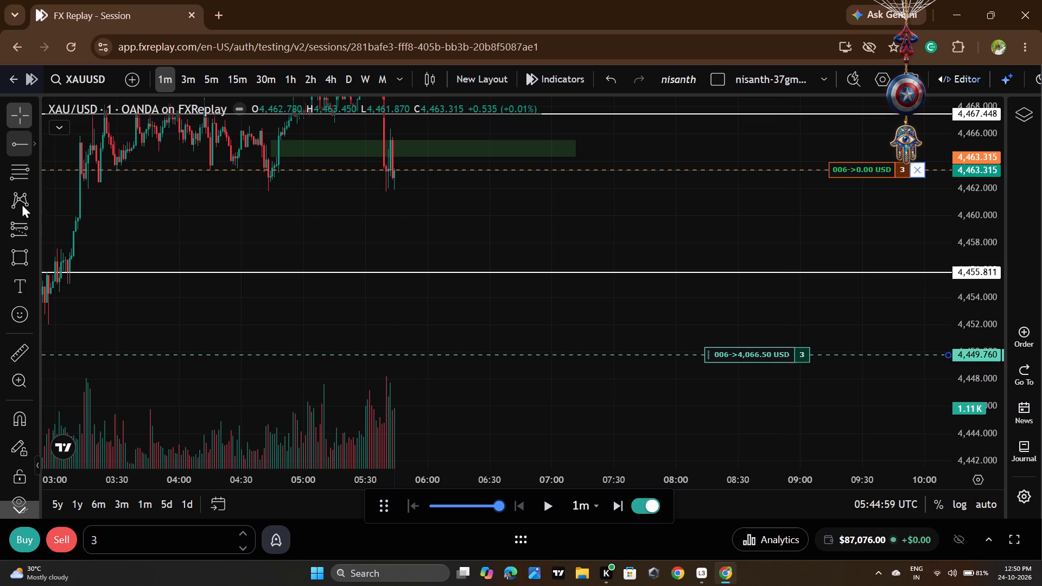
Place a Short Position projection at the latest candle, with entry 4,463.395, stop 4,470.267 and target 4,449.760.
left_click(33, 228)
left_click(145, 183)
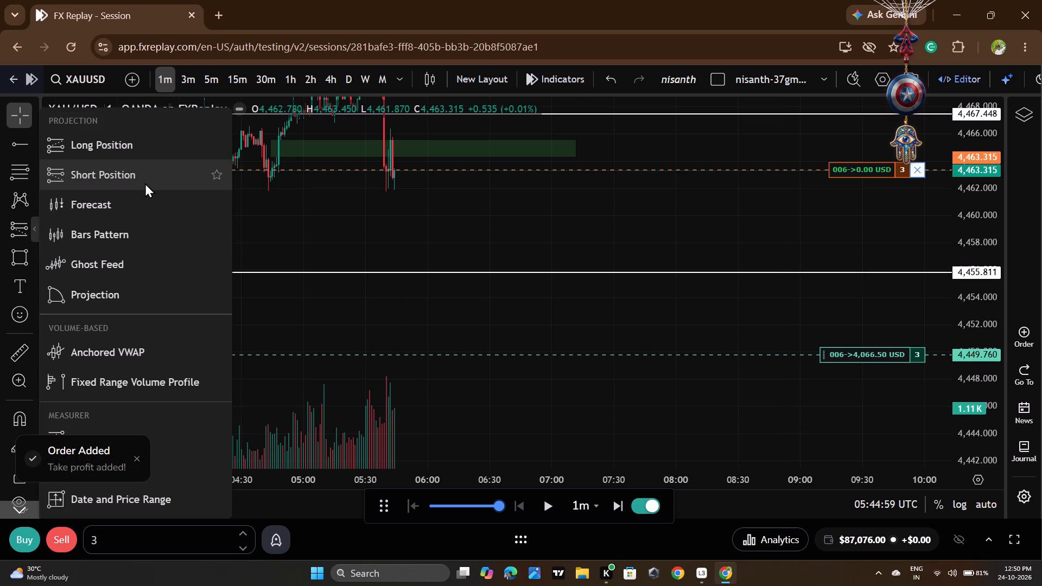
left_click(395, 169)
left_click_drag(660, 246, 667, 269)
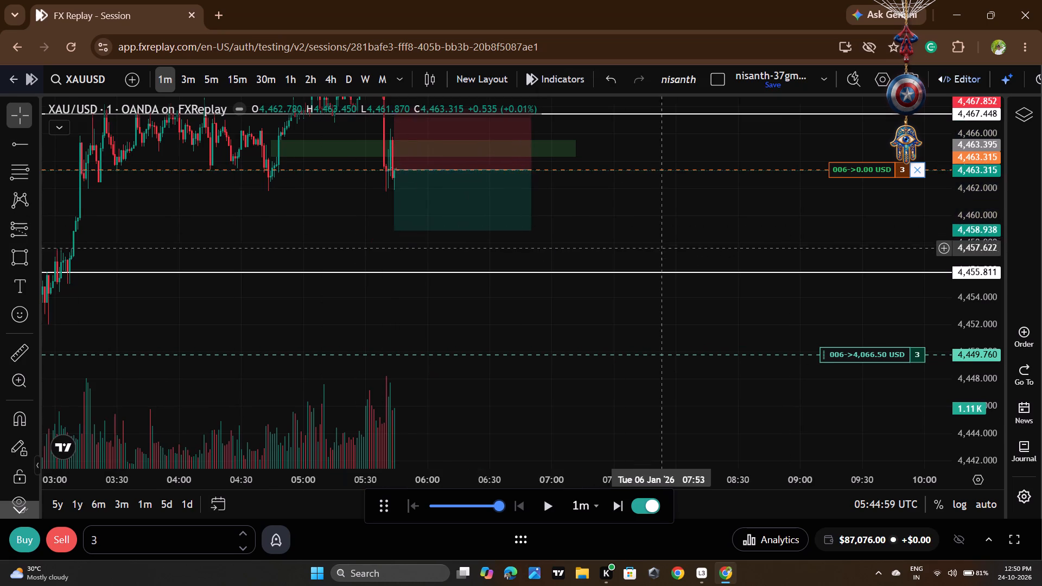
left_click_drag(667, 269, 674, 308)
left_click_drag(407, 169, 417, 145)
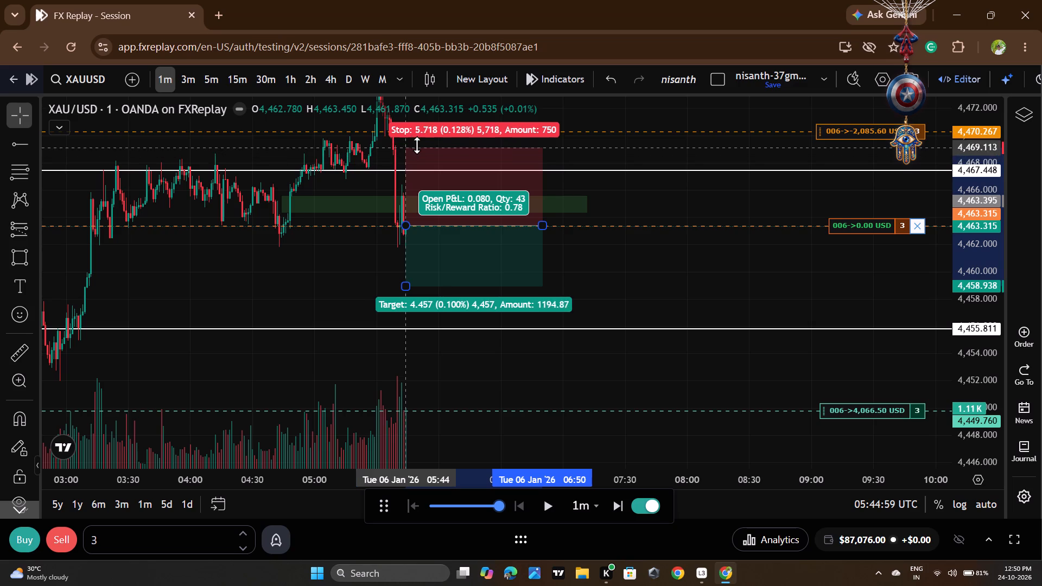
left_click_drag(417, 145, 422, 132)
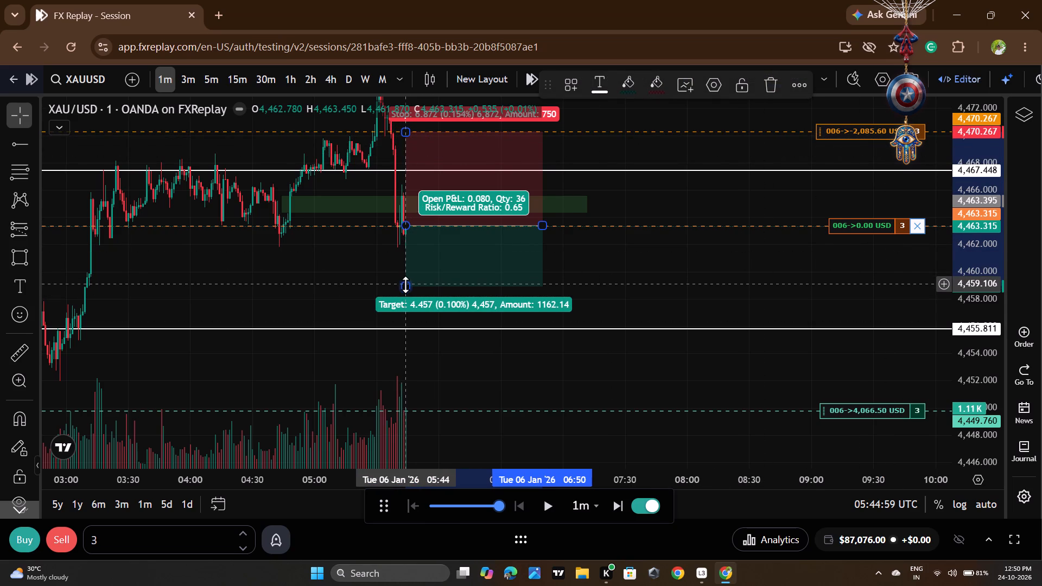
left_click_drag(405, 284, 412, 412)
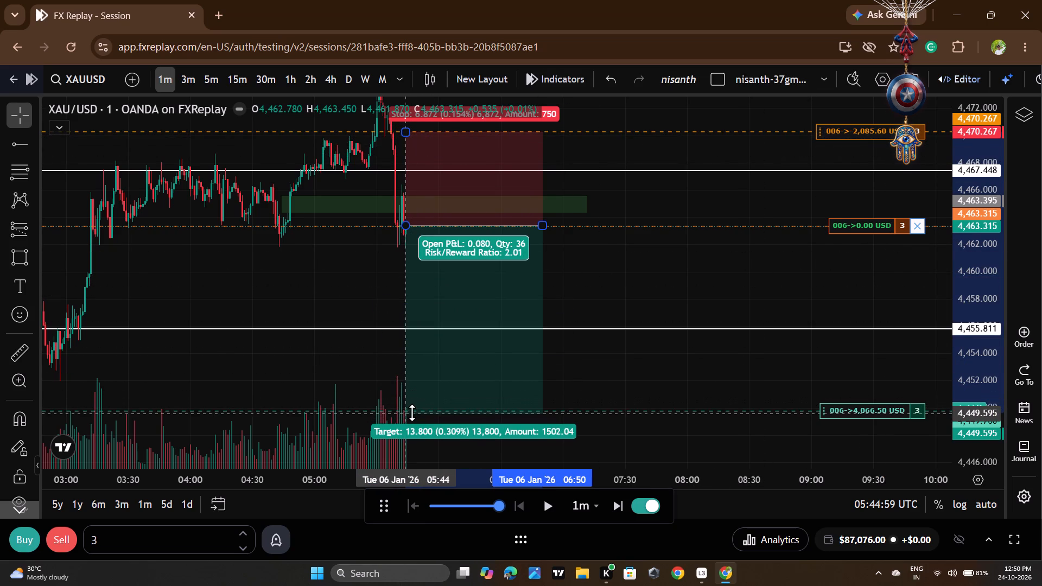
left_click_drag(412, 412, 411, 411)
left_click(605, 289)
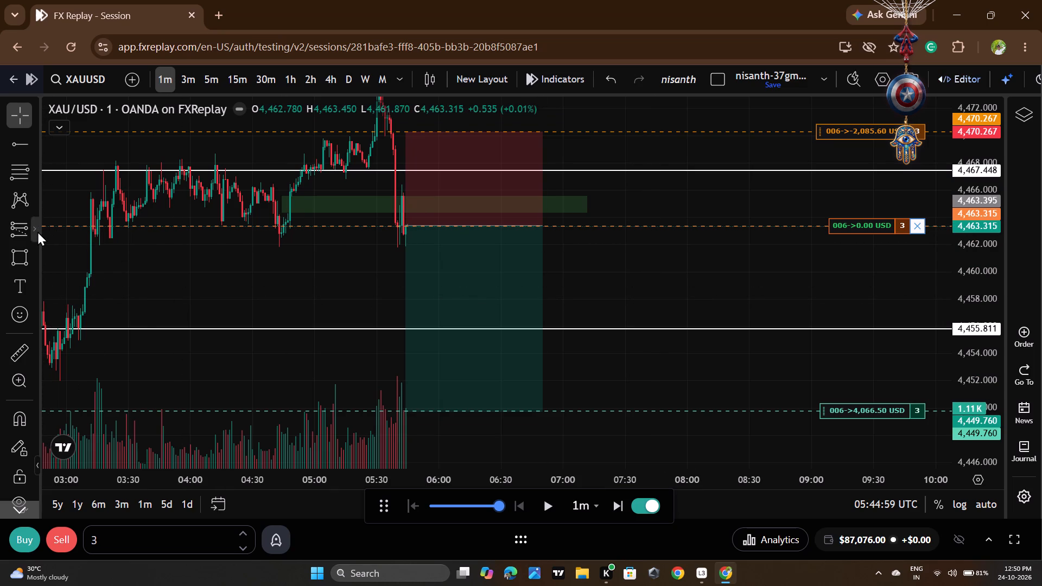
Replay the 1-minute chart as price falls below the 4,455.811 ray, pausing at 05:56:59.
left_click(553, 502)
left_click(553, 502)
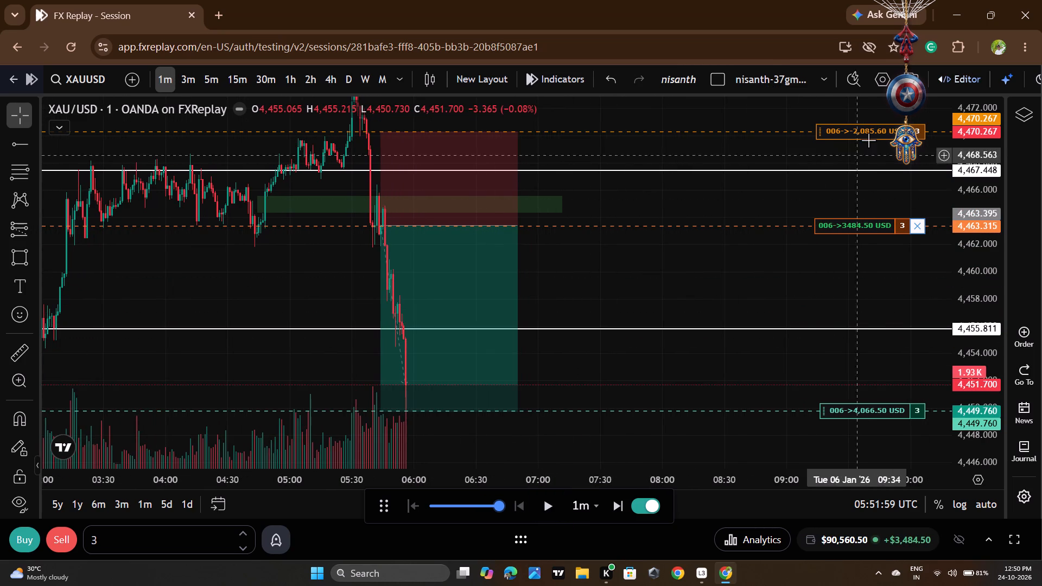
Move the short's stop loss below the entry into profit, to 4,461.910.
left_click_drag(730, 283, 739, 245)
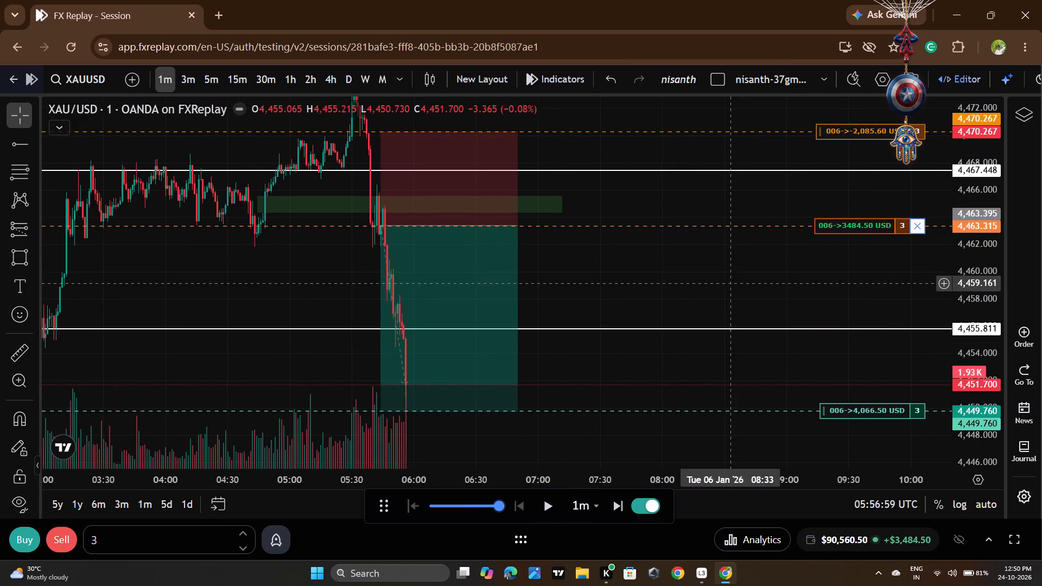
left_click_drag(739, 245, 748, 259)
left_click_drag(855, 121, 863, 236)
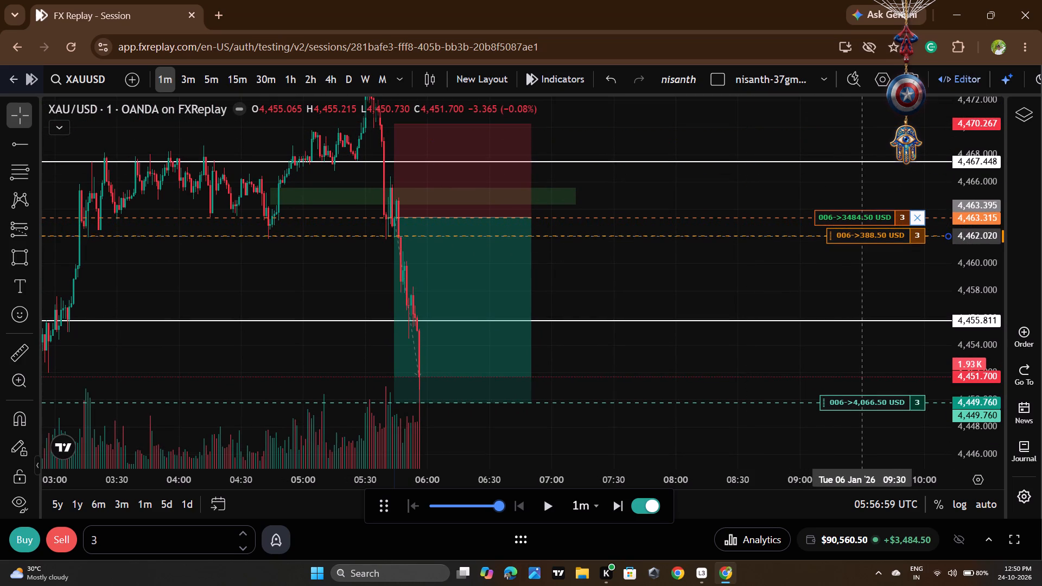
left_click_drag(863, 236, 863, 238)
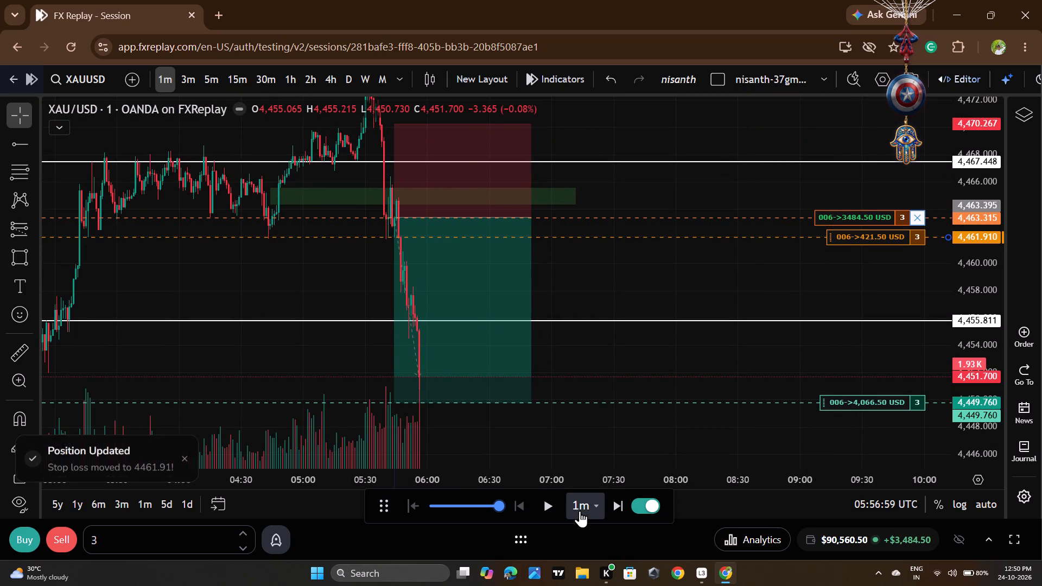
Continue the 1-minute replay until the short reaches its 4,449.760 take profit, pausing at 06:00:59.
double_click(552, 510)
Delete the Short Position projection and the green rectangle zone below the 4,467.448 level.
scroll(574, 235, "down", 1)
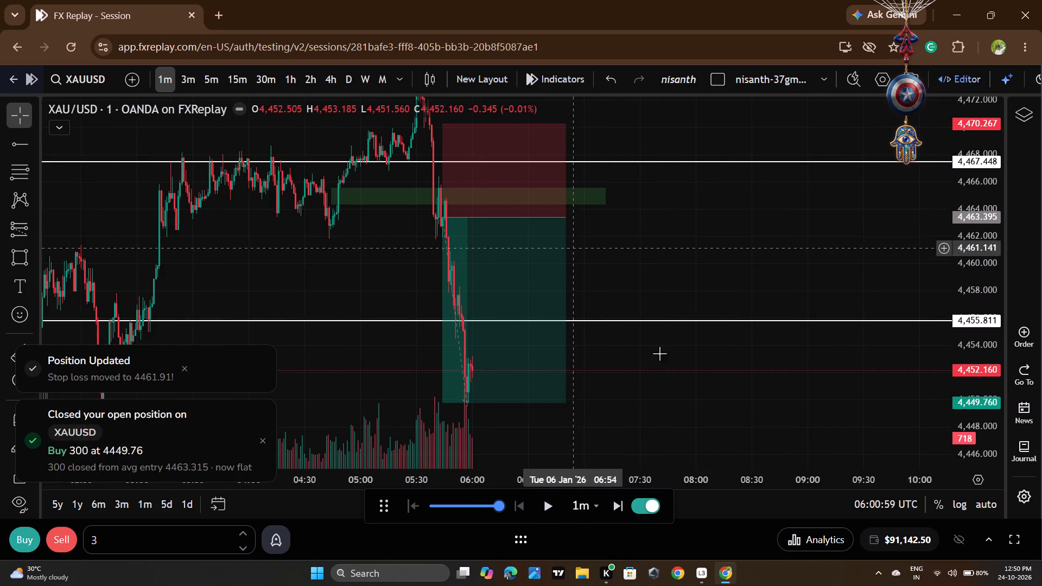
left_click_drag(665, 393, 681, 320)
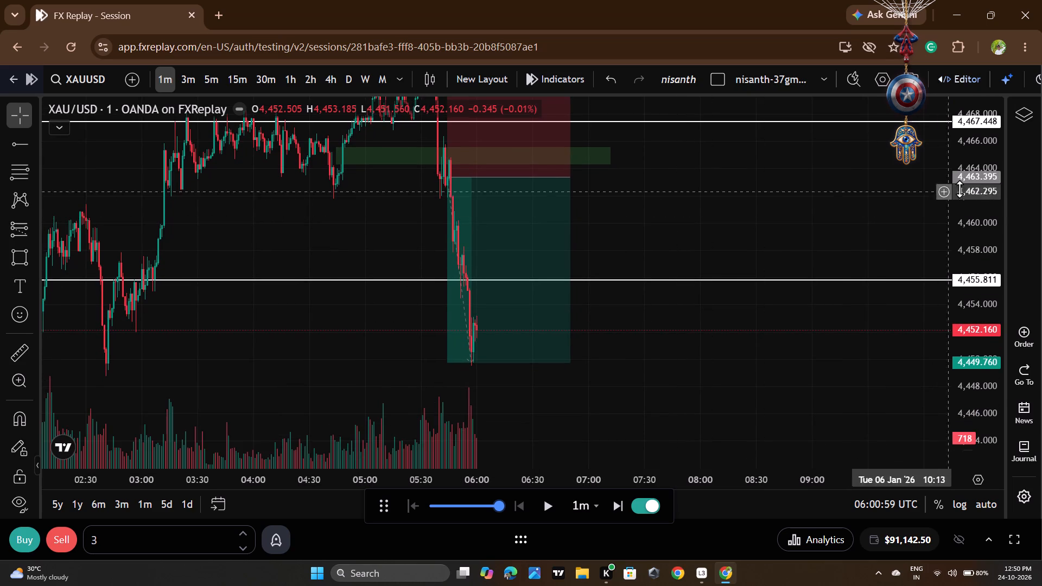
scroll(965, 188, "down", 13)
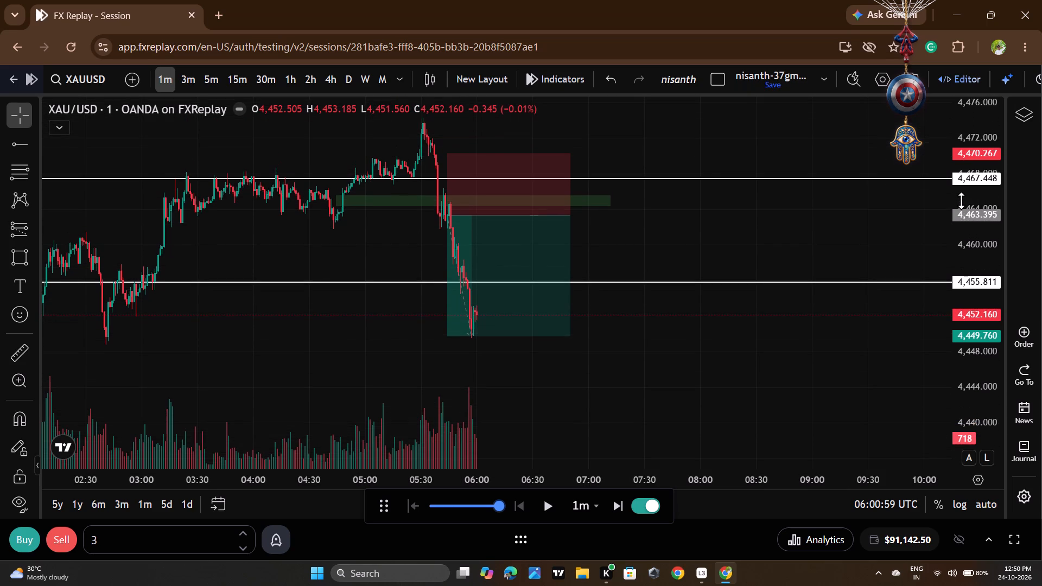
scroll(513, 301, "down", 5)
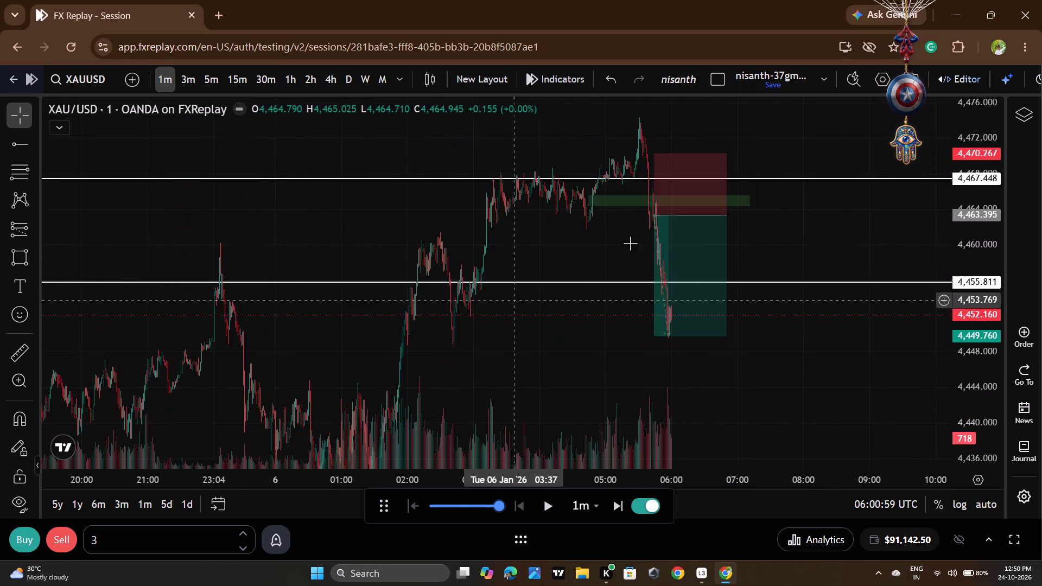
scroll(738, 225, "up", 3)
left_click(625, 223)
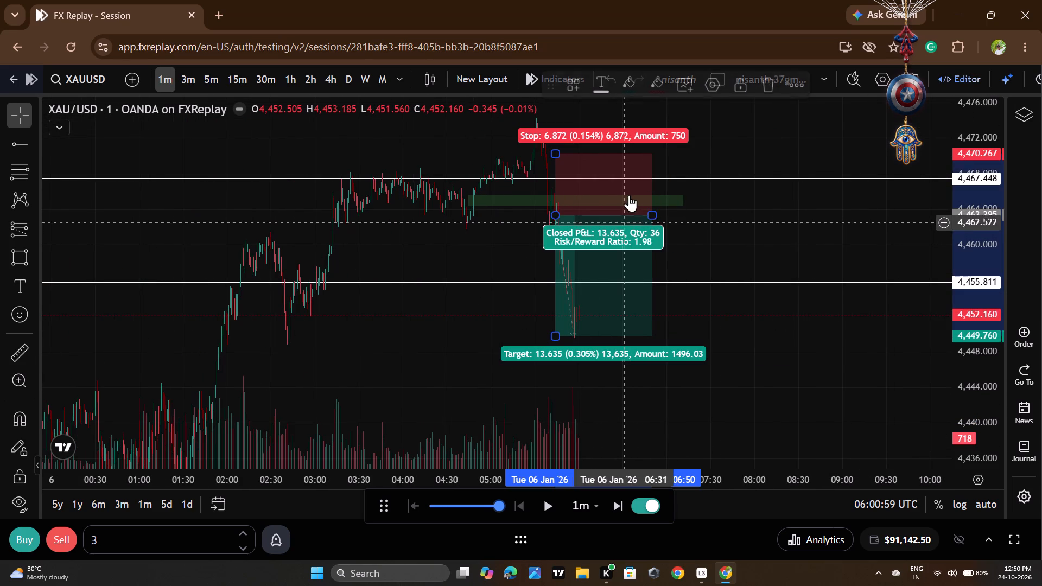
left_click(770, 94)
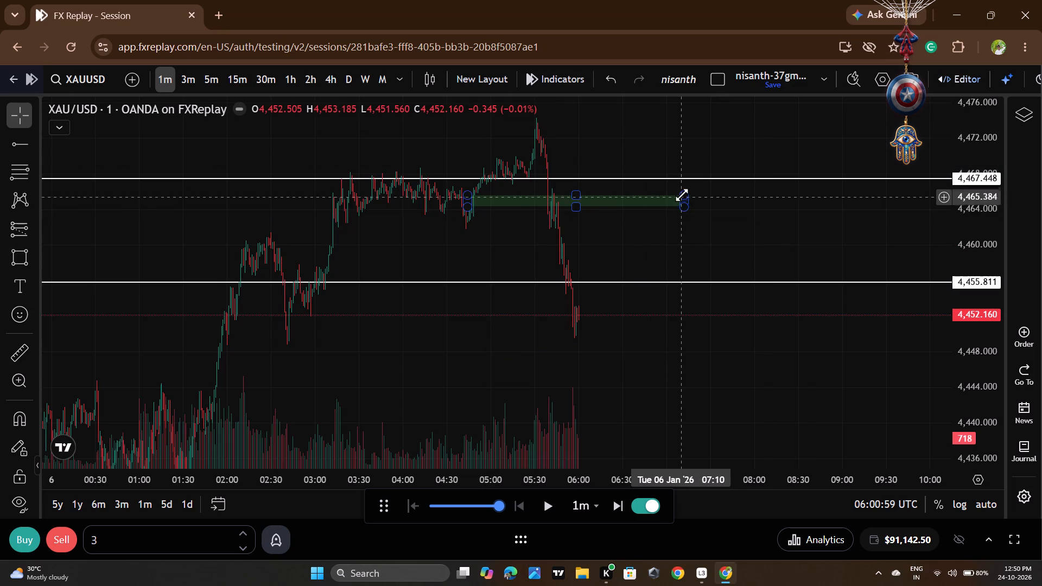
left_click(684, 203)
left_click(814, 92)
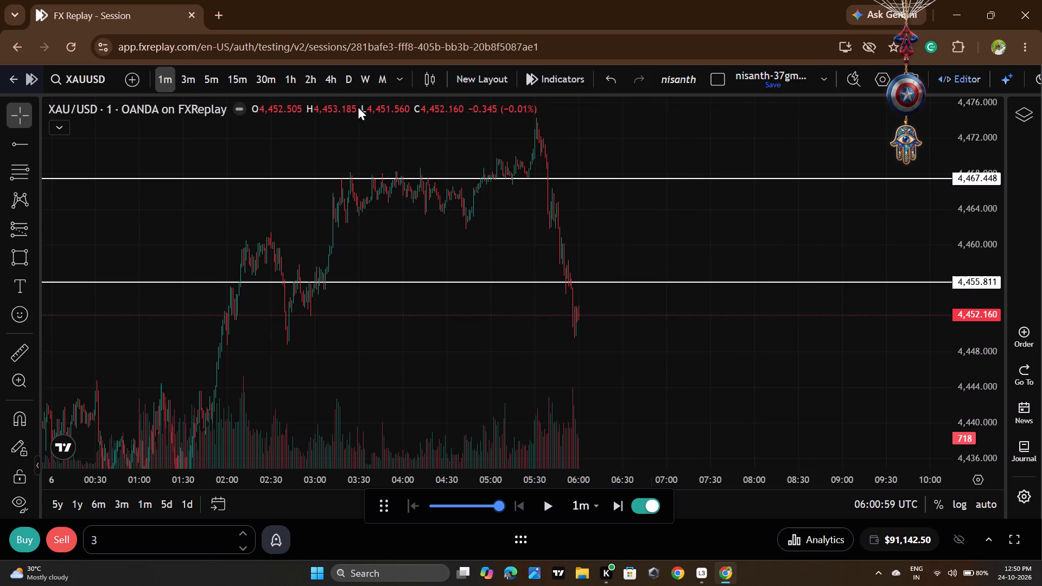
On the 1-hour chart, draw a green rectangle zone from about 4,444.26 to 4,448.8, starting at 6 Jan 01:00.
left_click(286, 73)
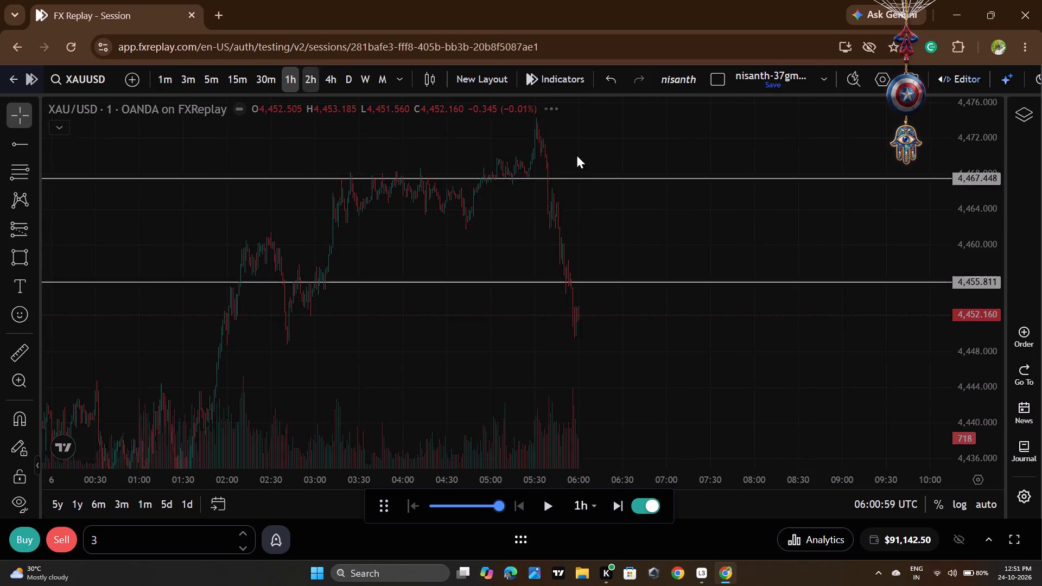
scroll(971, 221, "down", 3)
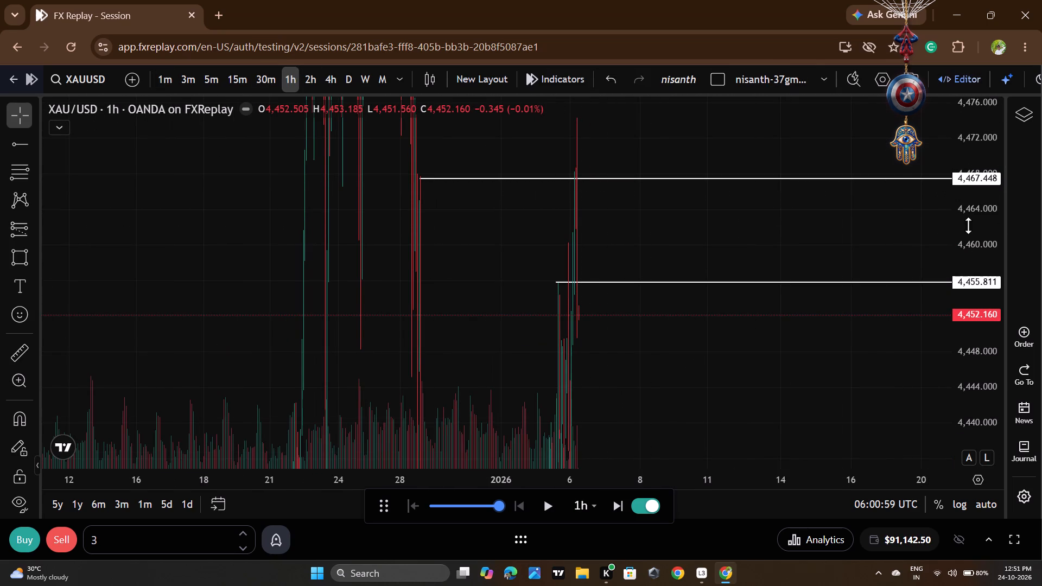
scroll(968, 225, "down", 11)
scroll(964, 231, "up", 1)
scroll(964, 231, "down", 6)
scroll(592, 284, "down", 4)
scroll(587, 272, "up", 6)
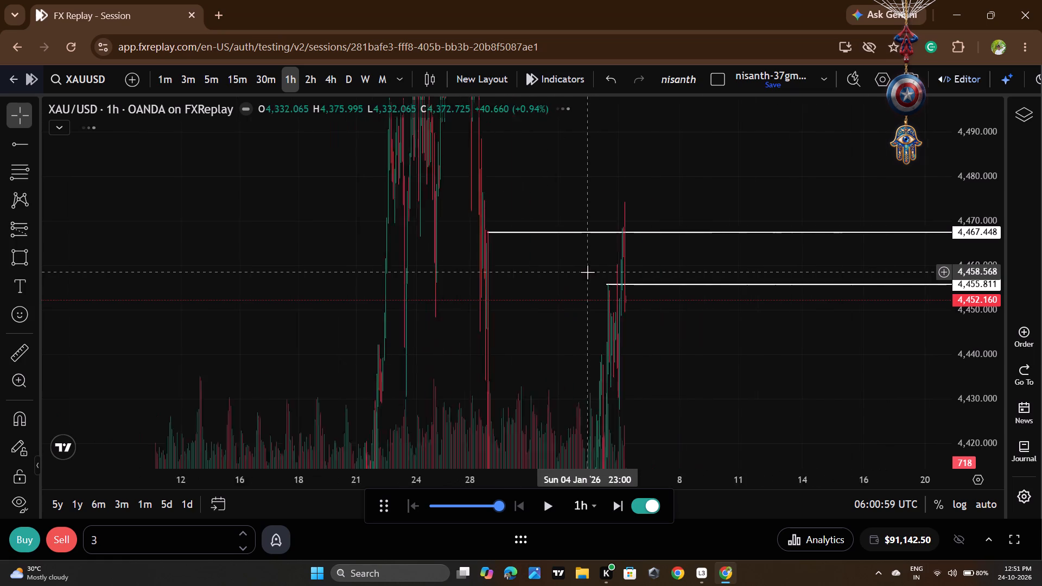
scroll(587, 272, "up", 6)
left_click_drag(388, 356, 411, 337)
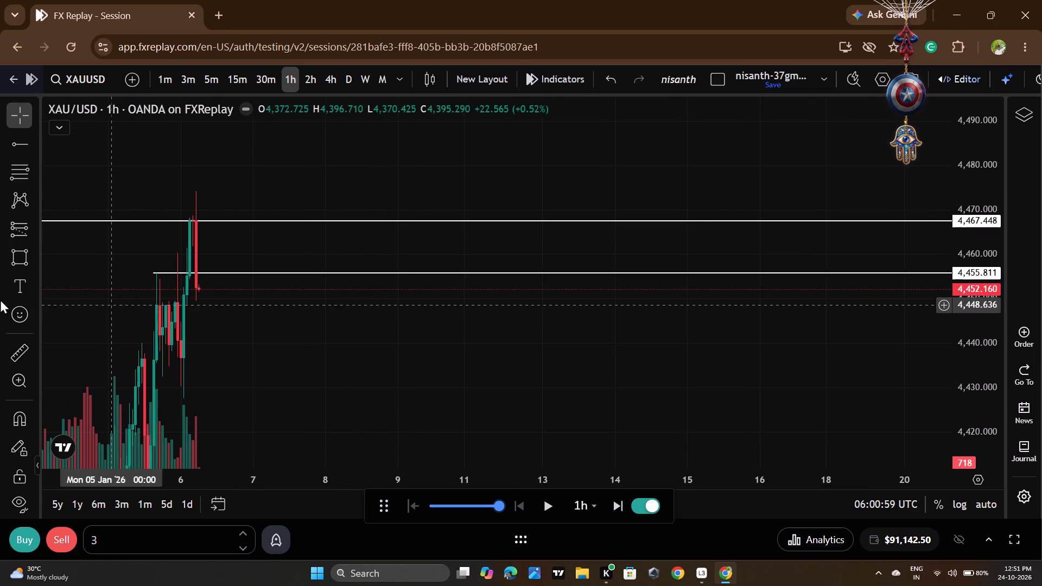
left_click(15, 269)
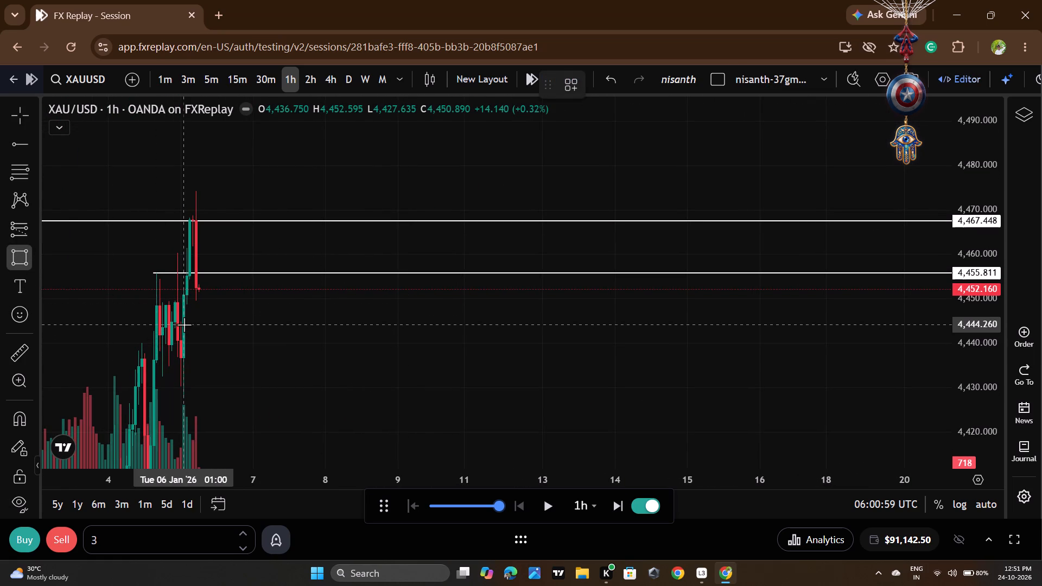
left_click(184, 324)
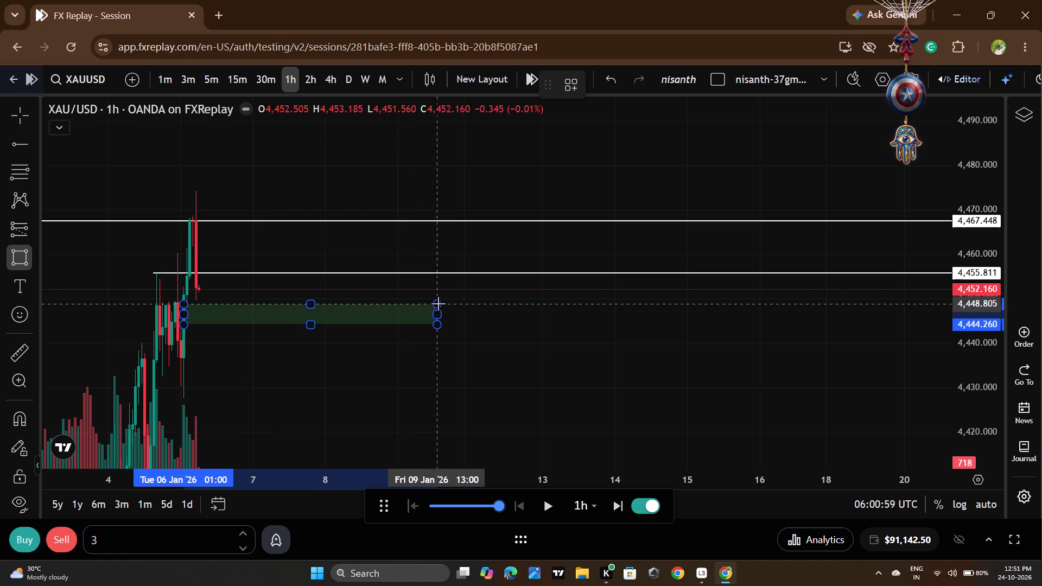
left_click(438, 303)
left_click(471, 314)
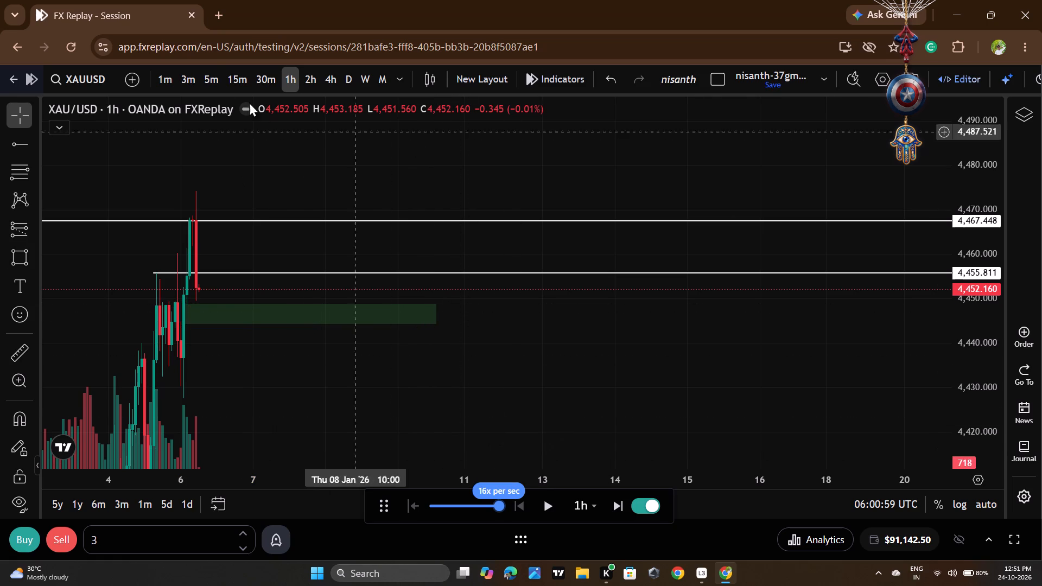
Return to the 1-minute chart and replay the price action from 06:00:59, pausing at 06:48:59.
left_click(163, 78)
scroll(461, 290, "down", 4)
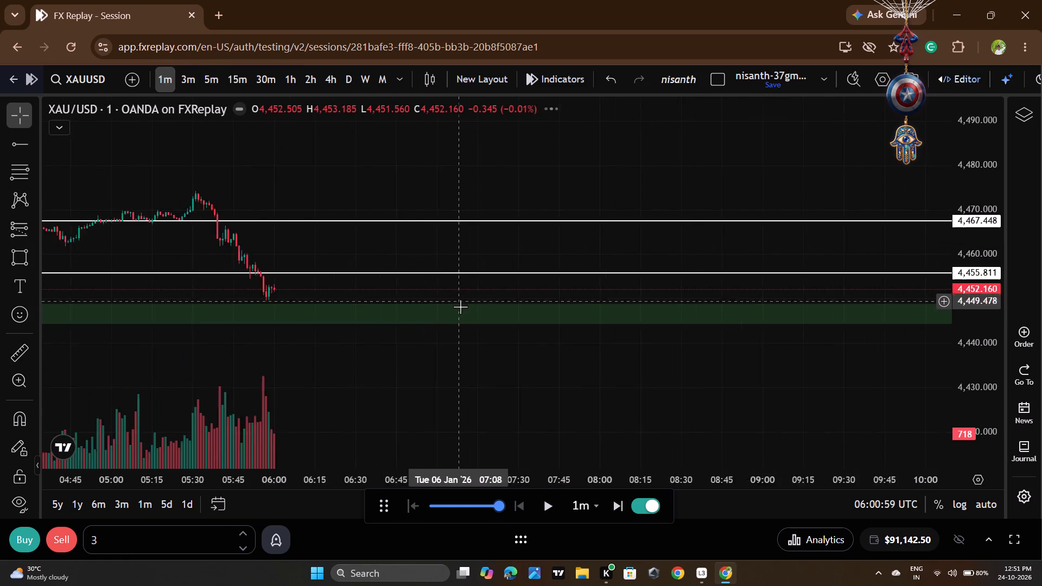
scroll(460, 307, "down", 1)
scroll(977, 272, "up", 6)
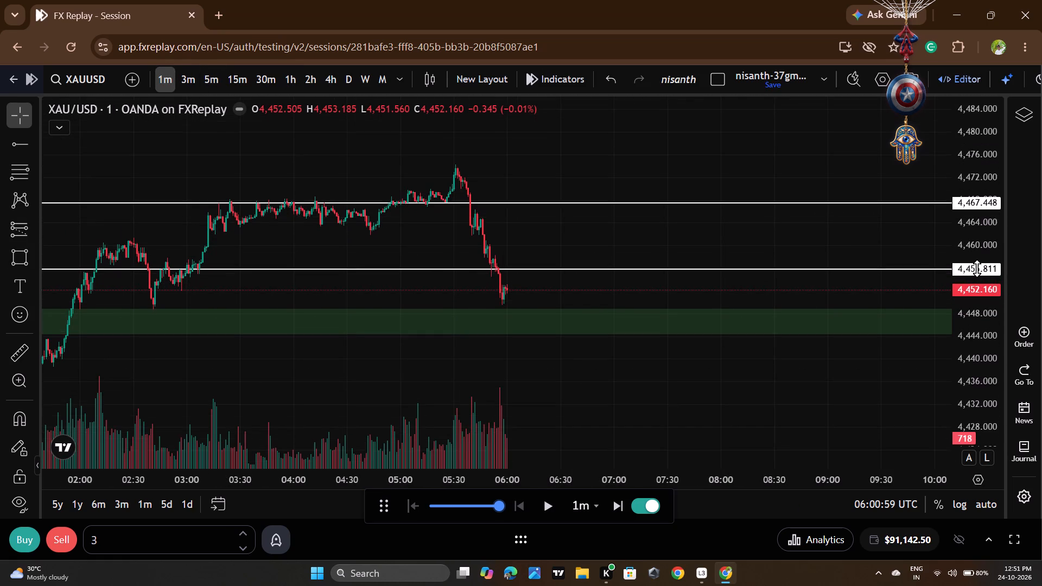
scroll(977, 268, "up", 13)
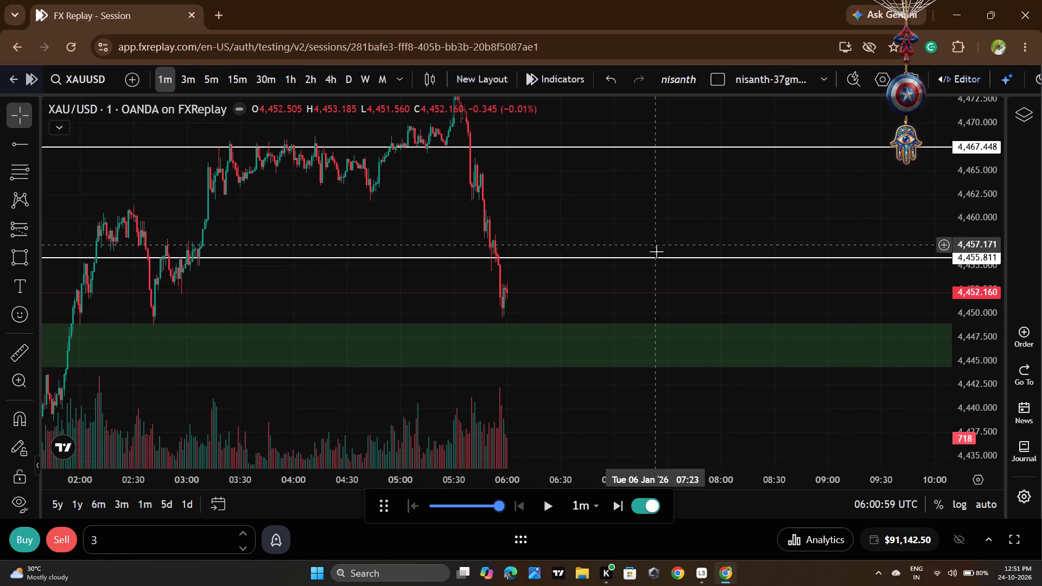
left_click(555, 512)
double_click(555, 512)
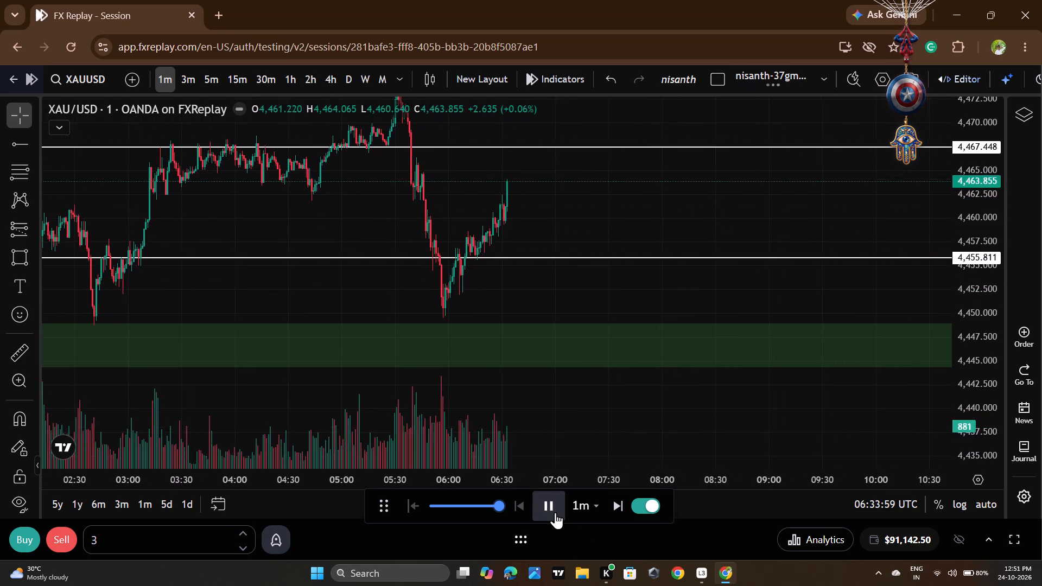
left_click(555, 512)
Continue the 1-minute replay with a pause at 07:54:59, stopping at 09:25:59 around the 4,455.811 level.
scroll(308, 259, "down", 3)
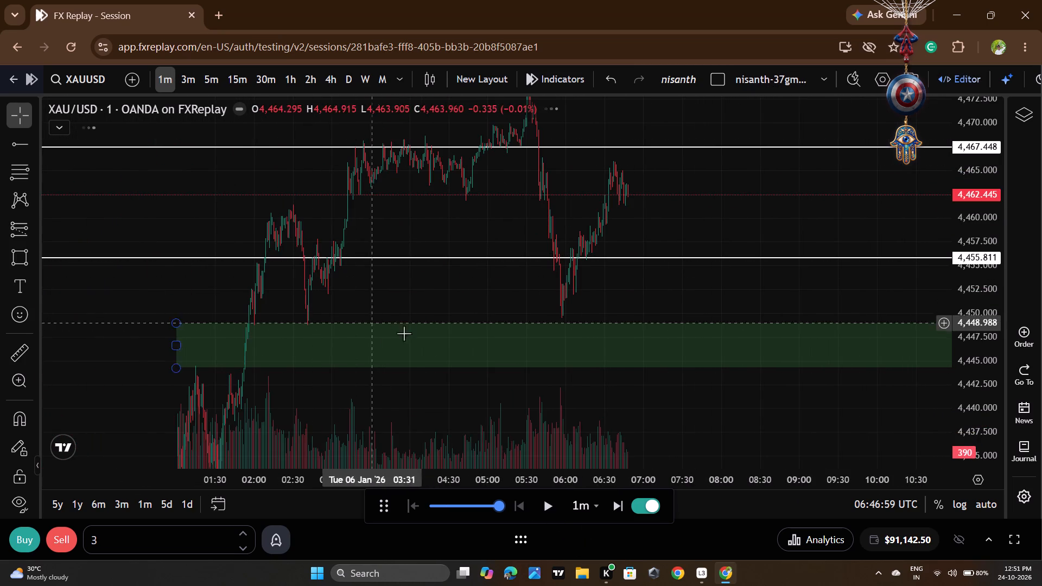
left_click_drag(728, 291, 662, 377)
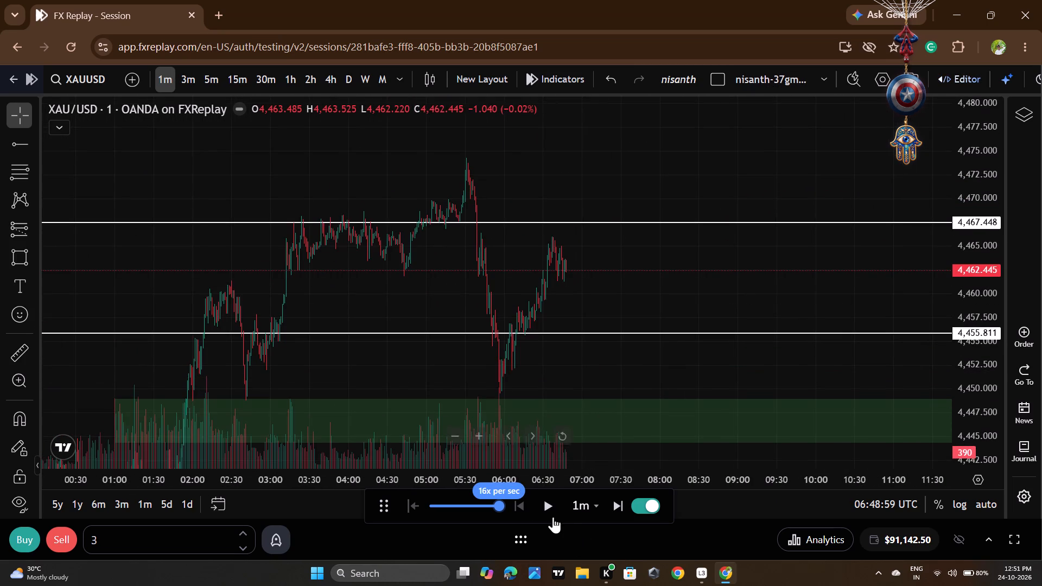
left_click(560, 515)
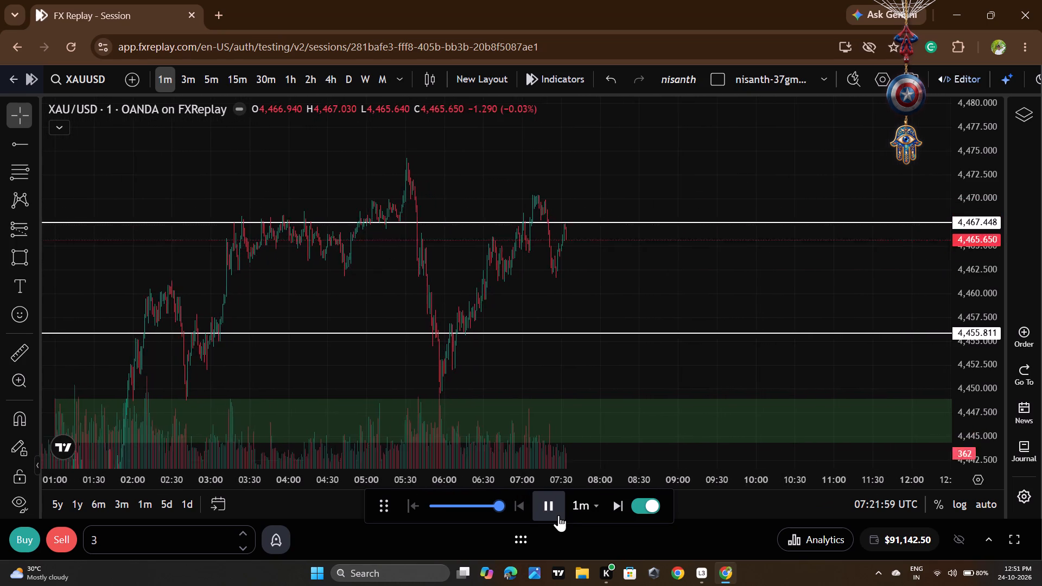
left_click(558, 515)
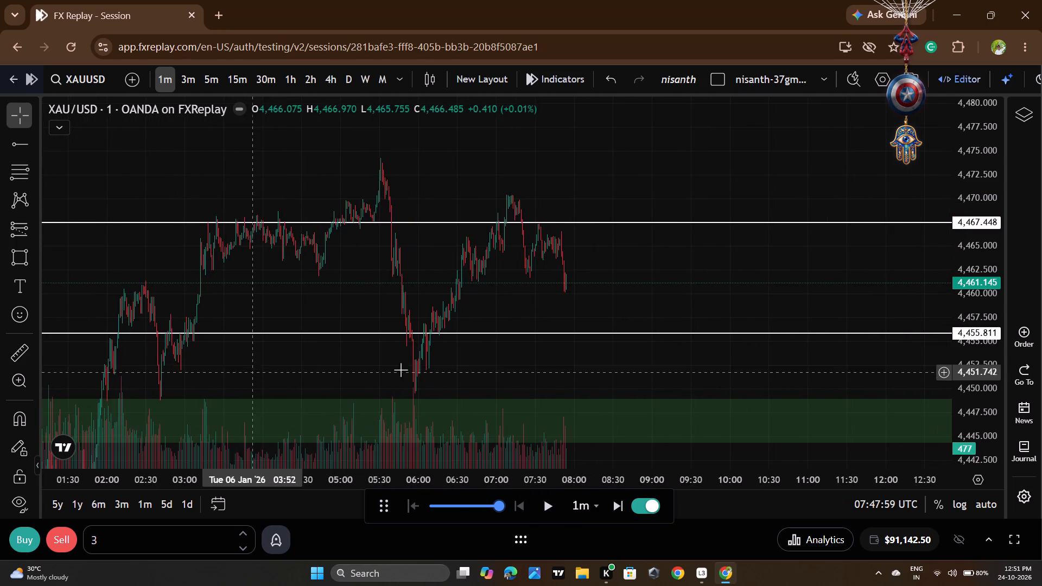
left_click_drag(298, 337, 326, 307)
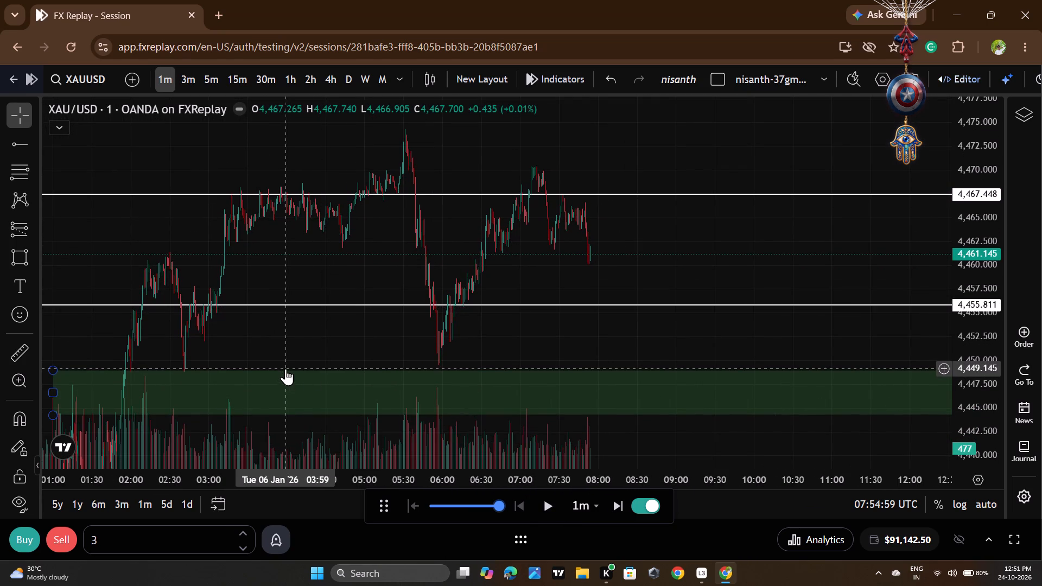
left_click_drag(651, 339, 565, 346)
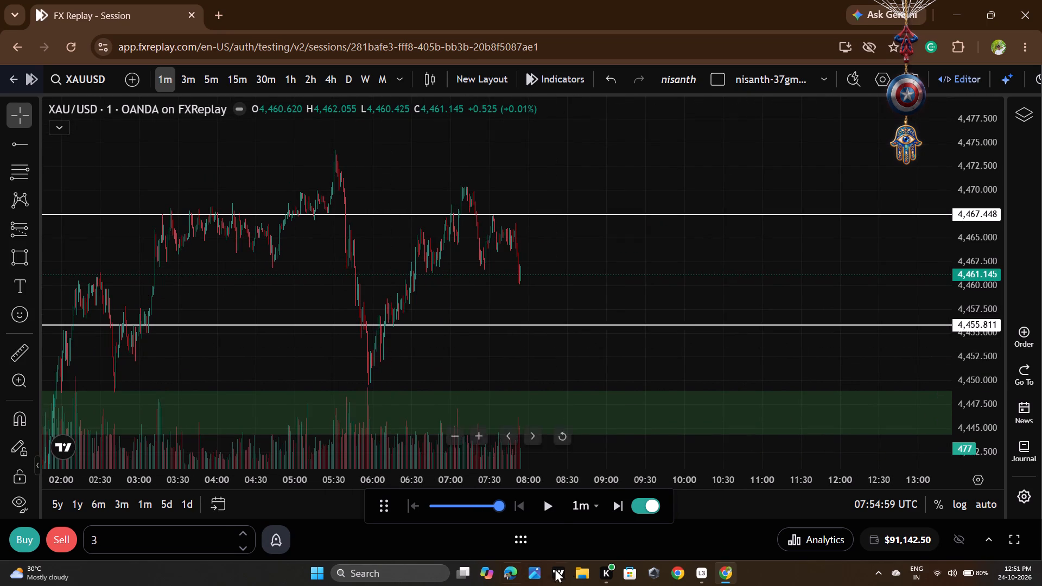
left_click(554, 514)
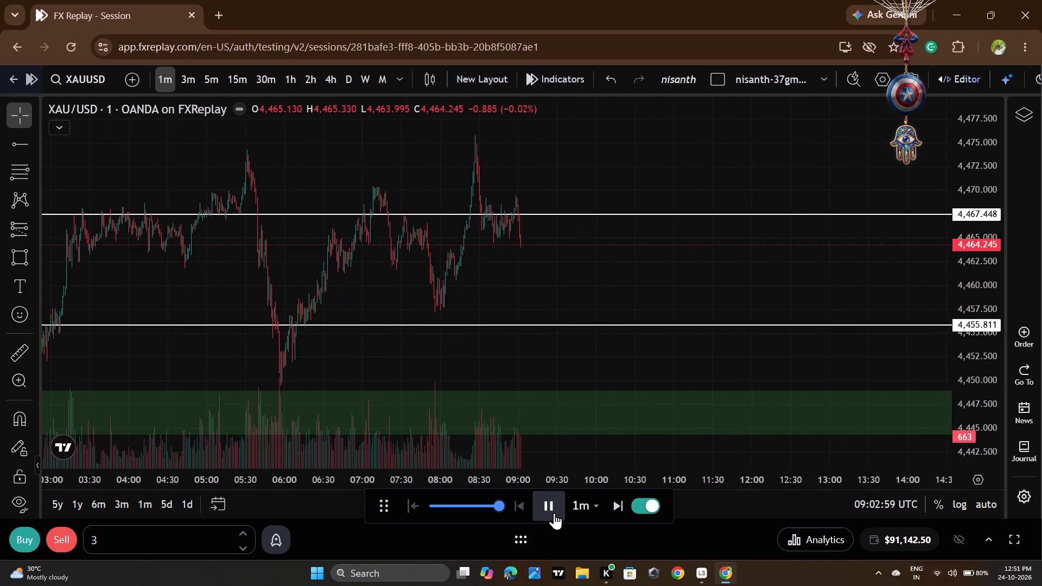
left_click(554, 513)
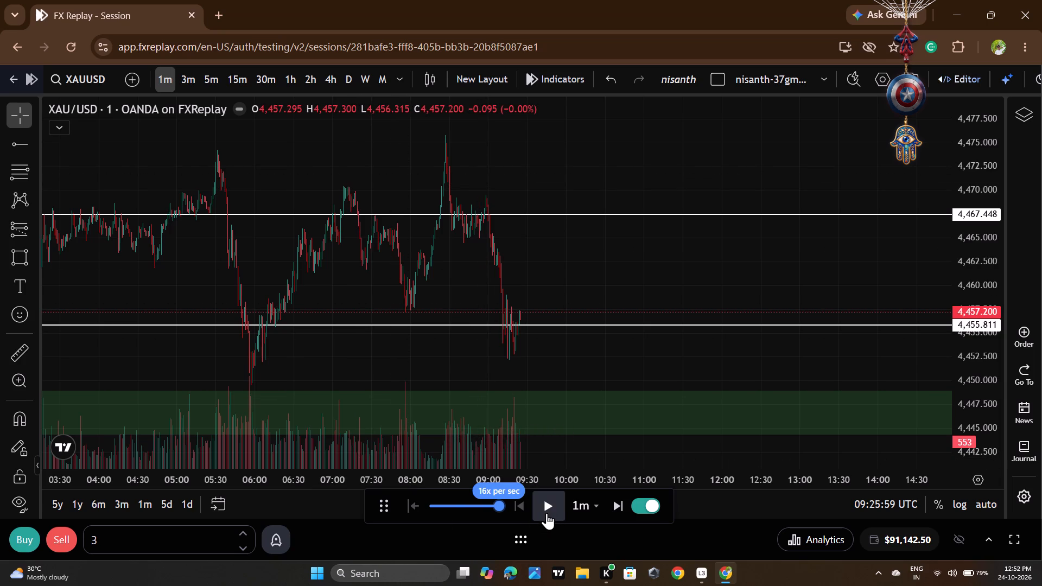
Draw a horizontal ray at about 4,449.54 along the 06:00 swing low, just above the green zone.
left_click_drag(363, 347, 381, 186)
scroll(14, 160, "down", 1)
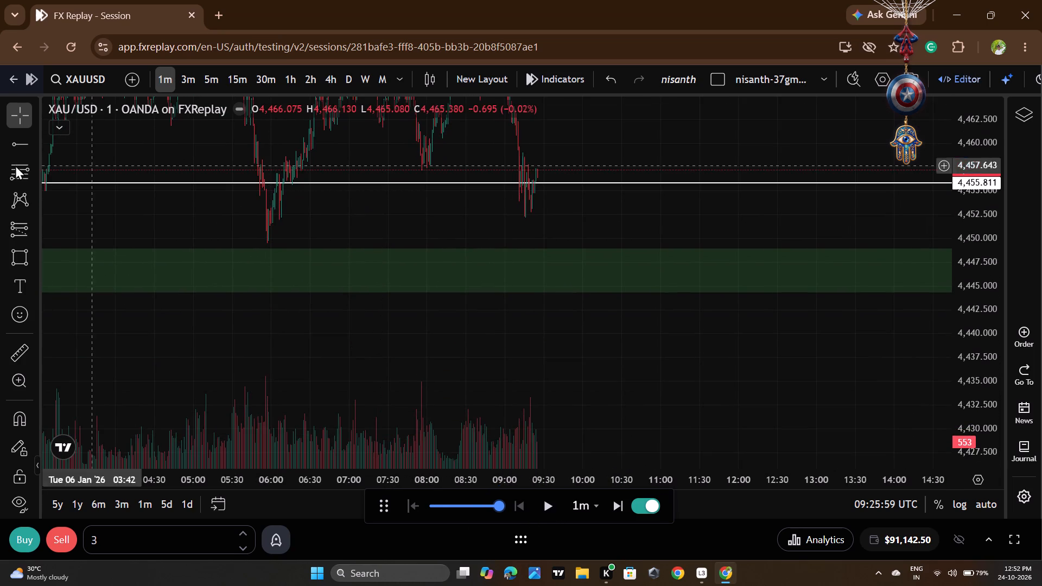
scroll(15, 165, "down", 3)
scroll(357, 222, "down", 2)
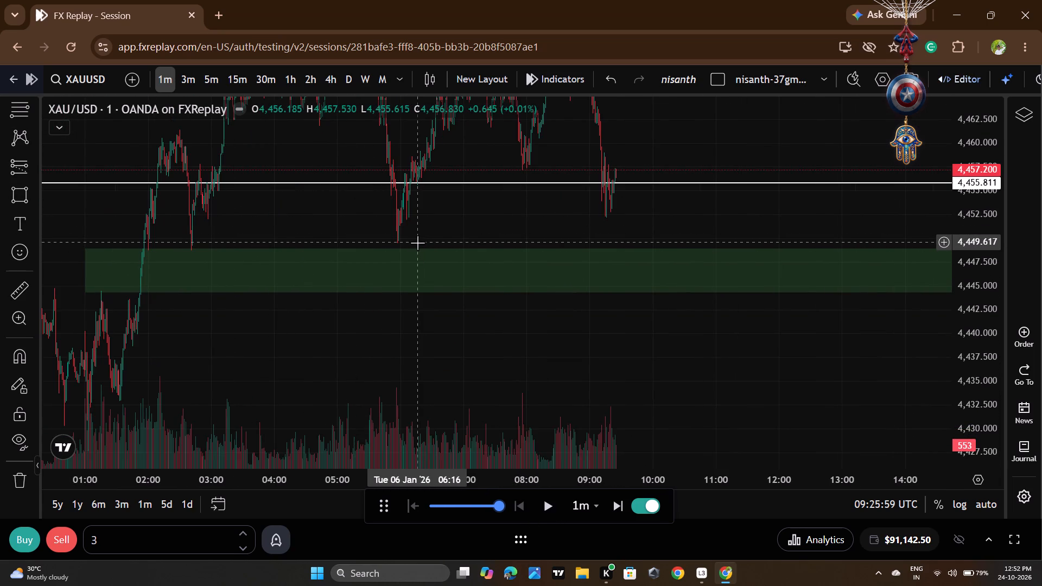
scroll(20, 167, "up", 3)
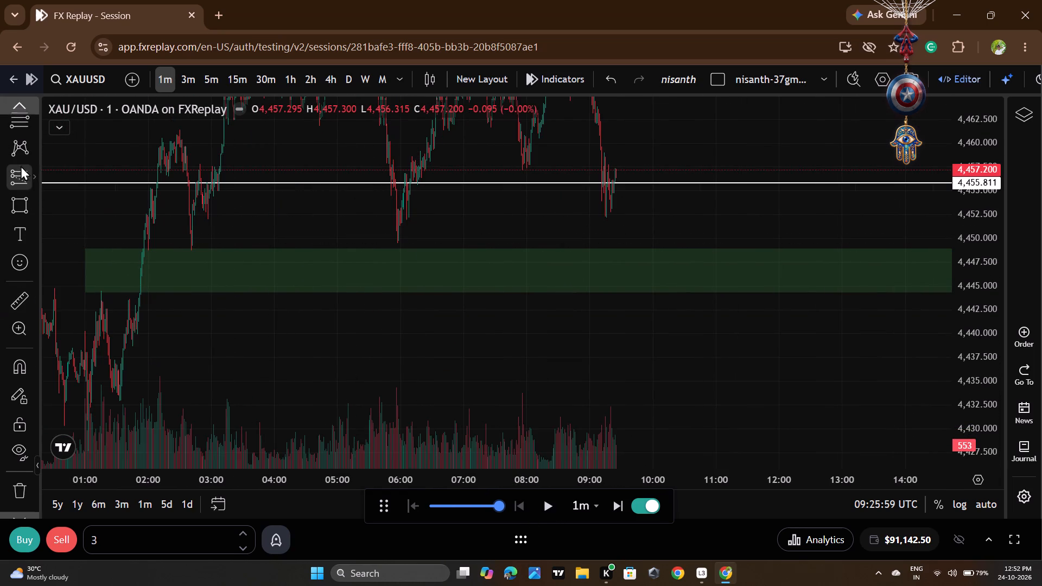
left_click(22, 153)
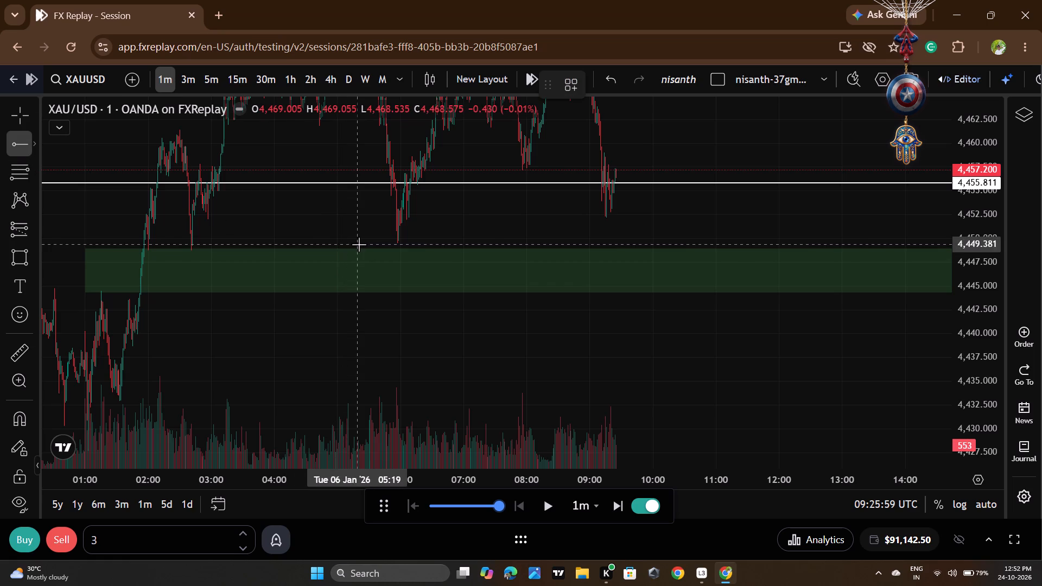
left_click(360, 243)
left_click(475, 225)
Replay the 1-minute chart as price drops through the 4,449.539 ray into the green zone, pausing at 09:56:59.
left_click_drag(491, 221, 473, 231)
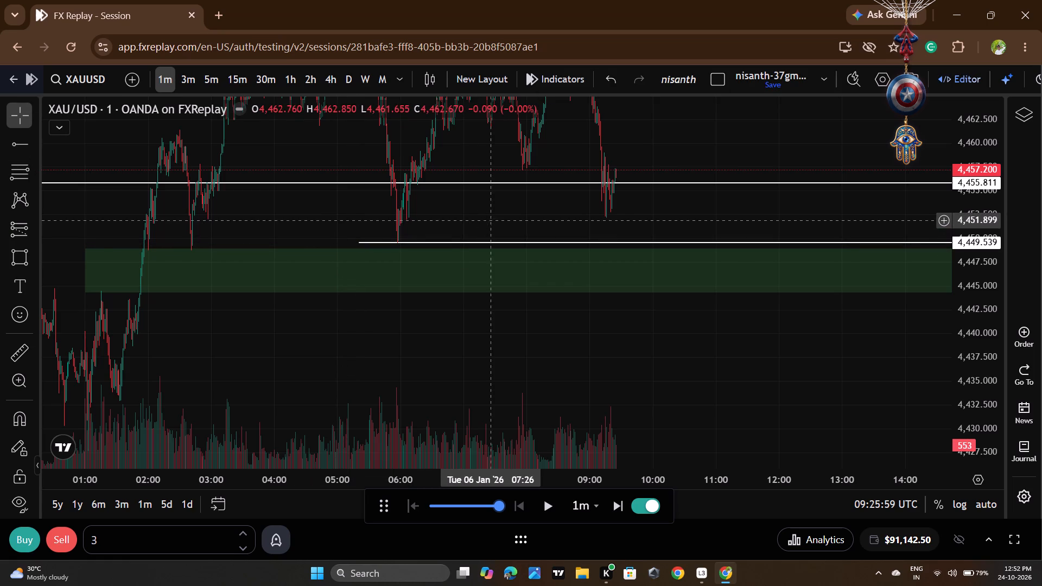
left_click_drag(473, 231, 383, 296)
left_click(561, 512)
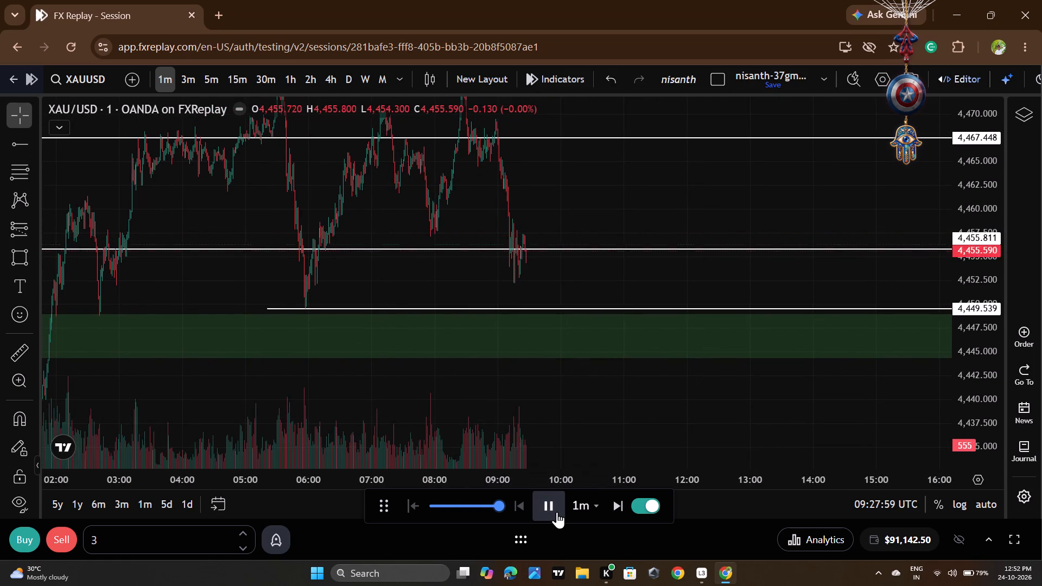
left_click(557, 512)
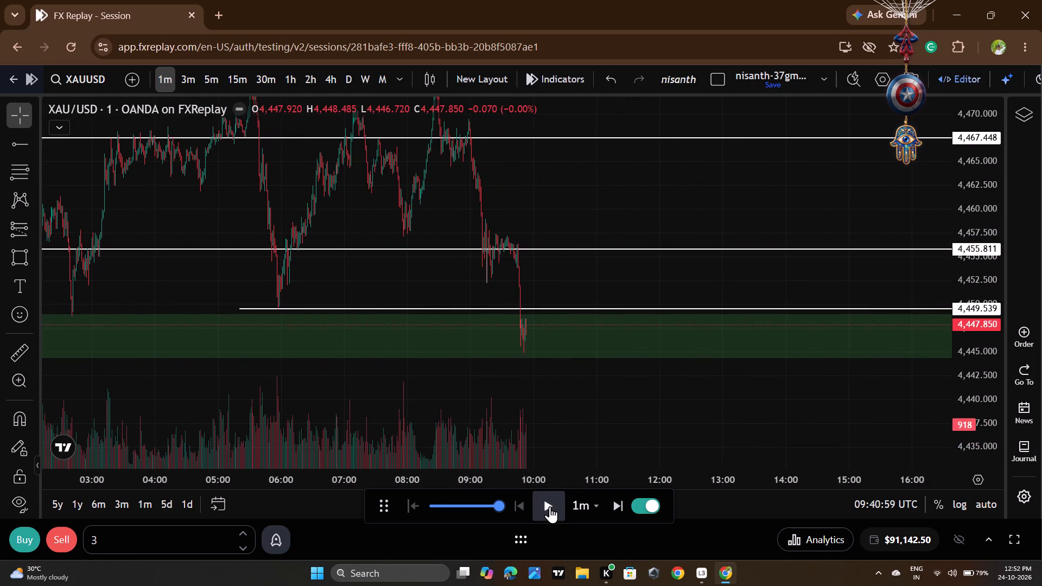
double_click(550, 505)
Advance the 1-minute replay in short bursts through price's reaction at the green zone, pausing at 10:14:59.
scroll(537, 411, "up", 10)
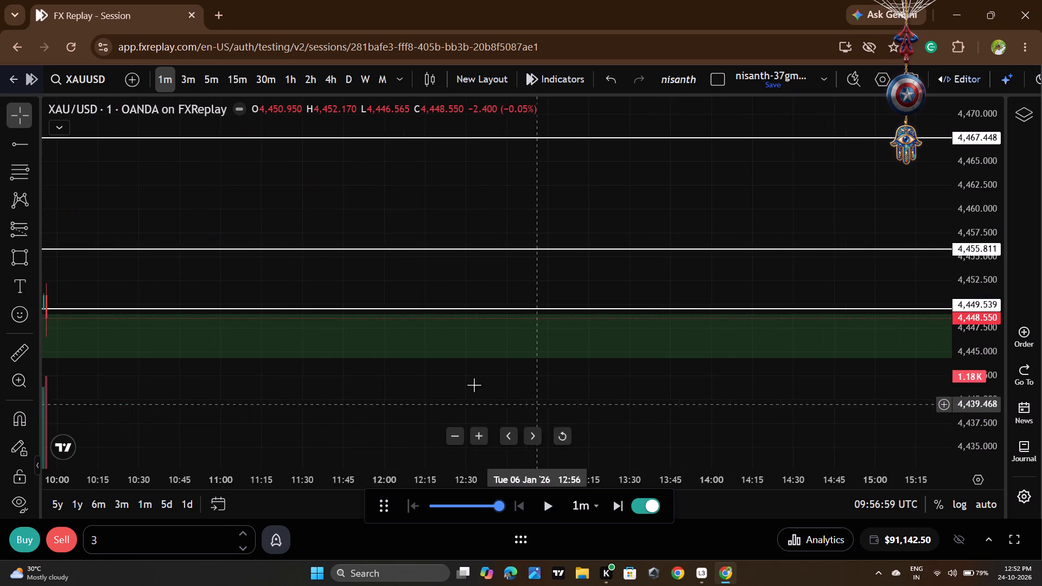
left_click_drag(237, 396, 427, 395)
double_click(549, 515)
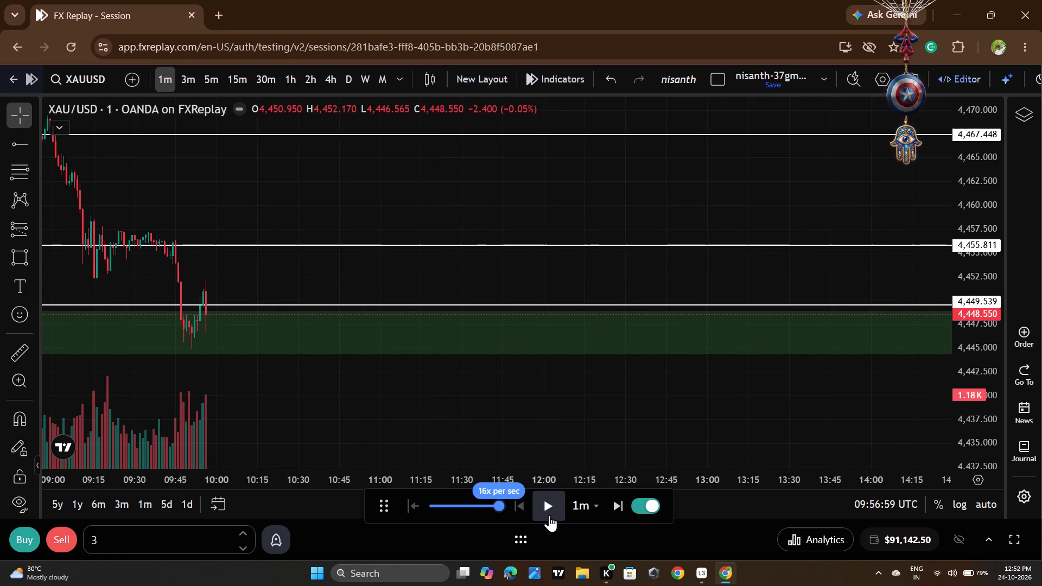
double_click(549, 515)
double_click(549, 515)
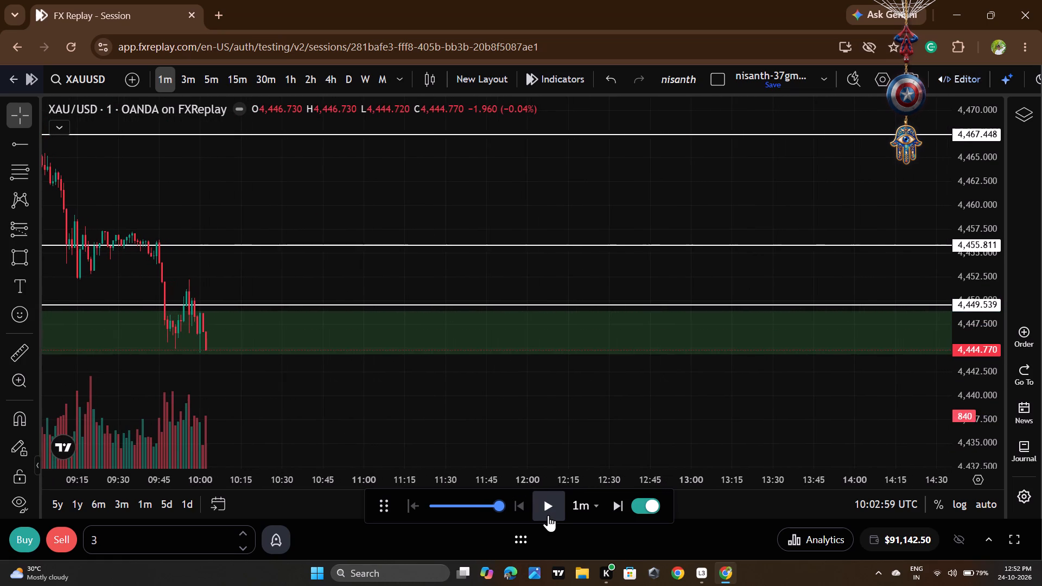
double_click(548, 515)
double_click(548, 515)
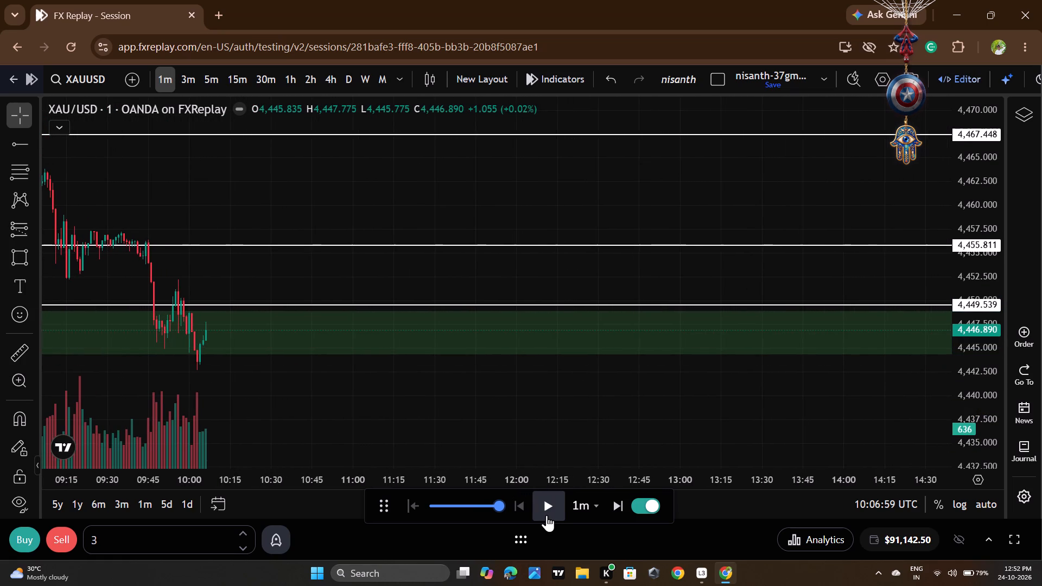
double_click(547, 515)
left_click(546, 514)
left_click(546, 514)
Draw a green rectangle zone around the 4,449.539 ray from about 4,448.2 to 4,451.5, spanning 09:44 to 11:05.
scroll(354, 409, "down", 2)
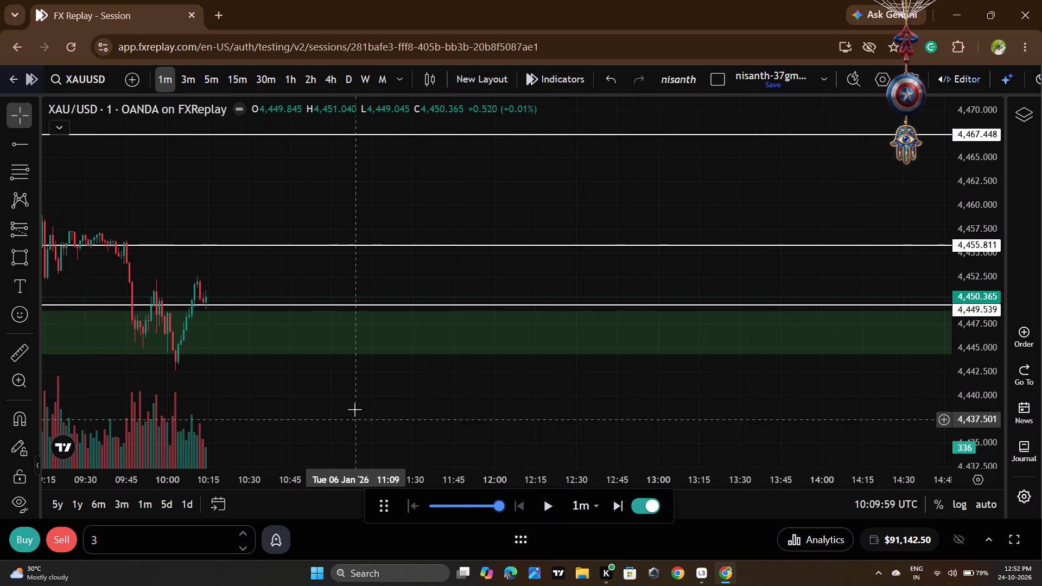
scroll(975, 317, "up", 13)
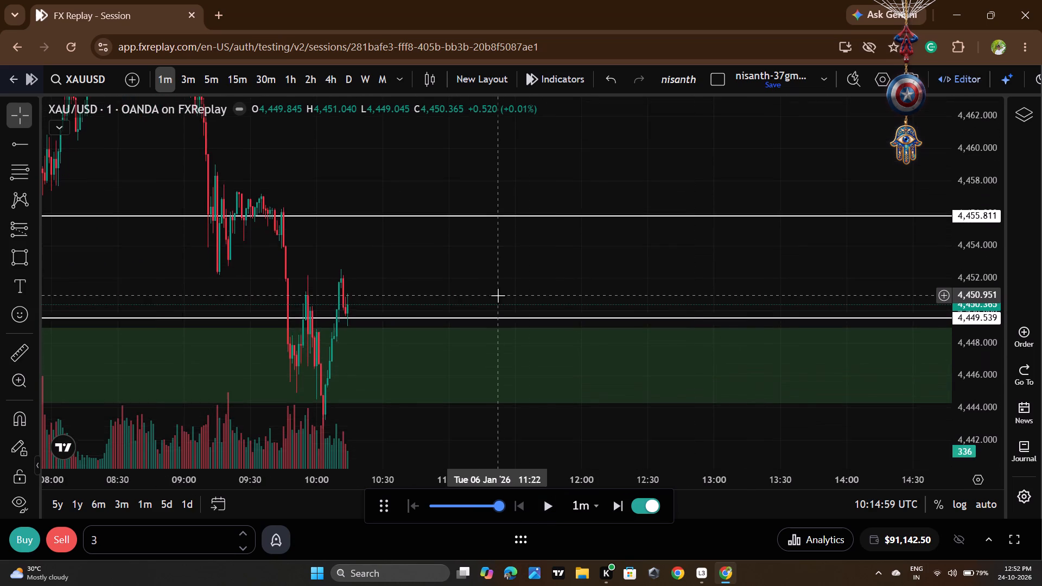
scroll(498, 295, "up", 2)
left_click_drag(445, 292, 735, 271)
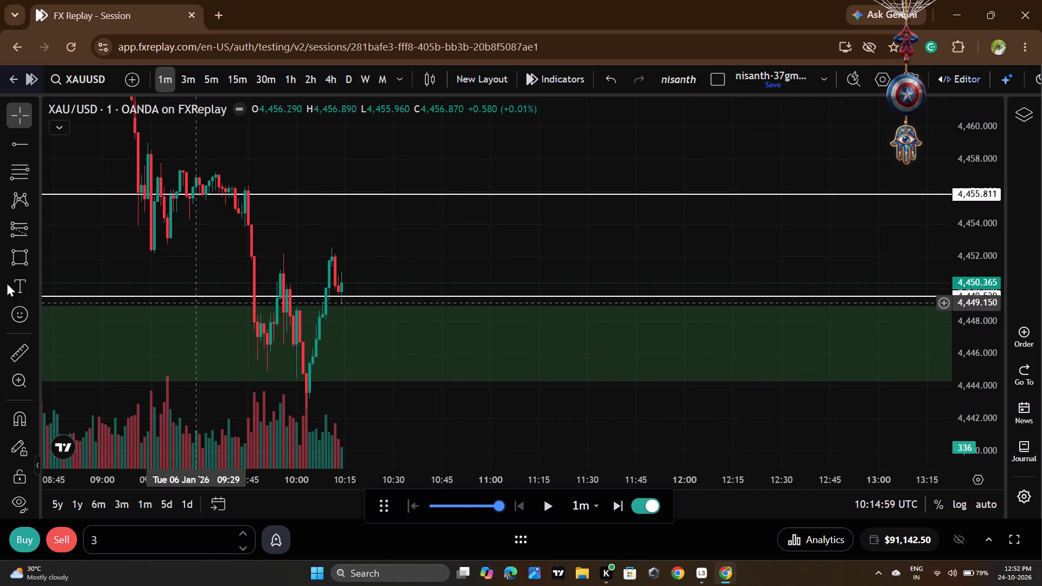
left_click(5, 260)
left_click(244, 318)
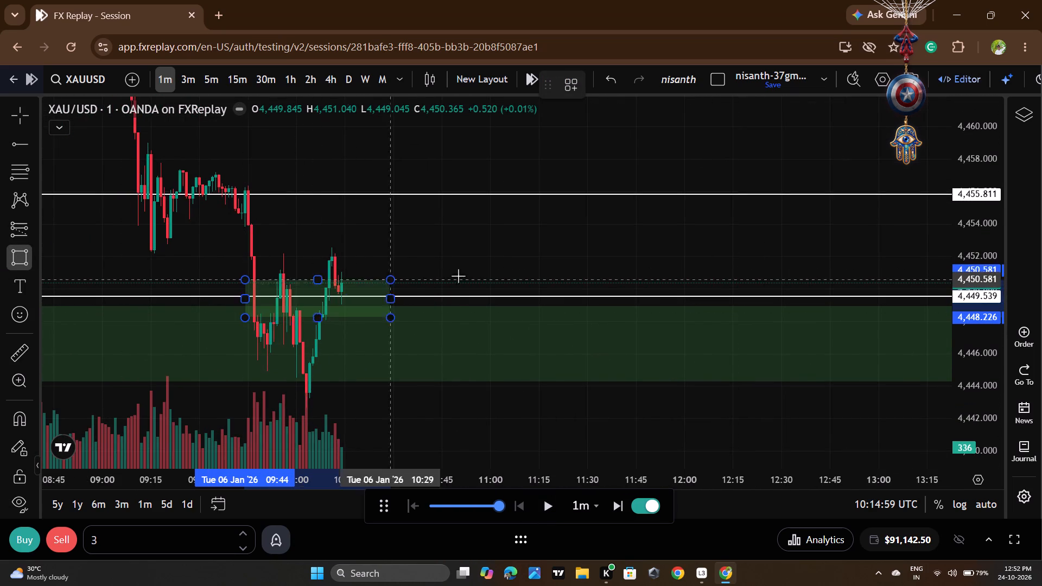
left_click(507, 265)
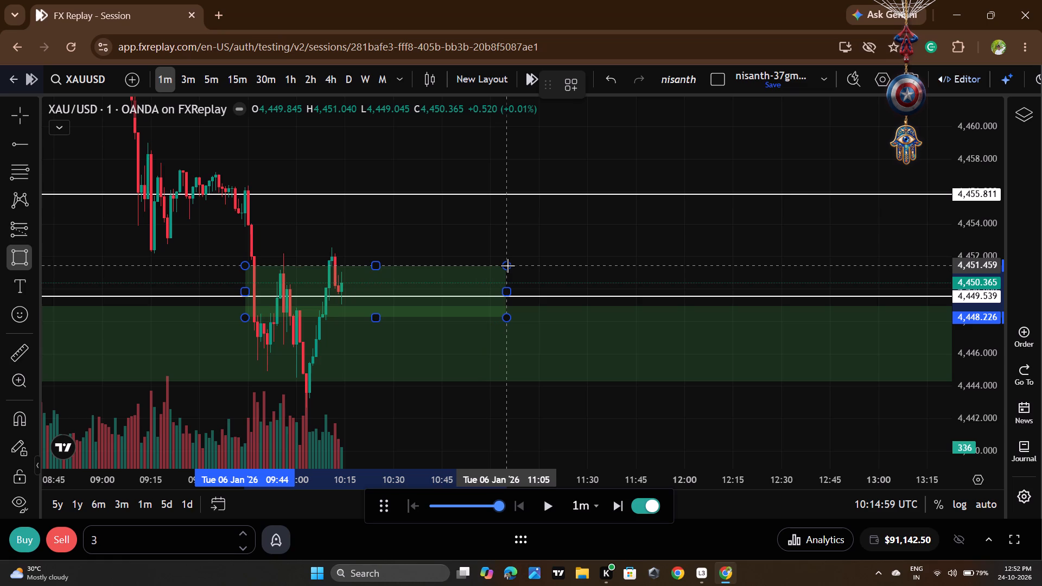
Draw a green rectangle zone from about 4,452.1 to 4,453.8, starting near 09:38 and extending to about 11:13.
left_click(567, 261)
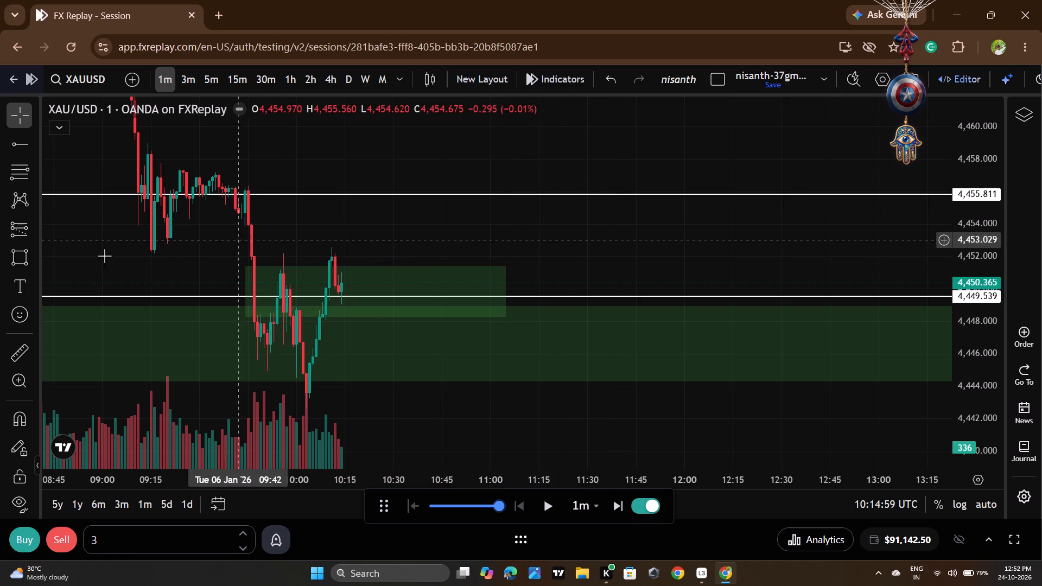
left_click(0, 244)
left_click(226, 256)
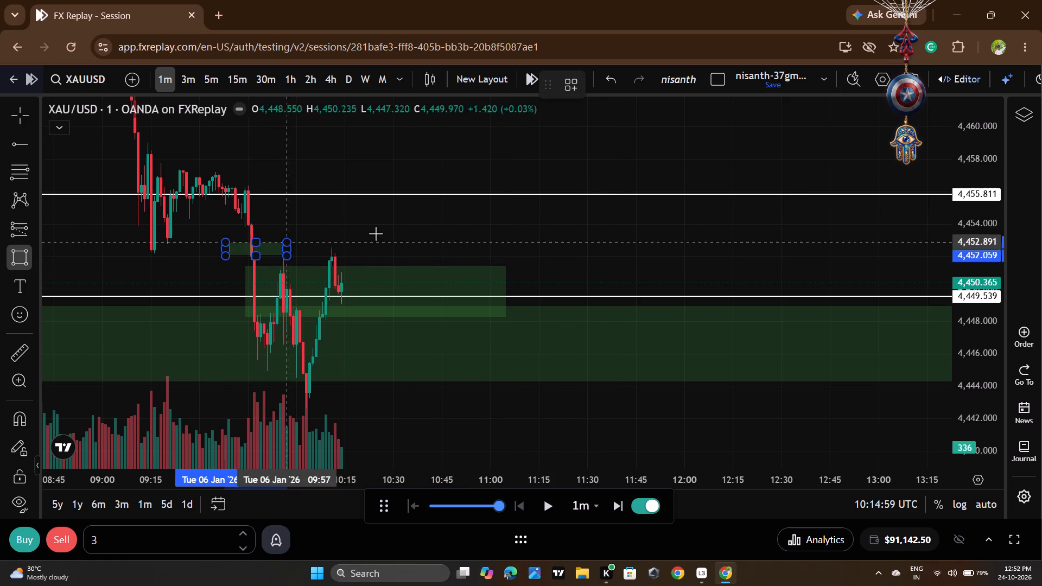
left_click(533, 226)
left_click(621, 230)
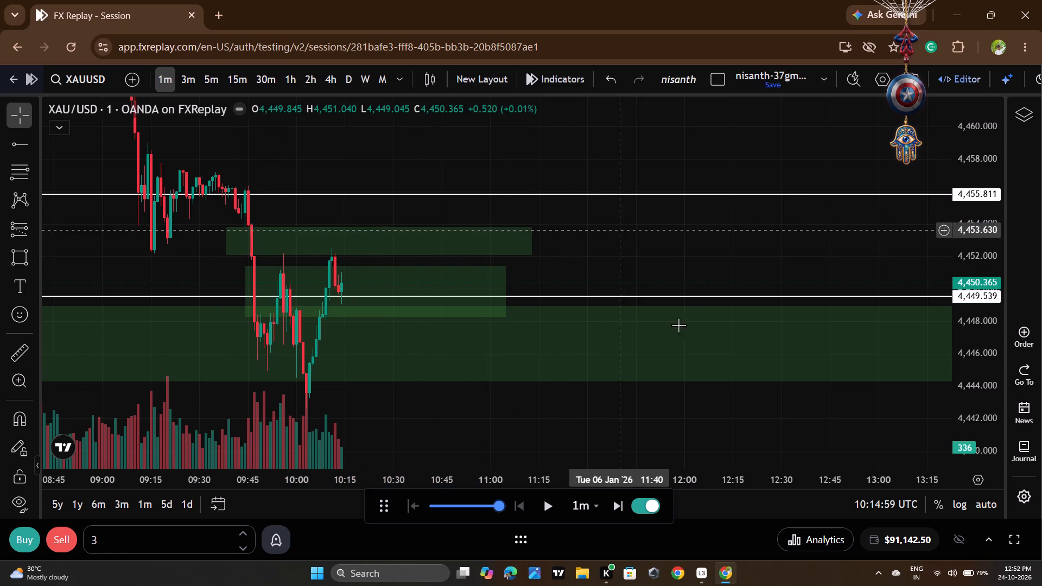
Advance the 1-minute replay to 10:16:59 and buy XAUUSD at market with quantity 3.
double_click(545, 510)
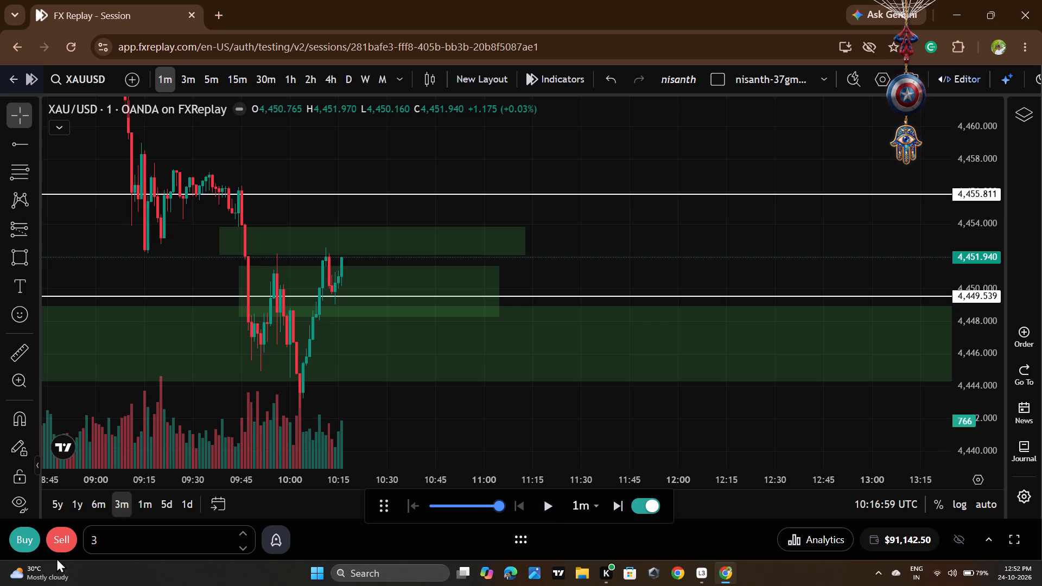
left_click(27, 539)
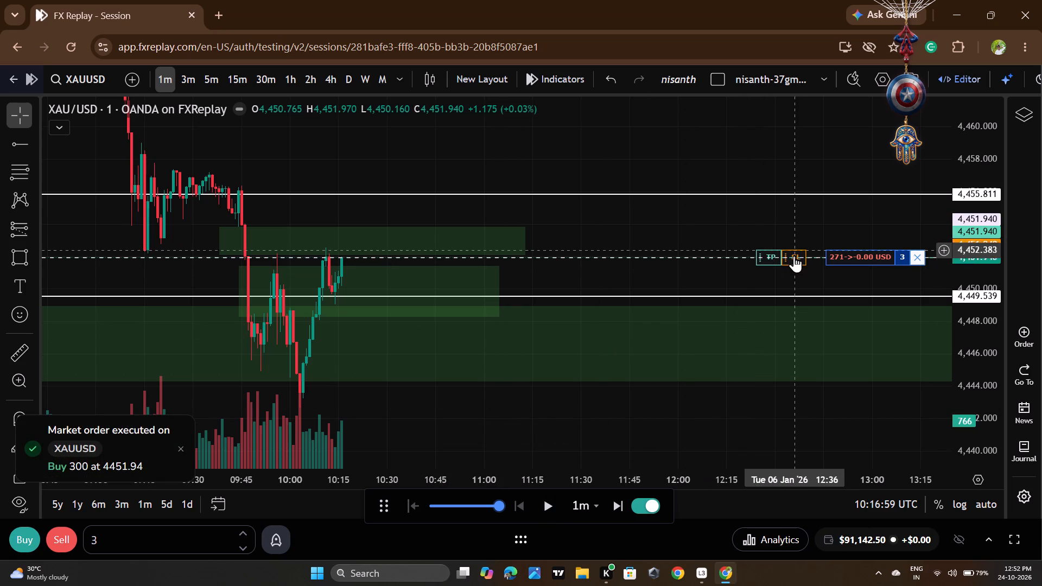
Set the long position's stop loss at 4,444.207 and its take profit at 4,467.348, just under the 4,467.448 ray.
left_click_drag(794, 257, 810, 381)
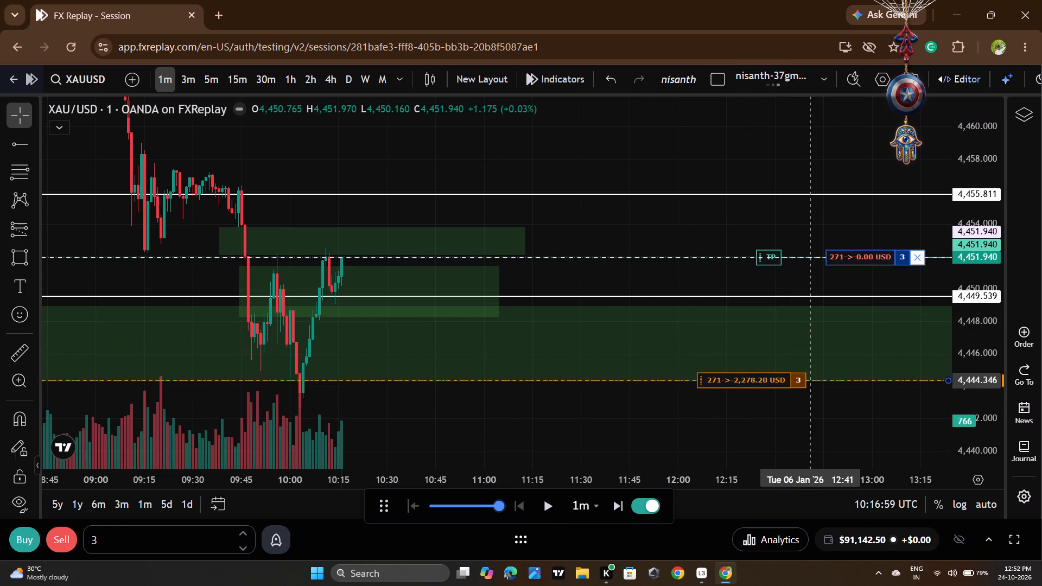
left_click_drag(810, 381, 810, 383)
scroll(784, 383, "down", 2)
left_click_drag(816, 411, 818, 502)
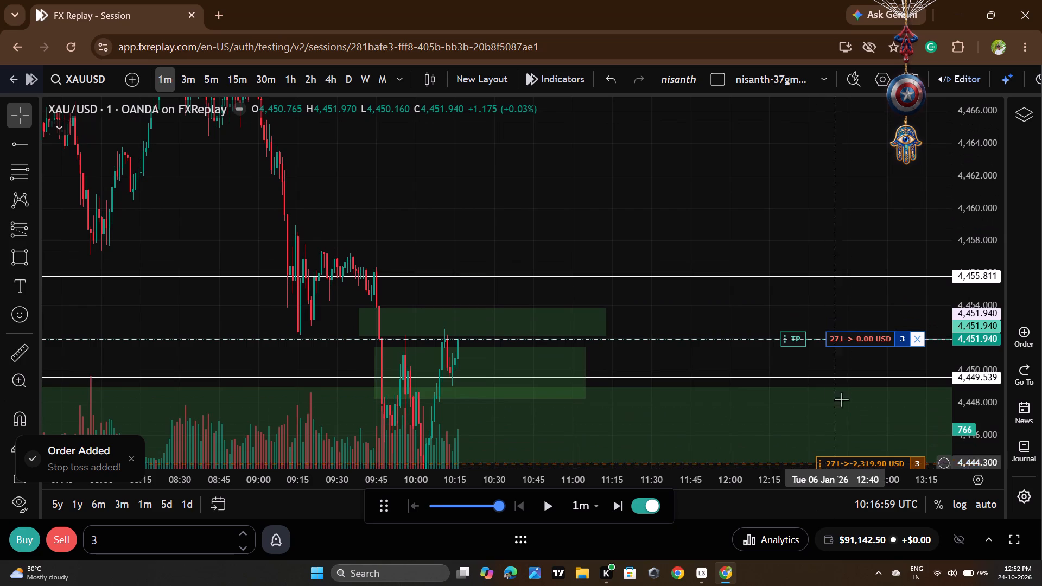
left_click_drag(795, 342, 801, 125)
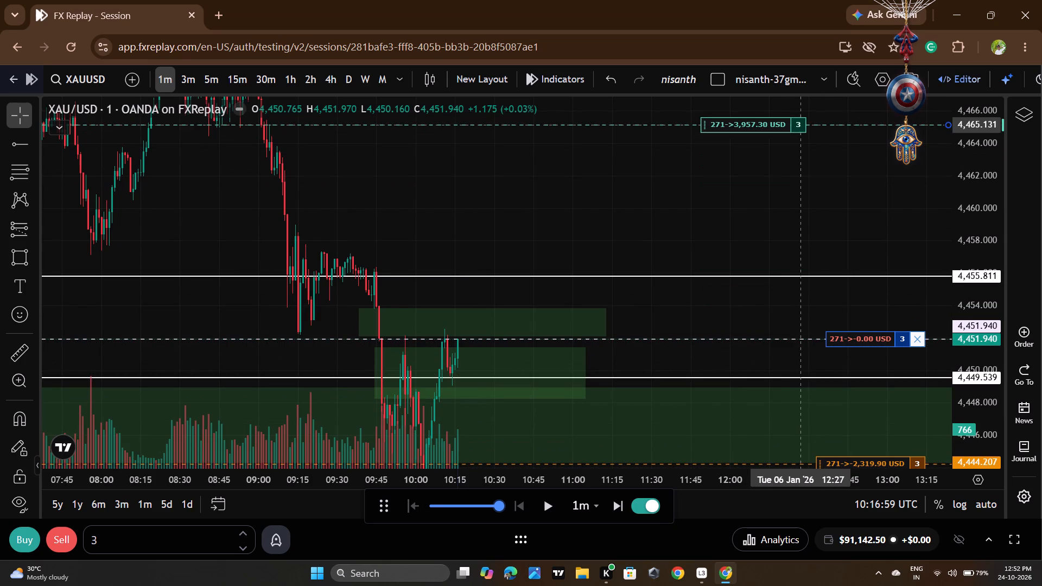
left_click_drag(801, 125, 802, 118)
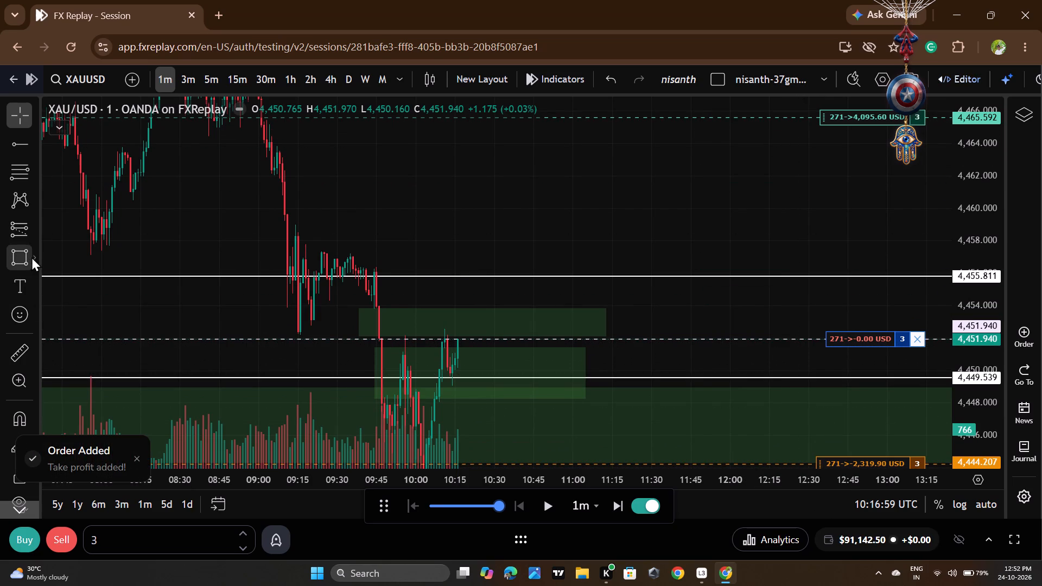
left_click_drag(483, 256, 472, 310)
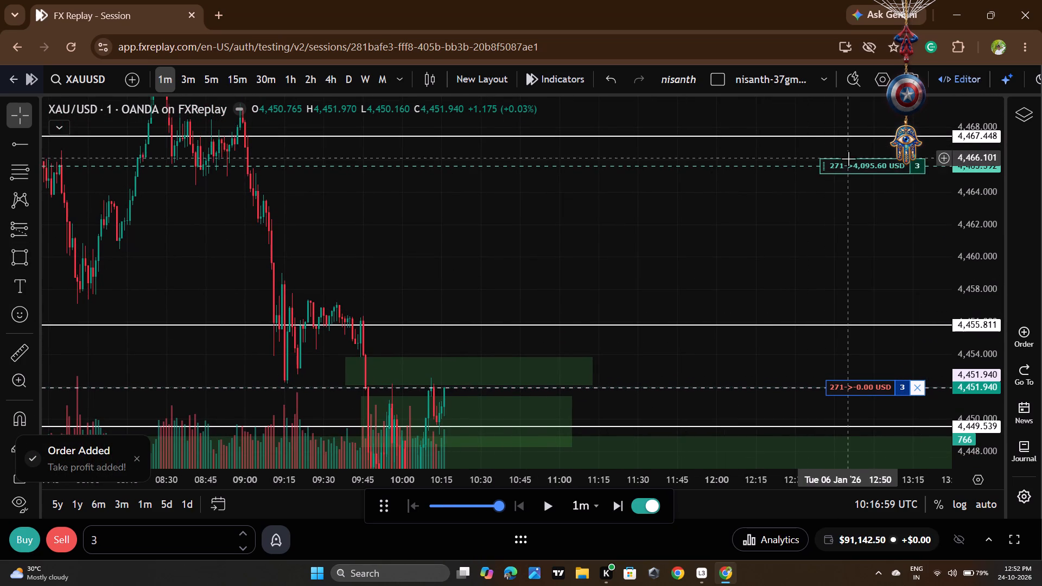
left_click_drag(850, 164, 852, 138)
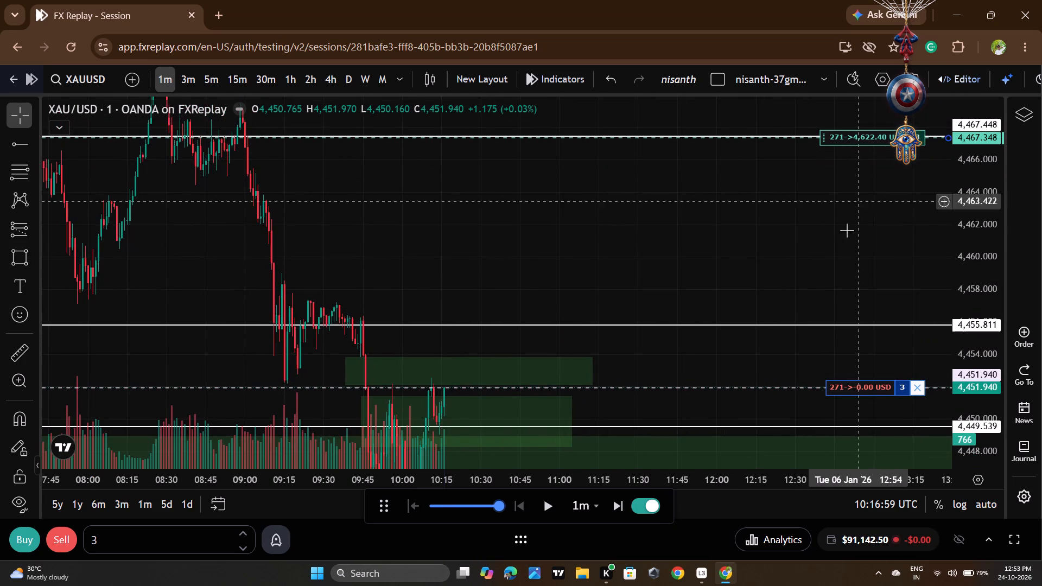
Place a Long Position drawing at the 10:16 candle with entry about 4,451.92 and extend its stop to about 4,444.16.
left_click(31, 226)
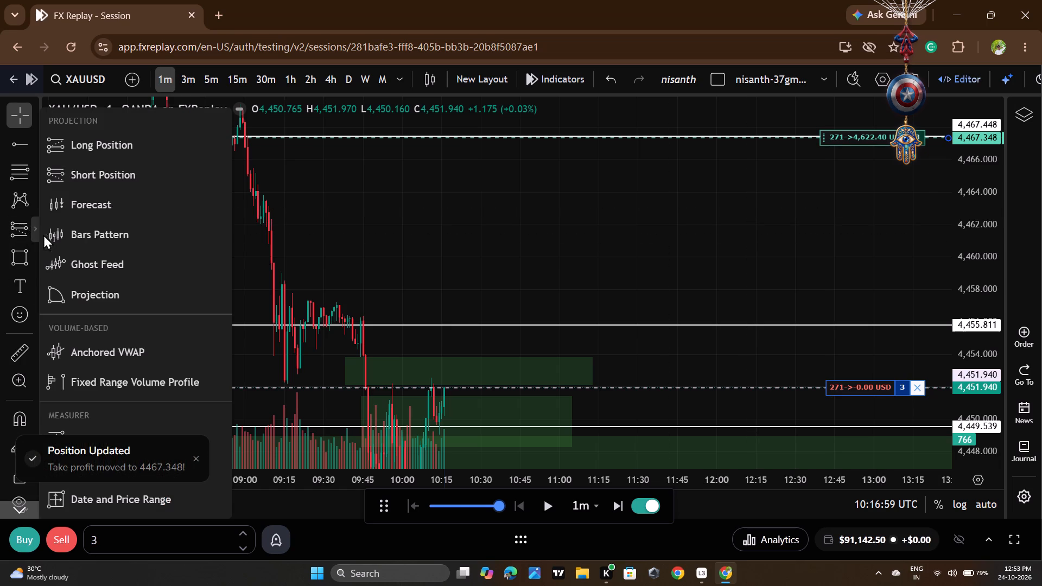
left_click(133, 155)
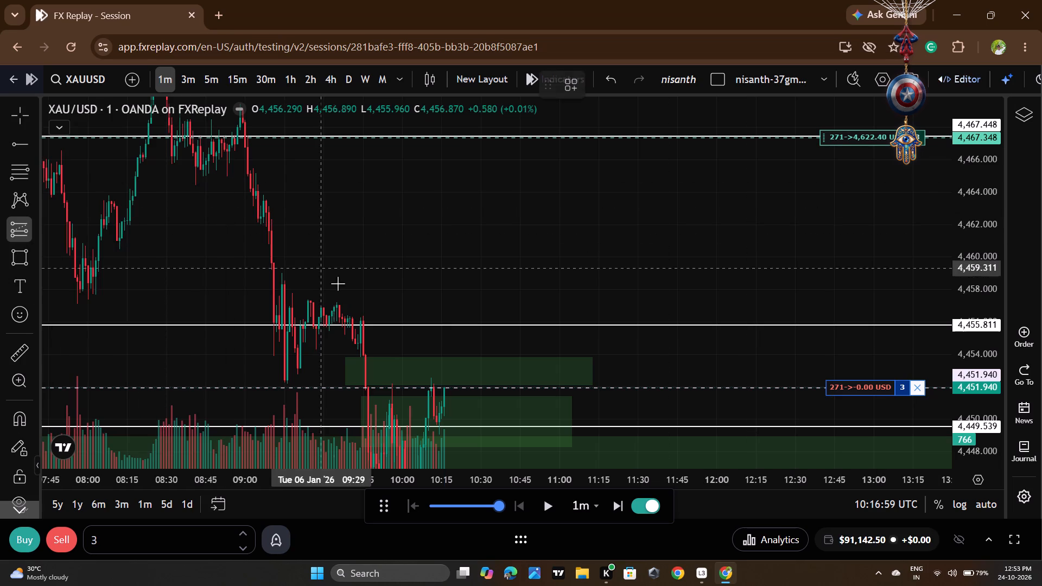
left_click(444, 388)
left_click_drag(753, 275, 737, 134)
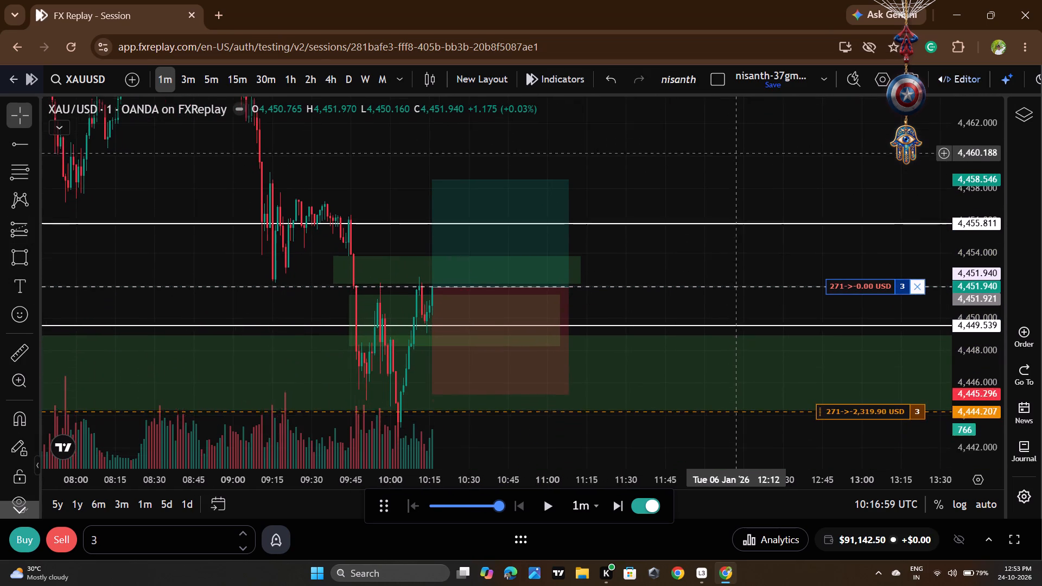
left_click_drag(737, 134, 737, 132)
left_click_drag(435, 374, 435, 396)
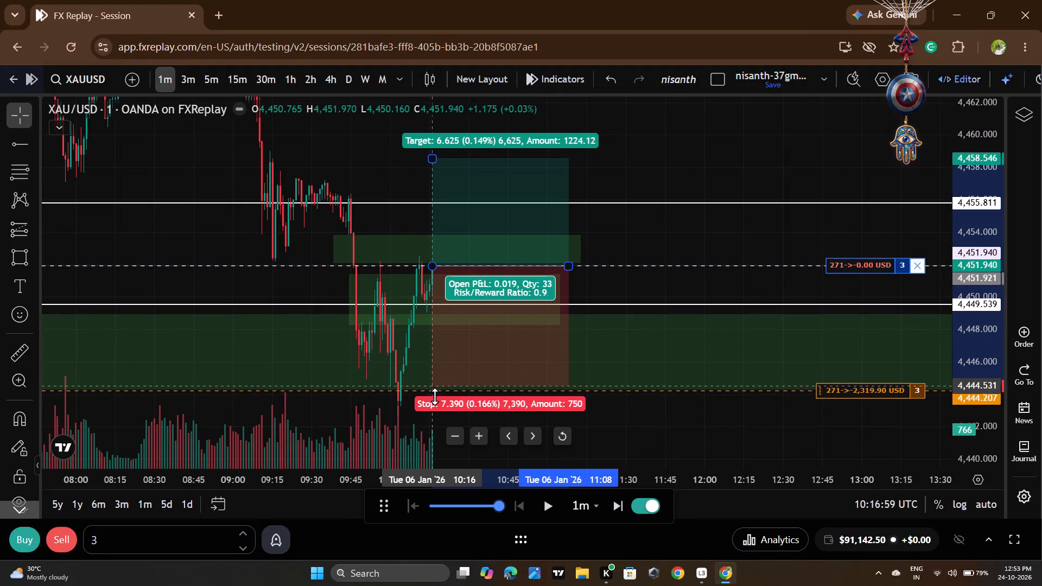
left_click_drag(435, 396, 435, 392)
Raise the Long Position drawing's target to about 4,467.45, level with the upper white ray.
scroll(665, 263, "down", 3)
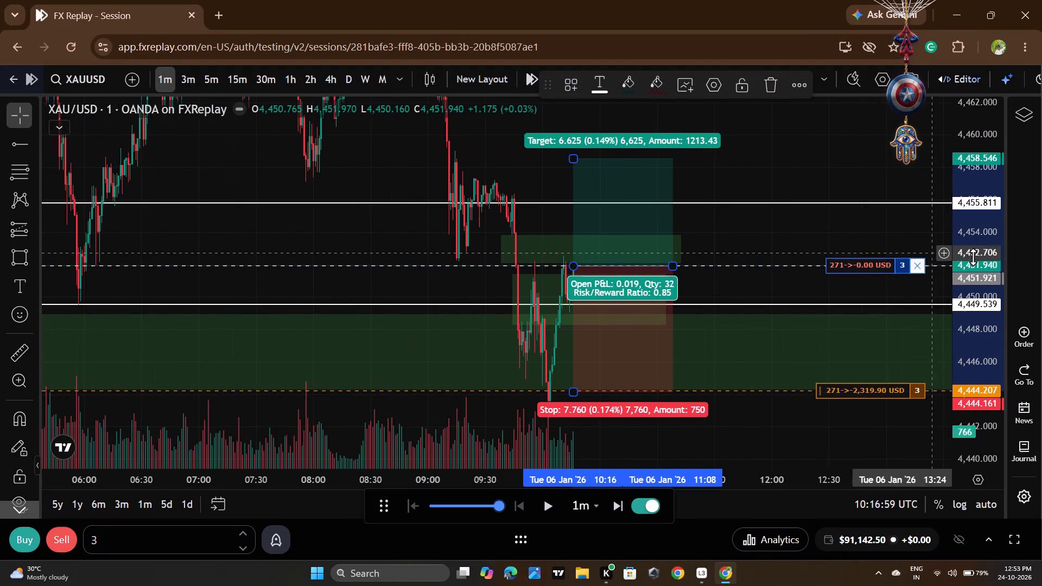
scroll(971, 280, "down", 5)
scroll(973, 281, "up", 1)
scroll(973, 281, "down", 4)
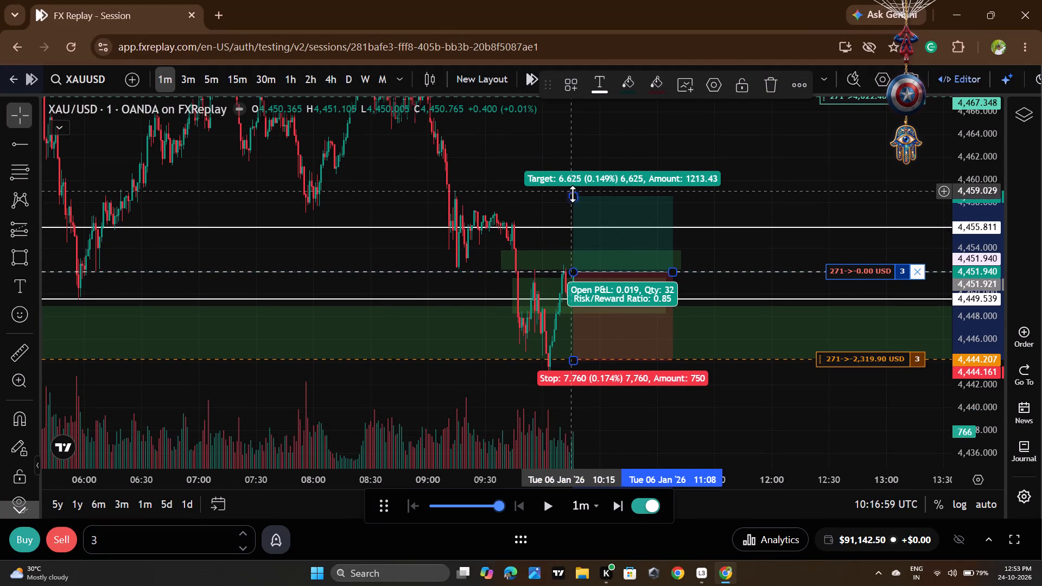
left_click_drag(573, 195, 584, 125)
left_click_drag(727, 157, 732, 171)
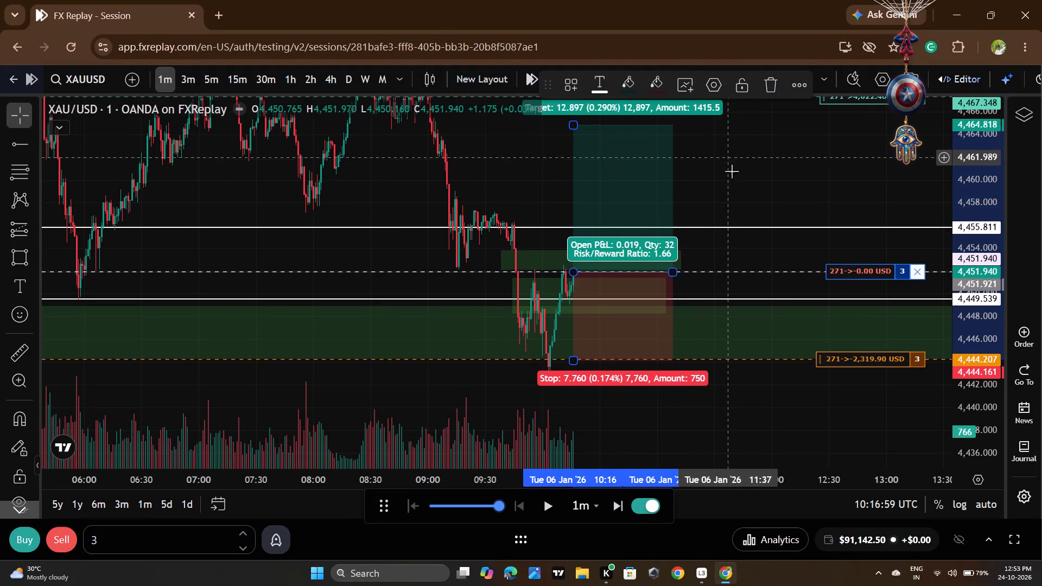
left_click_drag(732, 171, 745, 219)
left_click_drag(590, 180, 596, 142)
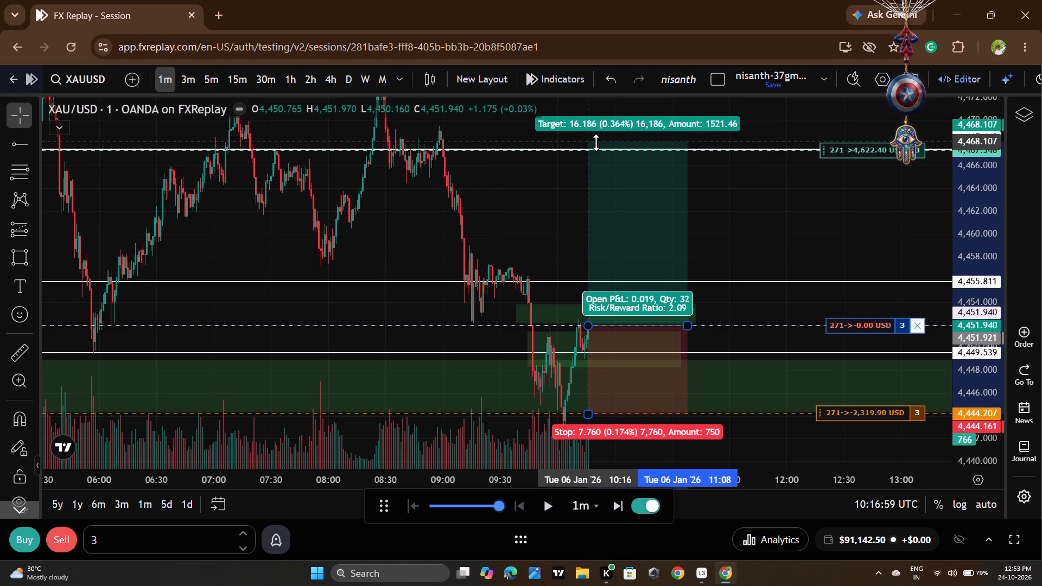
left_click_drag(596, 142, 596, 149)
left_click(851, 213)
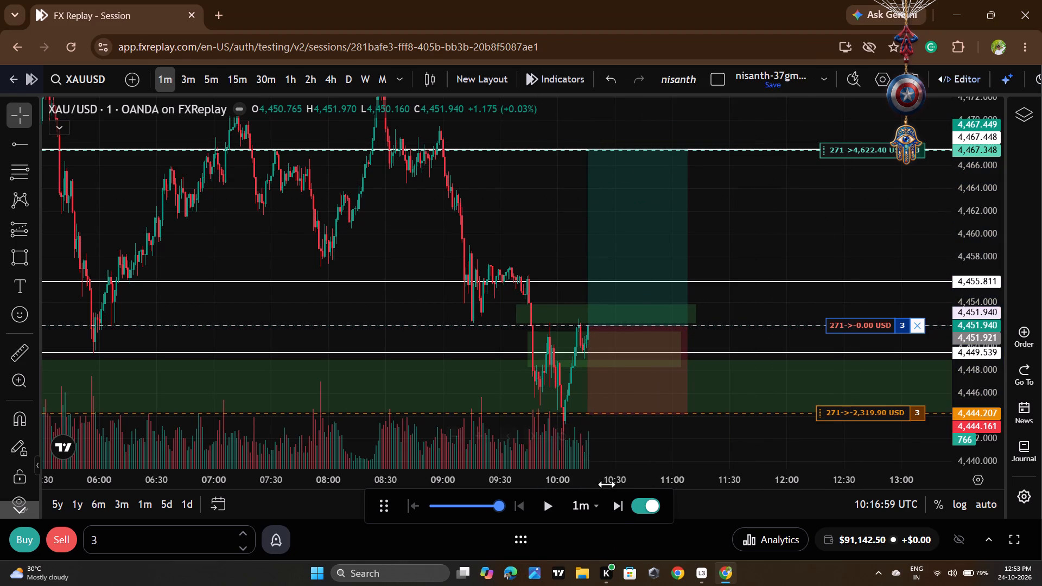
Replay the 1-minute chart as price rallies from the entry area above the 4,455.811 ray, pausing at 11:39:59.
left_click(539, 508)
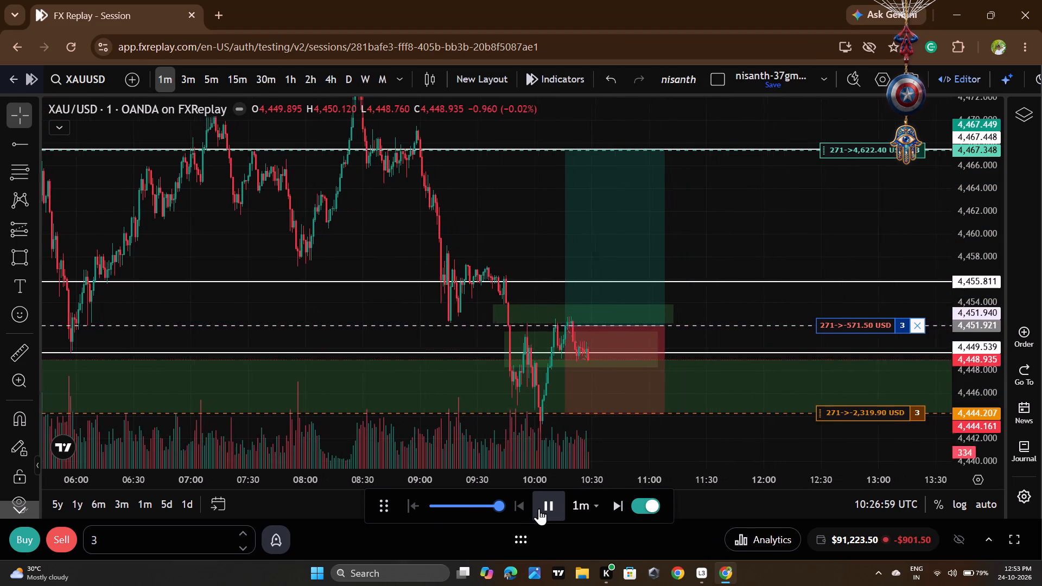
double_click(539, 508)
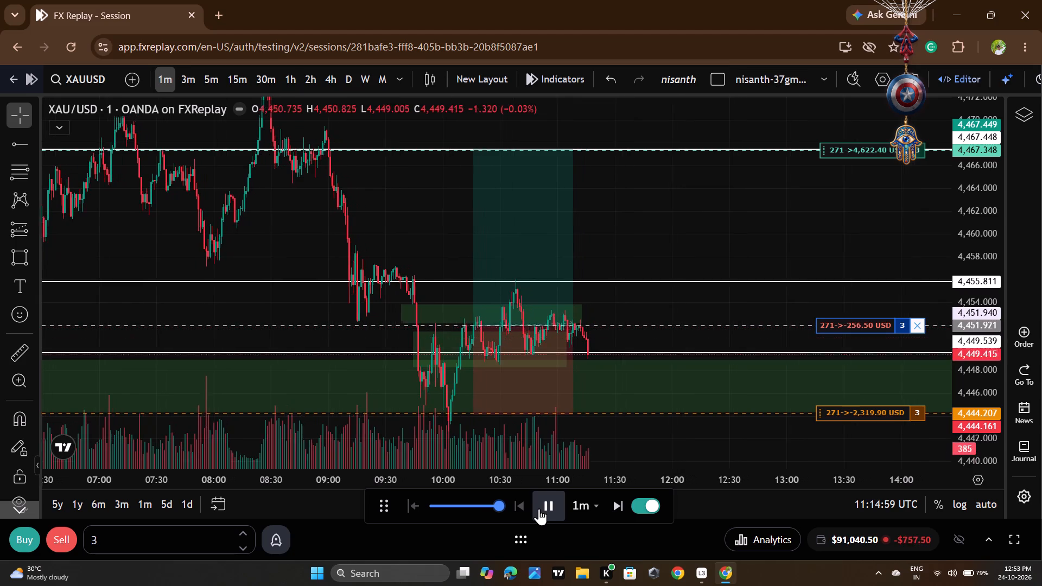
left_click(539, 508)
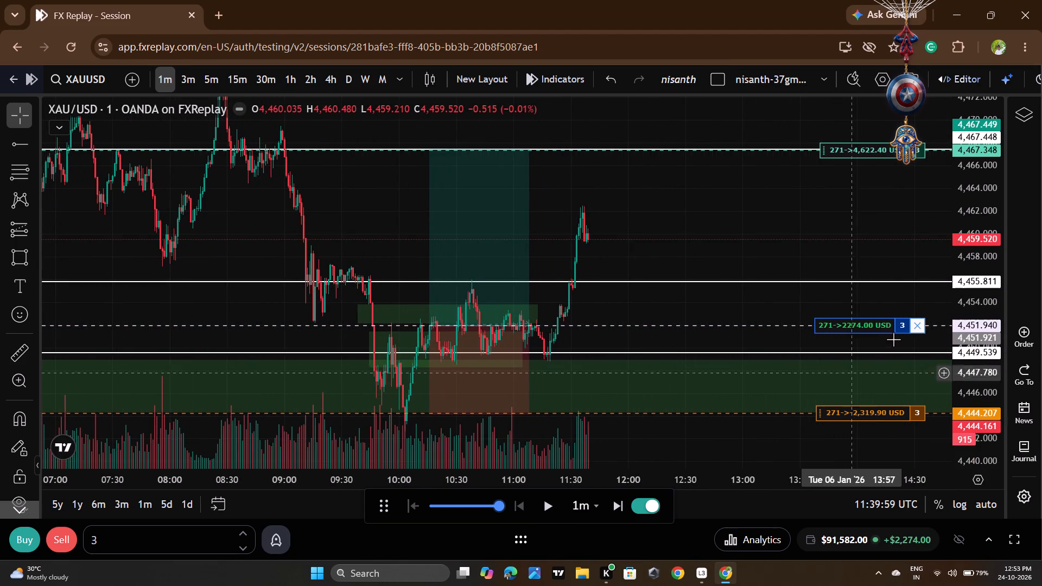
Move the long position's stop loss up to 4,452.582, just above the entry price.
left_click_drag(880, 417, 879, 340)
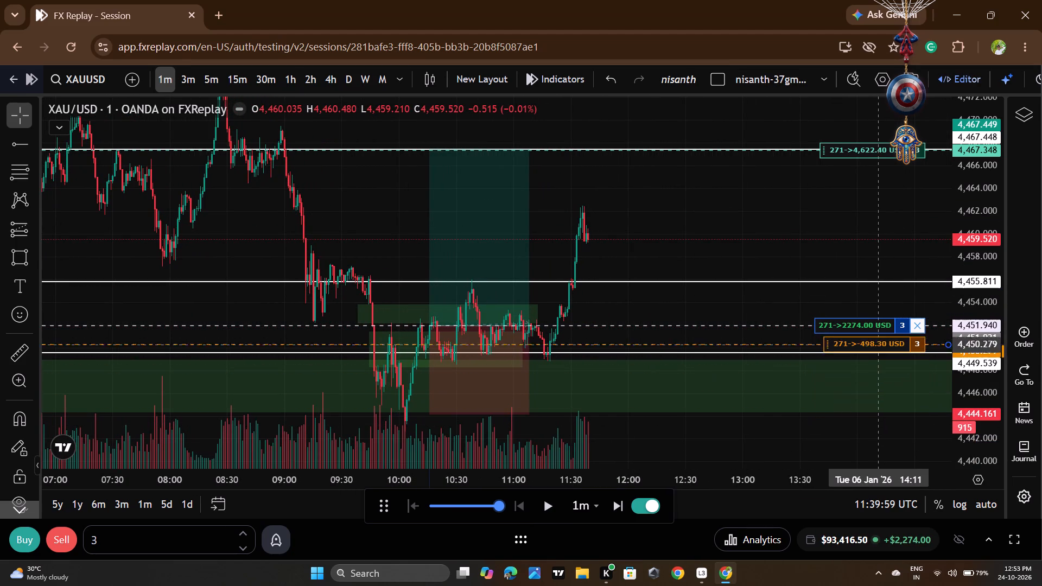
left_click_drag(879, 340, 876, 319)
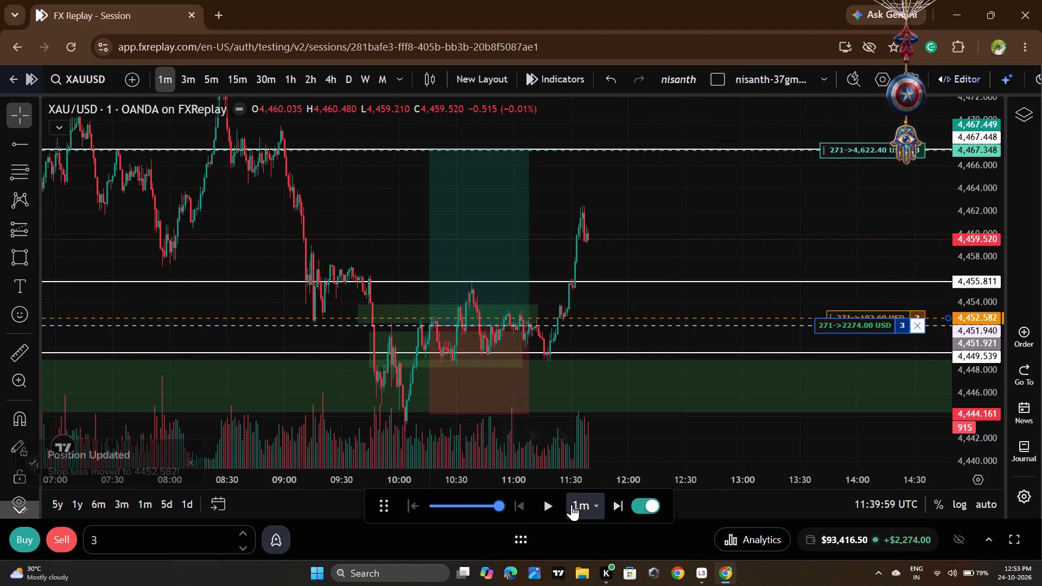
Replay the 1-minute chart until price reaches the take profit at 4,467.348, pausing at 13:16:59.
left_click(557, 505)
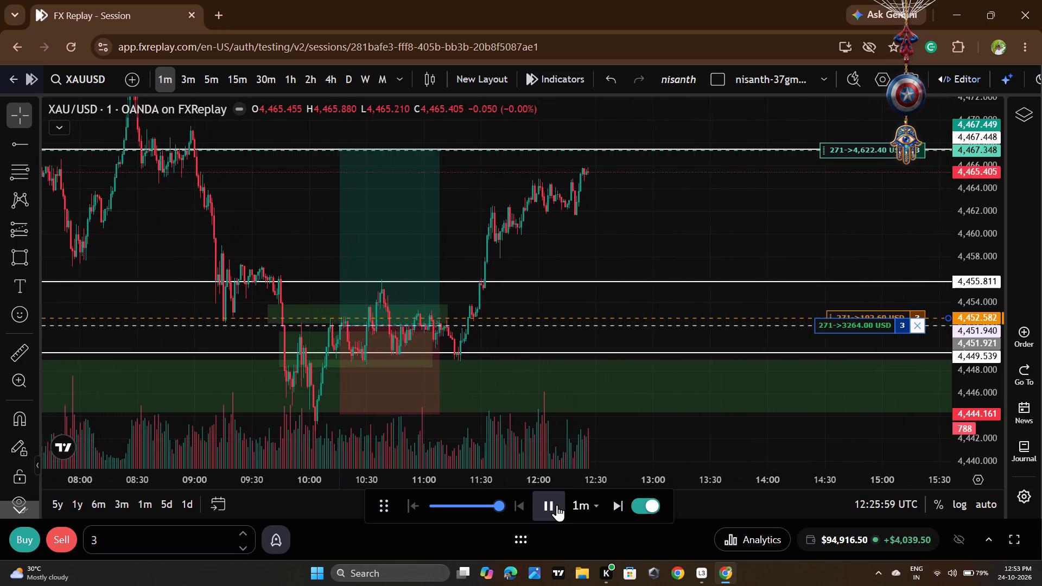
left_click(557, 505)
left_click(557, 505)
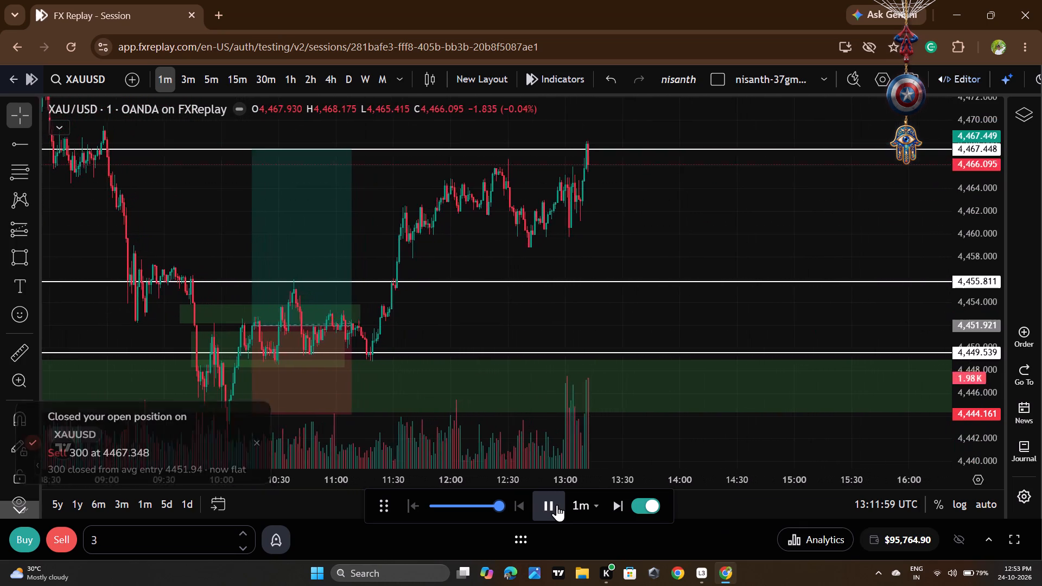
left_click(557, 505)
Extend the Long Position drawing in time past the latest candle, to about 13:47.
scroll(463, 439, "down", 2)
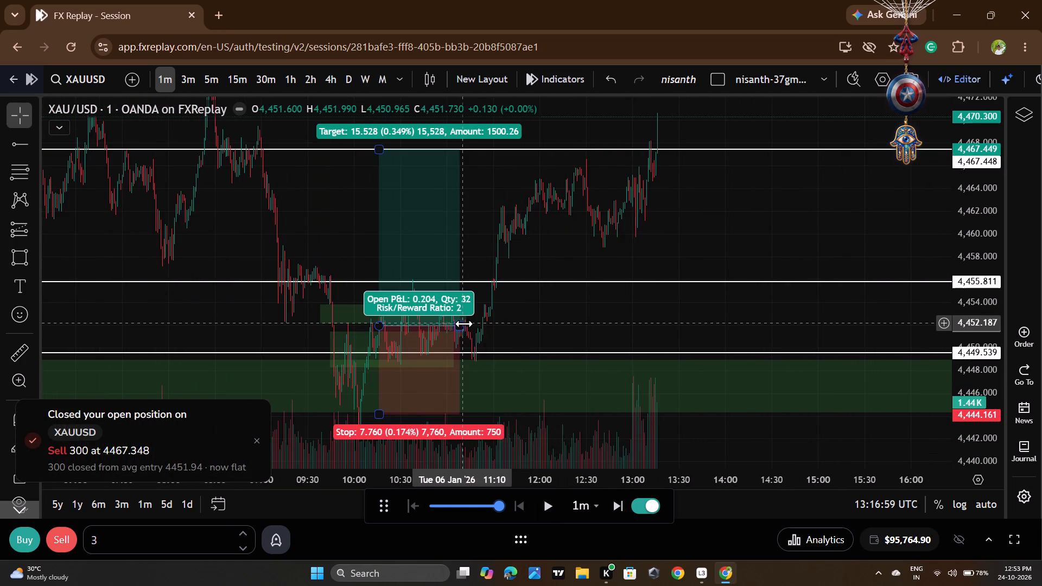
left_click_drag(463, 325, 706, 297)
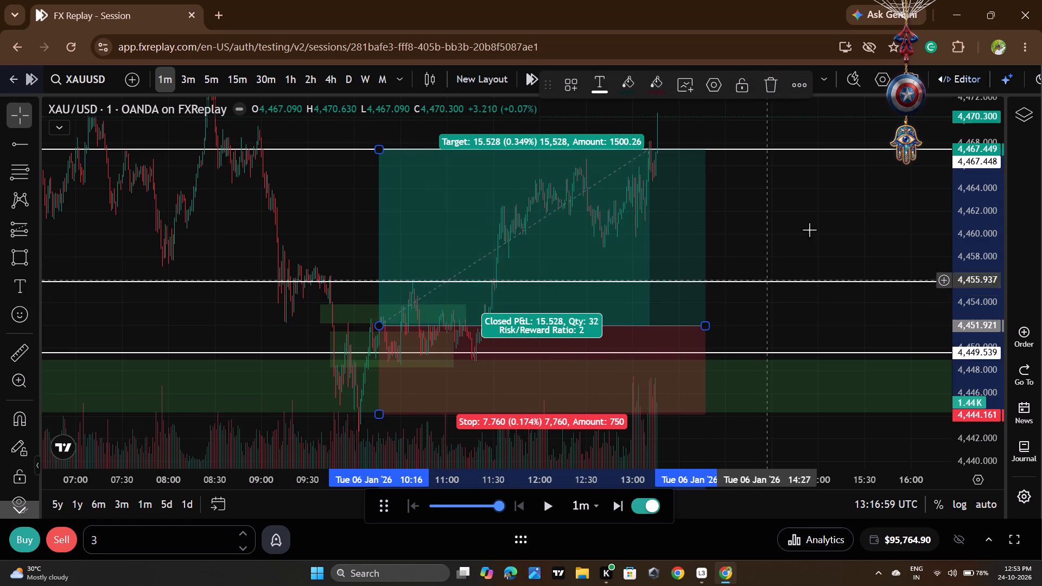
left_click(811, 219)
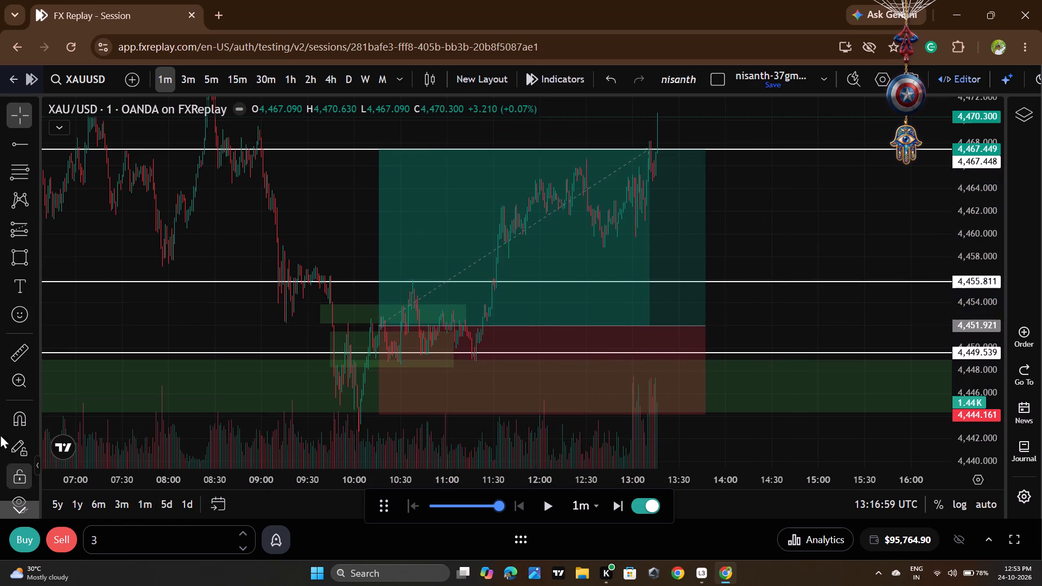
Measure the price move from the 11:20 swing low up to the 4,467.448 ray, then clear the measurement.
left_click(11, 356)
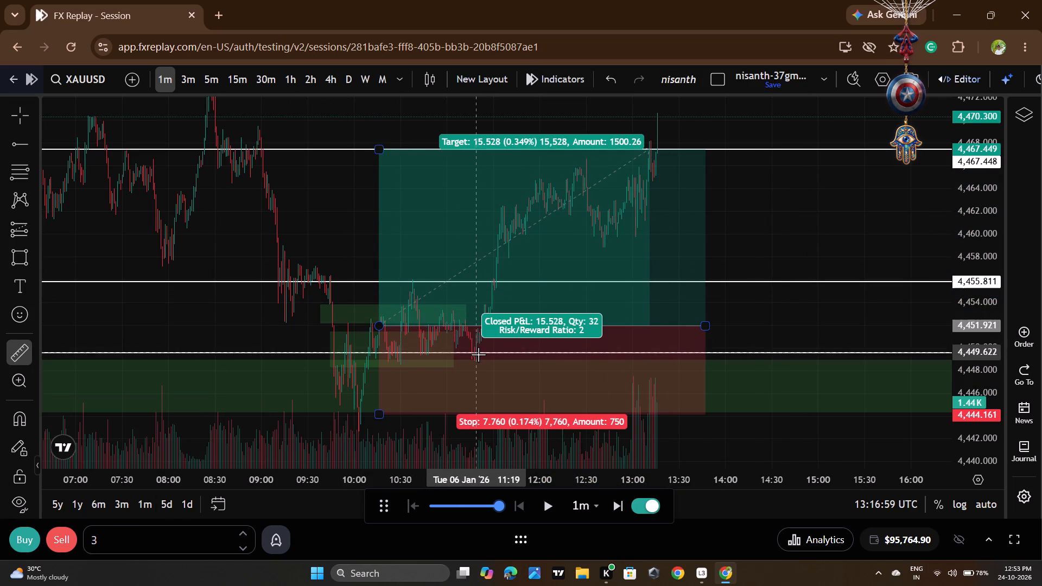
left_click(478, 354)
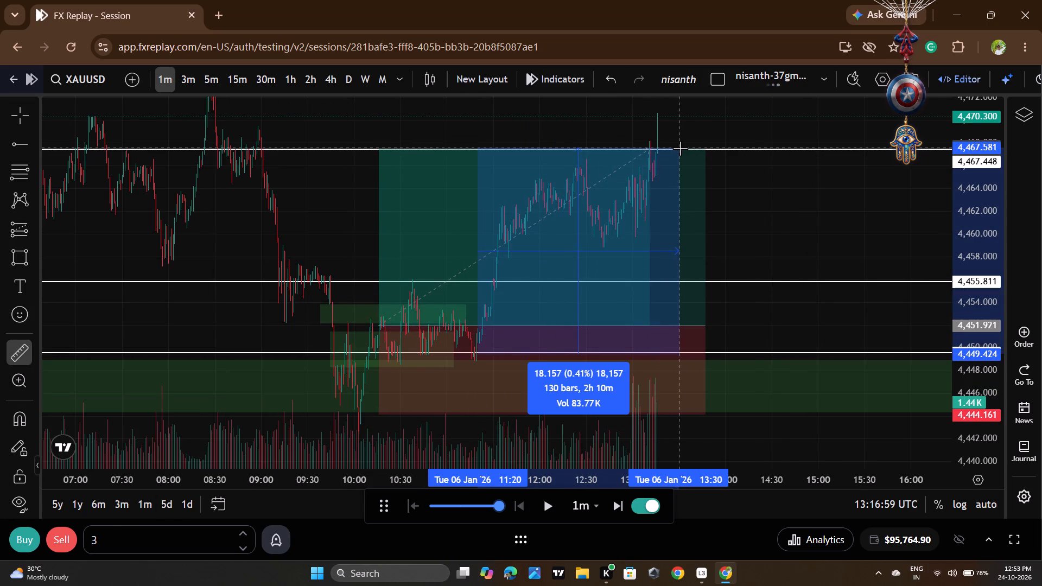
left_click(680, 148)
left_click(797, 283)
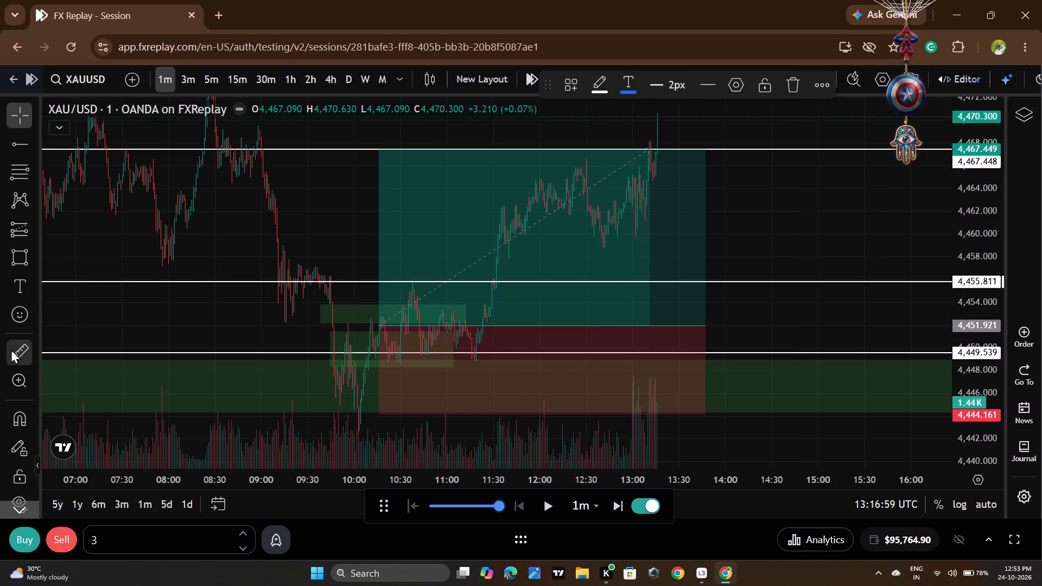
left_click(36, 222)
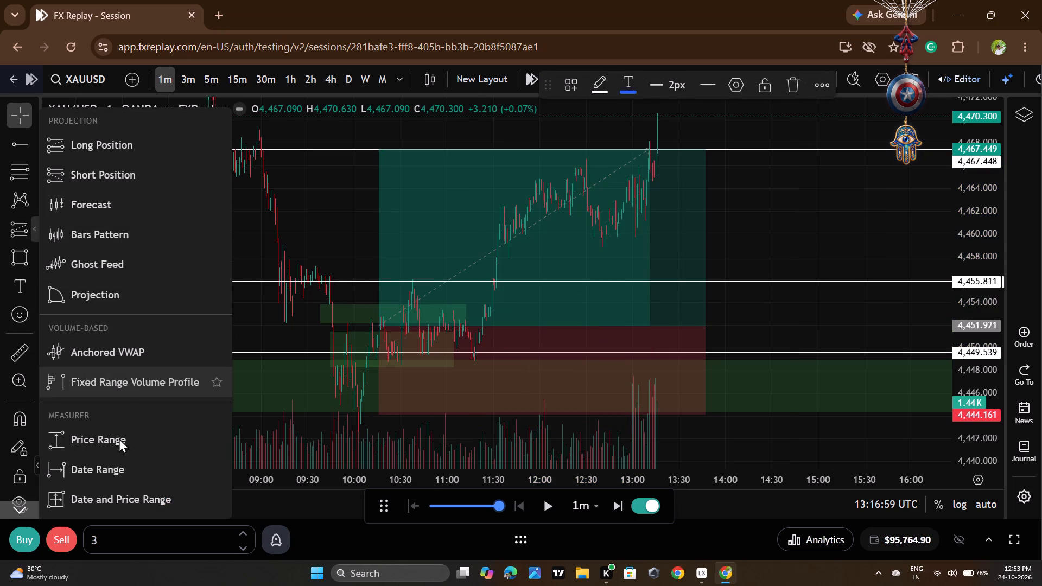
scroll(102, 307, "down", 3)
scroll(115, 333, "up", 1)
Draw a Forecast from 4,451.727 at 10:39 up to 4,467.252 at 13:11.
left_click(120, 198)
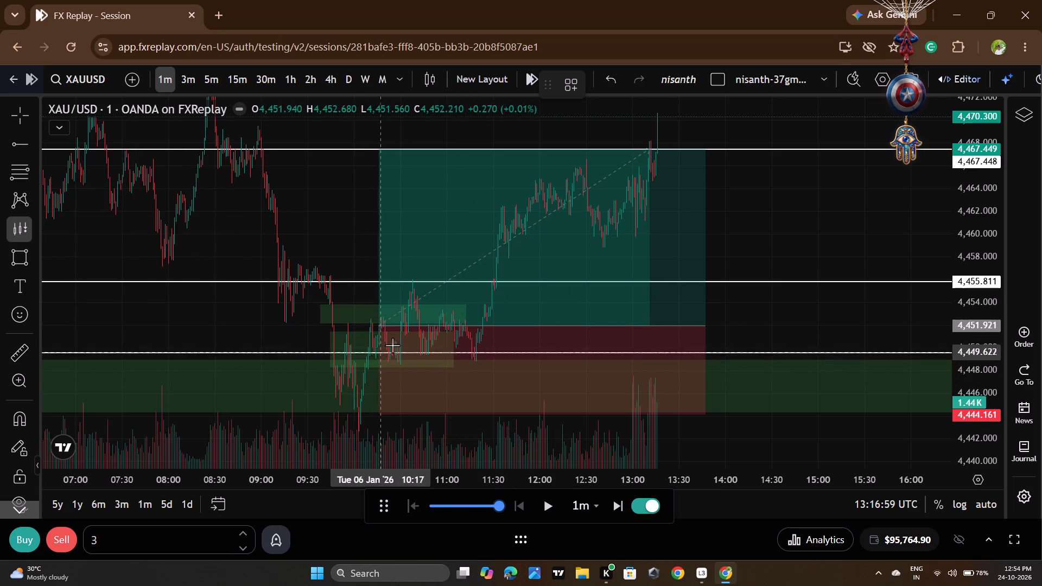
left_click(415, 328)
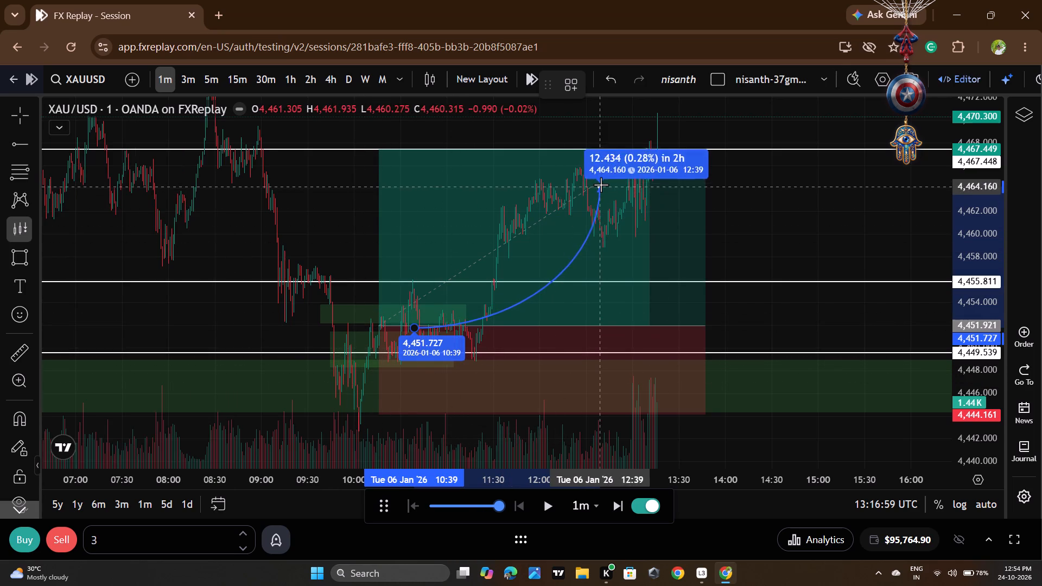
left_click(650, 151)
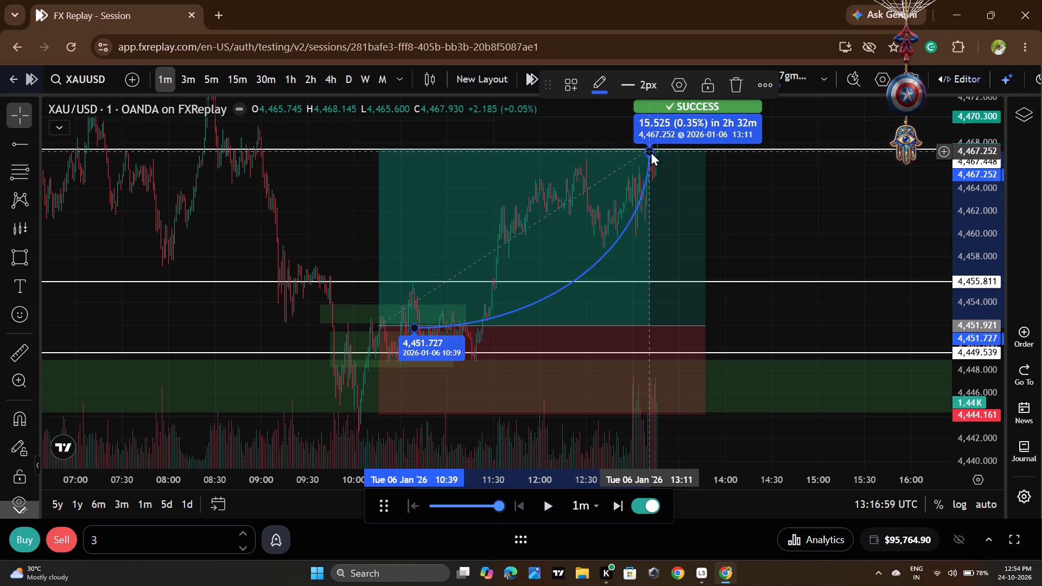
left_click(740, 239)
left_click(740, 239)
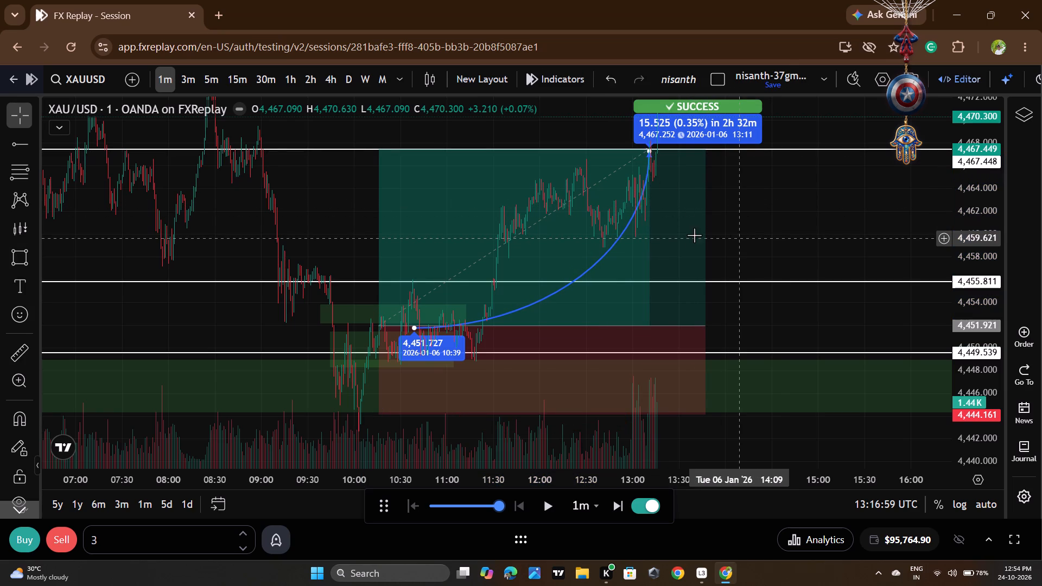
Delete the Long Position drawing and the Forecast drawing from the chart.
scroll(692, 234, "down", 3)
left_click(774, 150)
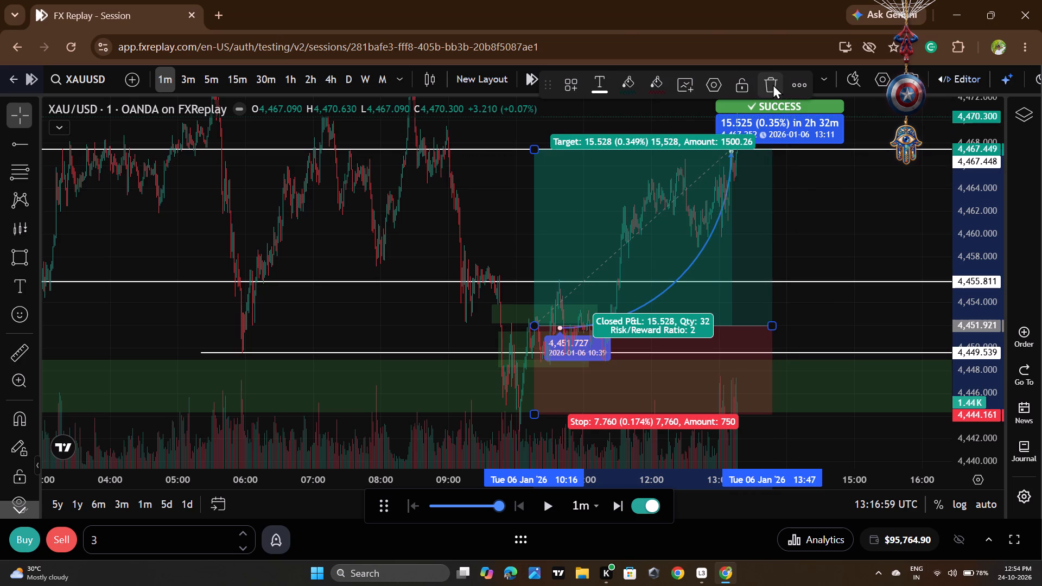
left_click(770, 81)
left_click(639, 309)
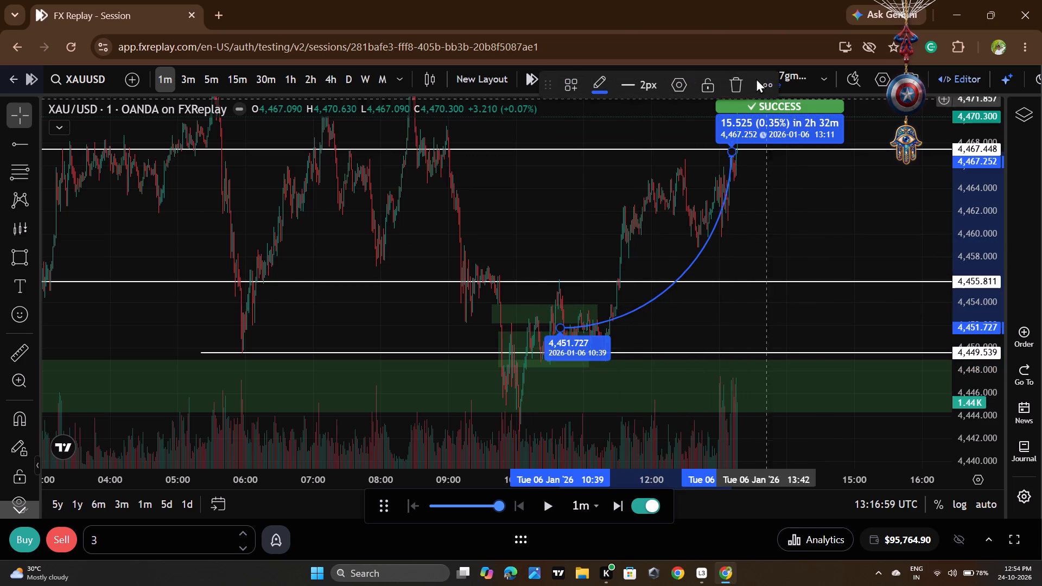
left_click(740, 75)
Delete the two small green rectangles around the 10:00 to 11:00 price action, keeping the large green zone.
left_click(533, 305)
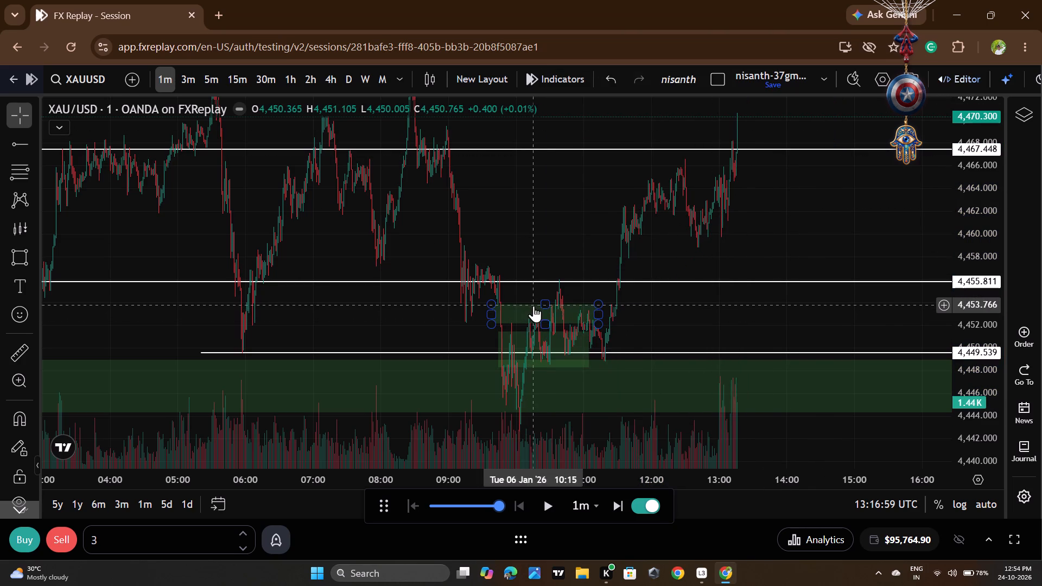
left_click(814, 85)
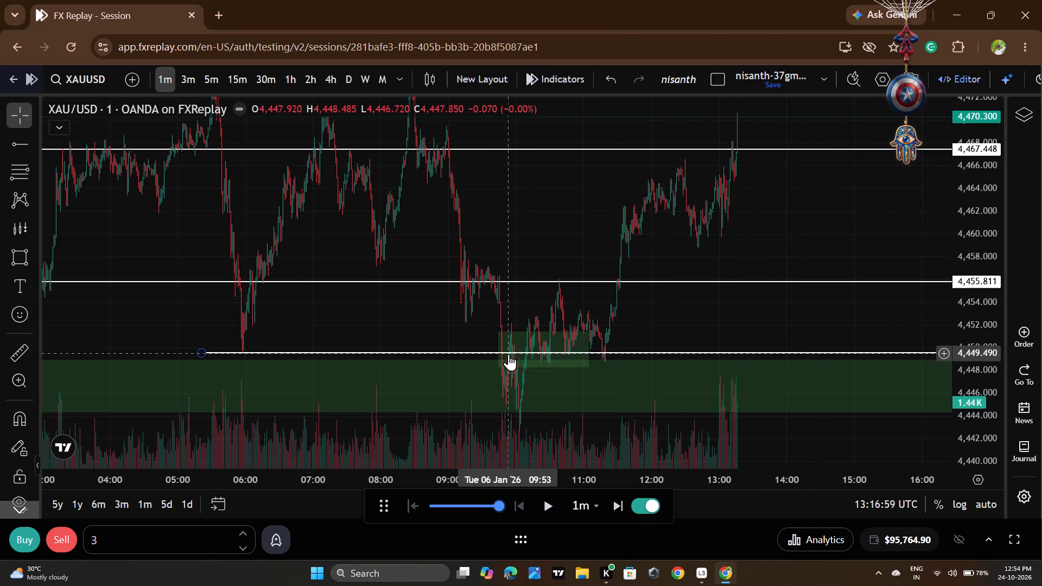
left_click(530, 328)
left_click(528, 336)
left_click(538, 335)
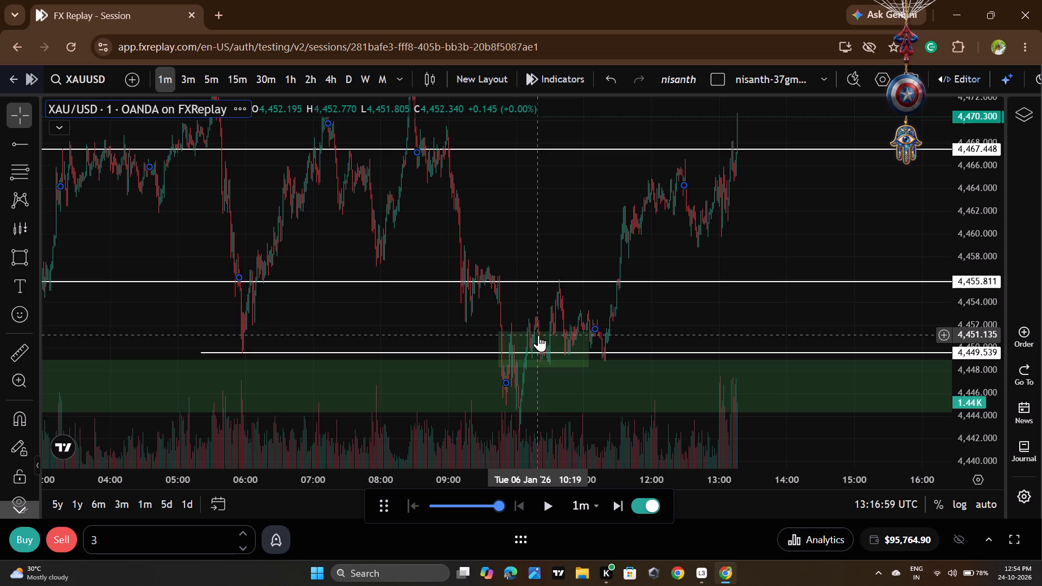
left_click(538, 335)
left_click(550, 362)
left_click(549, 368)
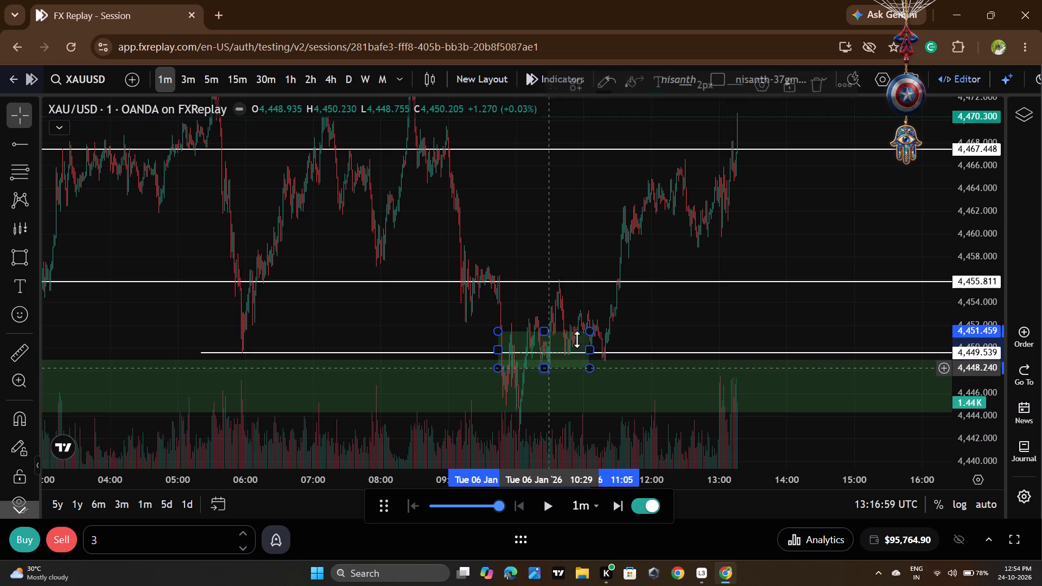
left_click(821, 90)
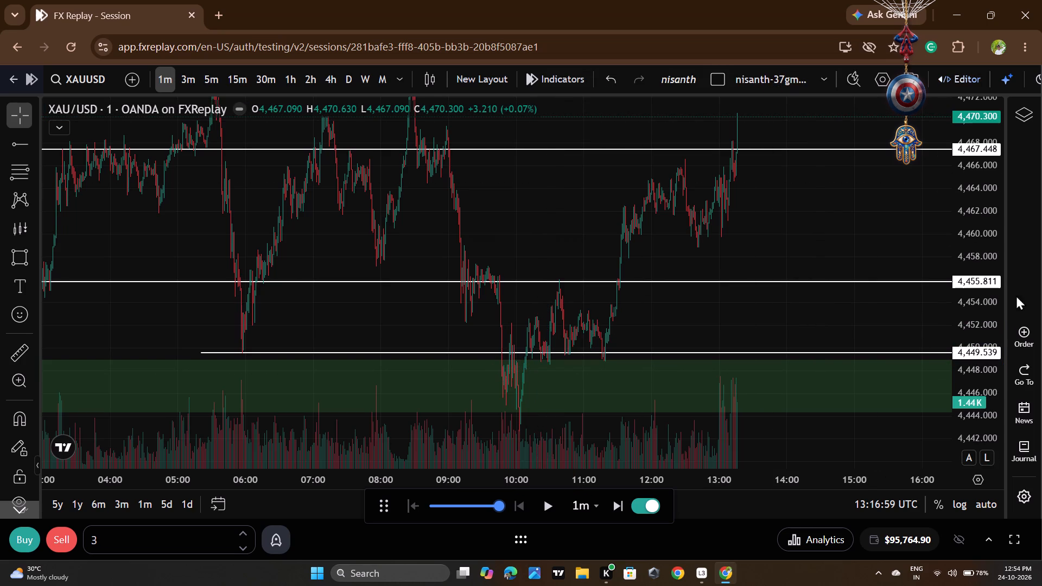
Delete the horizontal ray at 4,455.811.
scroll(970, 295, "down", 8)
scroll(699, 328, "down", 3)
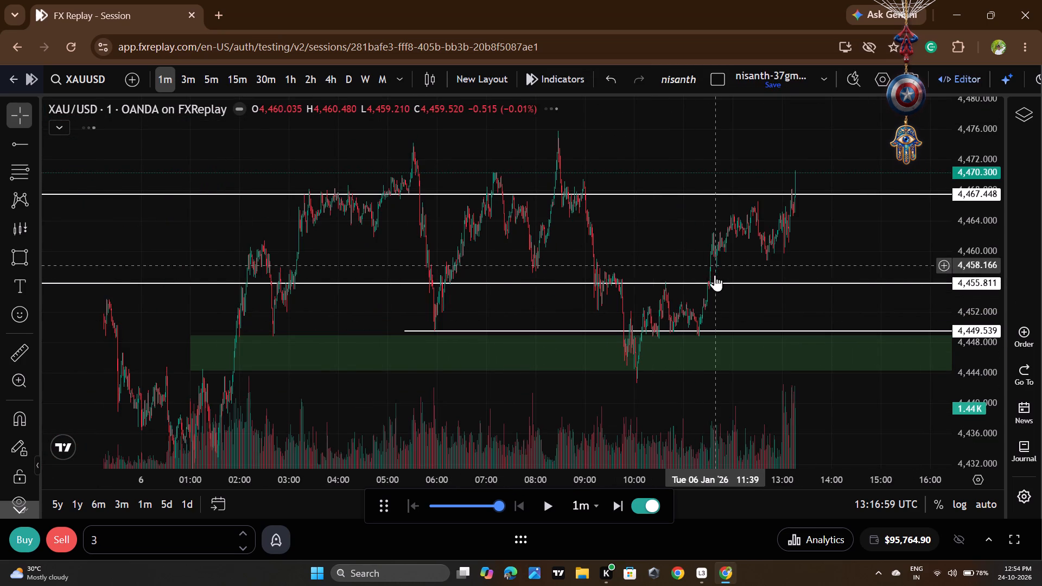
left_click(714, 282)
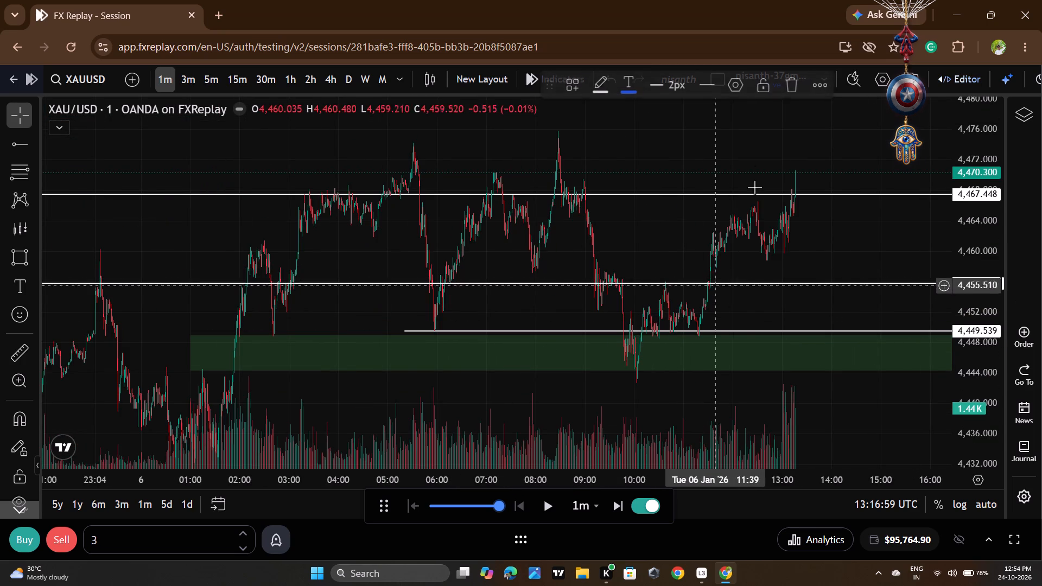
left_click(784, 89)
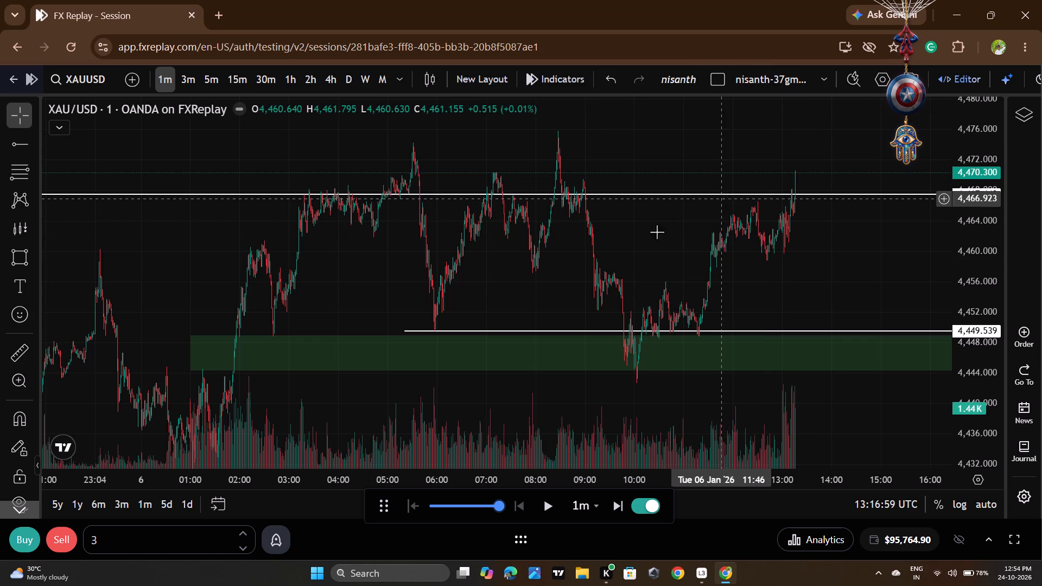
Move the 4,467.448 ray up to about 4,475.384, at the 08:30 swing high.
left_click_drag(633, 240, 623, 305)
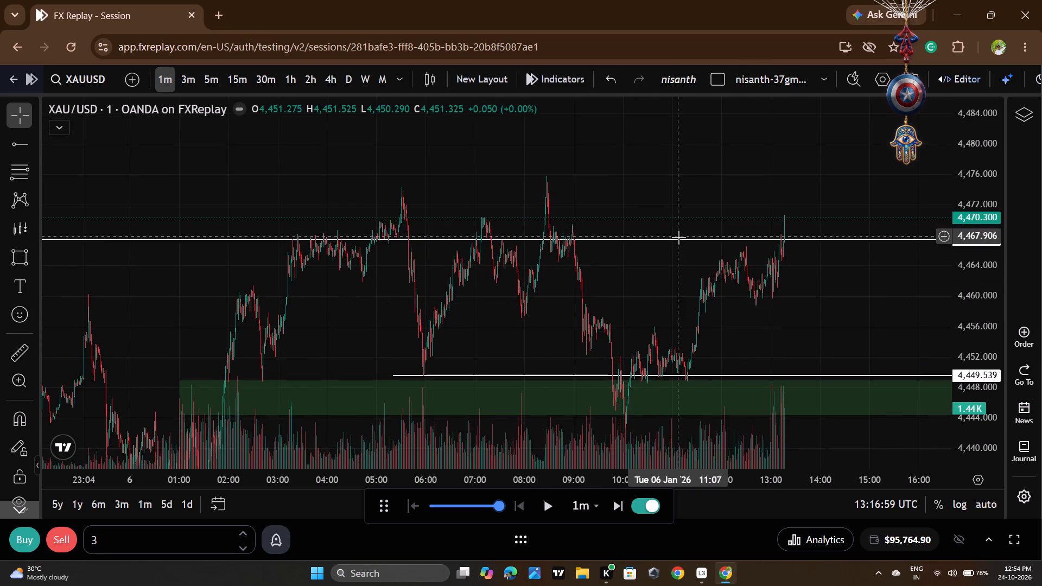
left_click_drag(678, 239, 699, 180)
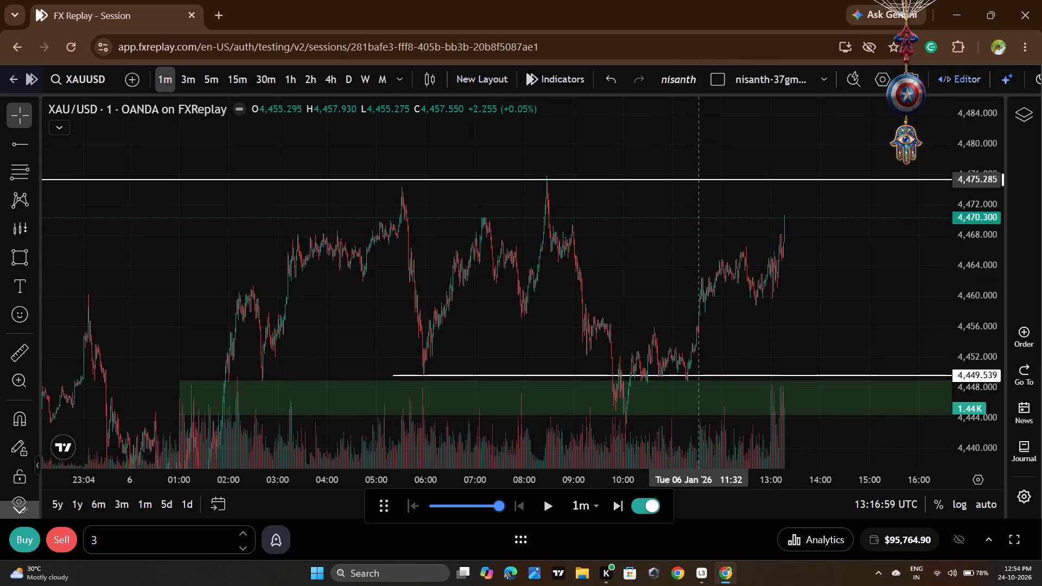
left_click_drag(699, 180, 699, 179)
left_click(699, 200)
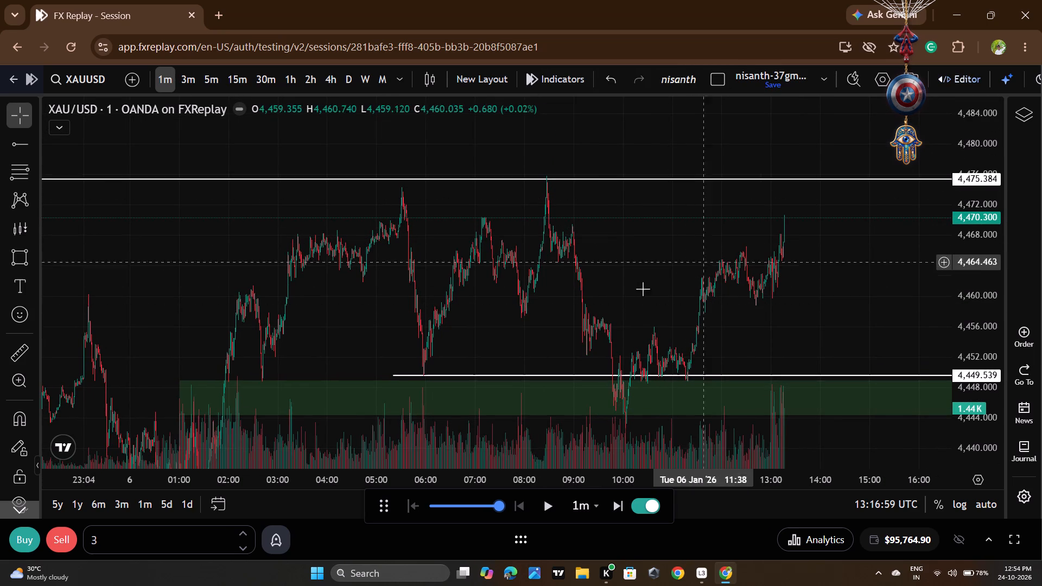
Move the 4,449.539 ray down to about 4,442.818, at the 10:00 swing low.
left_click_drag(771, 313, 727, 206)
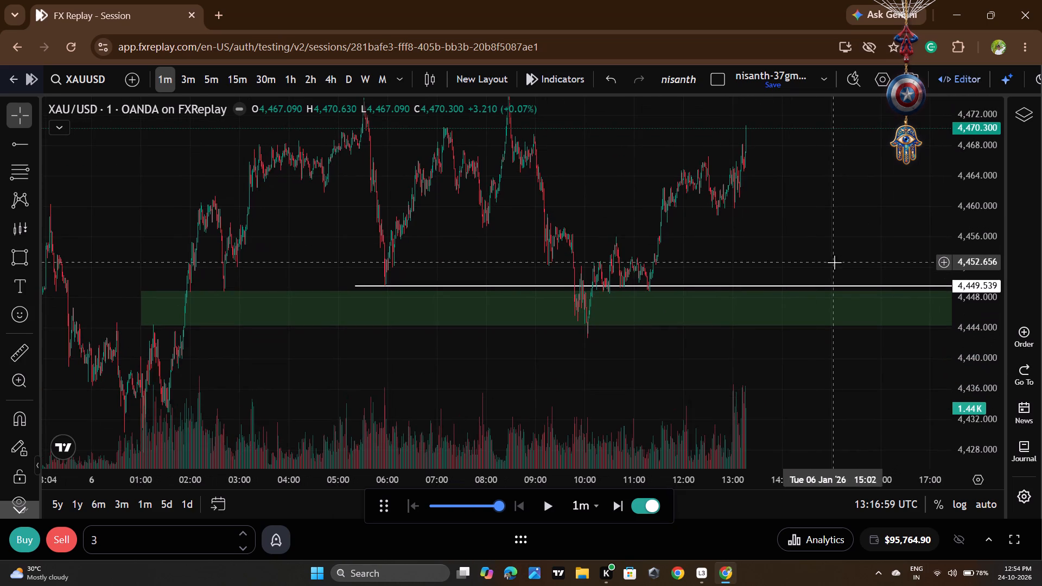
left_click_drag(818, 286, 806, 337)
left_click(755, 381)
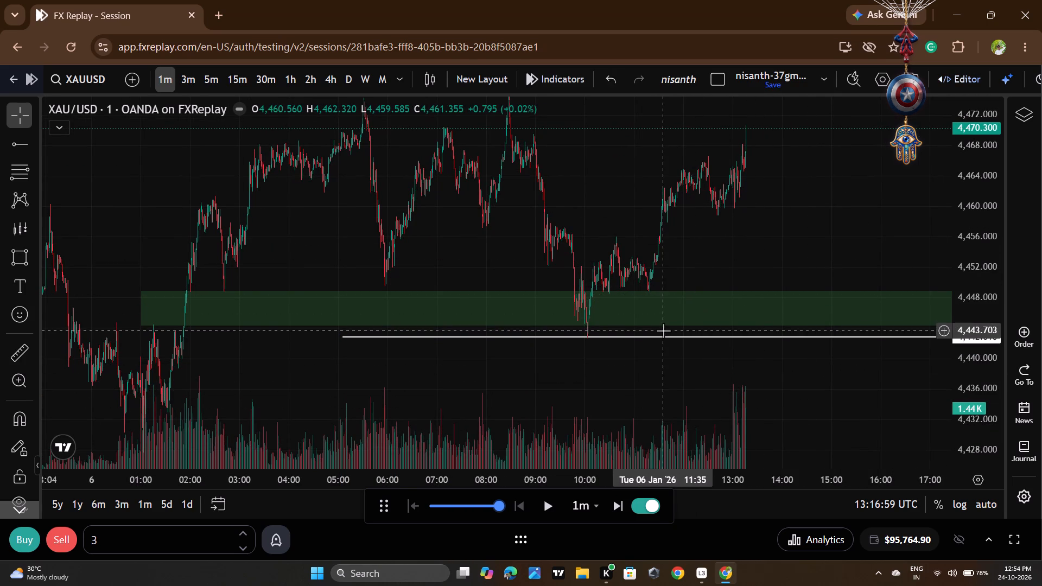
Draw a horizontal ray at about 4,448.721 along the 11:20 swing low.
left_click(26, 143)
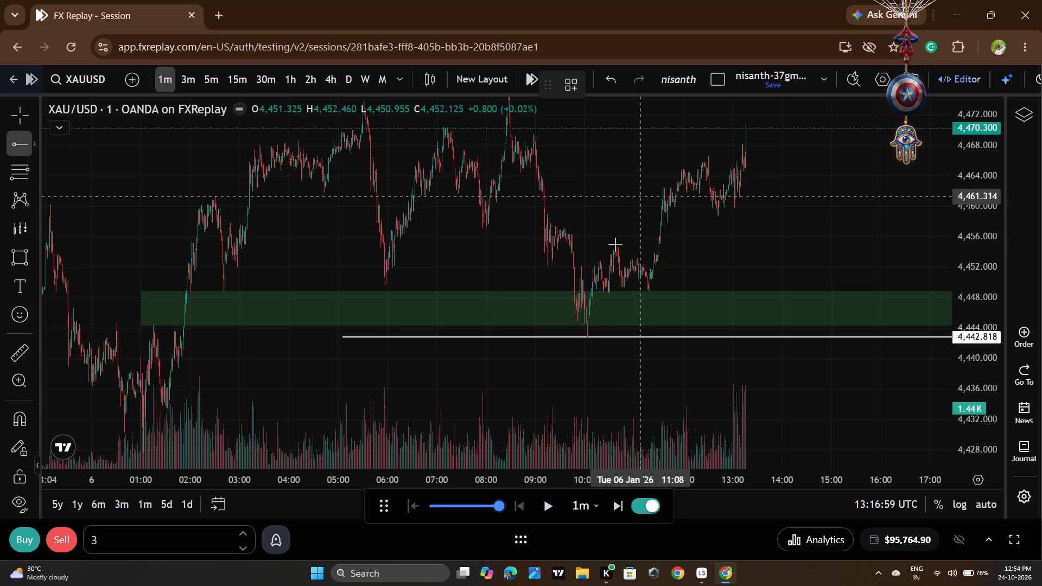
left_click(639, 292)
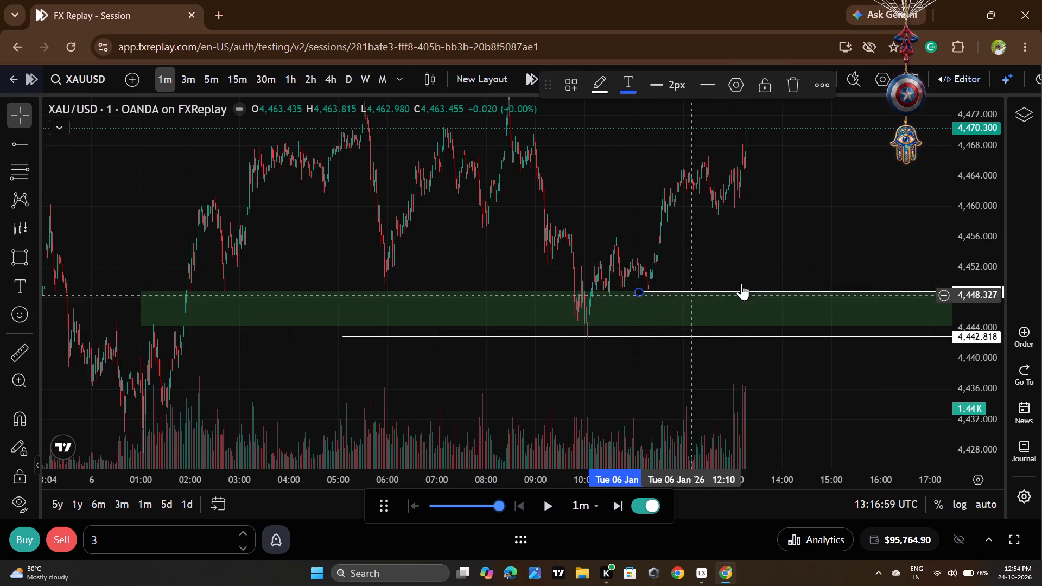
left_click(771, 237)
Replay the 1-minute chart past the 4,475.384 ray, pausing at 14:56:59.
left_click_drag(802, 234, 748, 287)
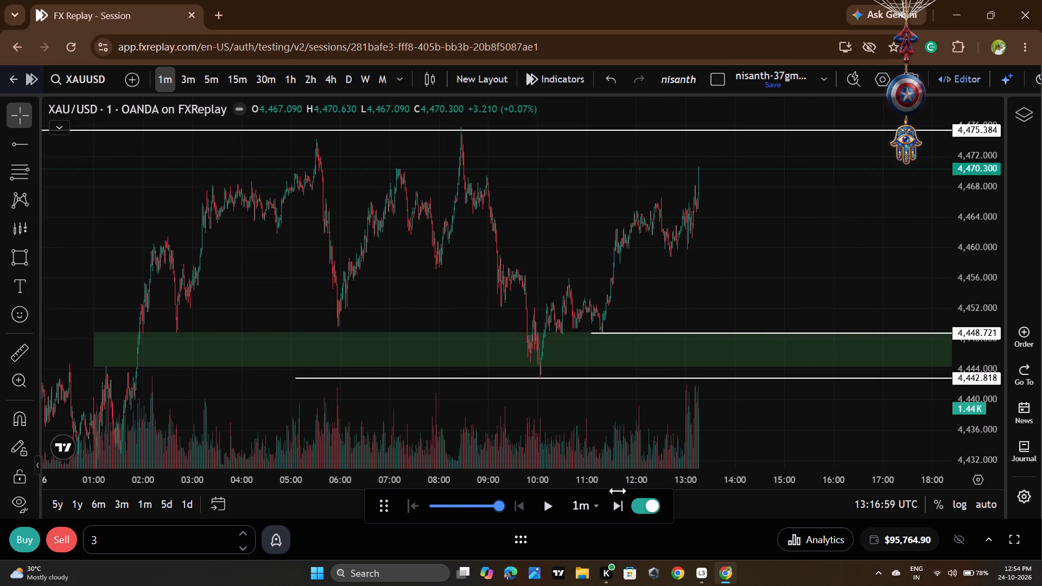
left_click(552, 515)
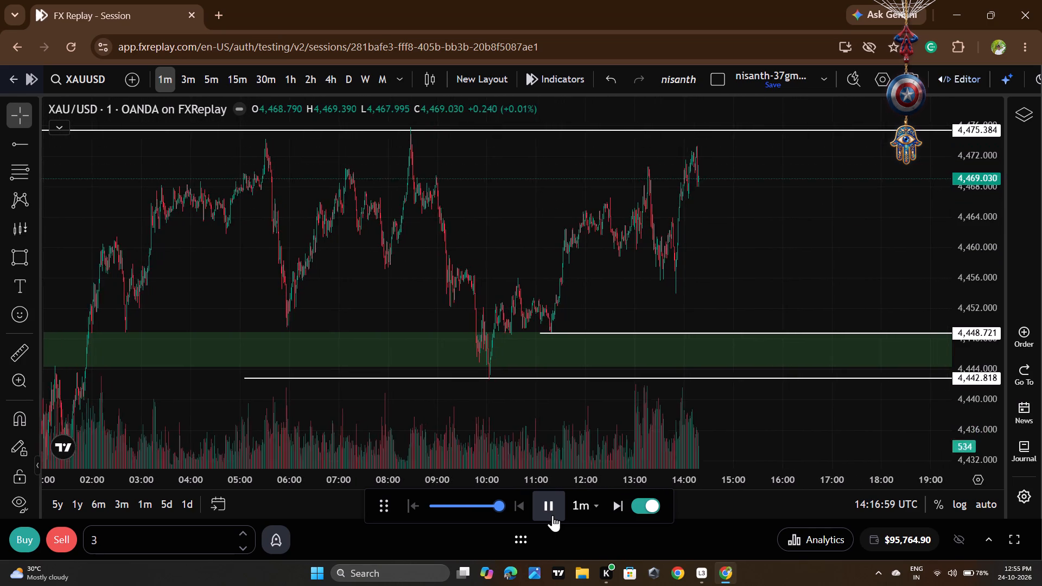
left_click(552, 515)
double_click(552, 515)
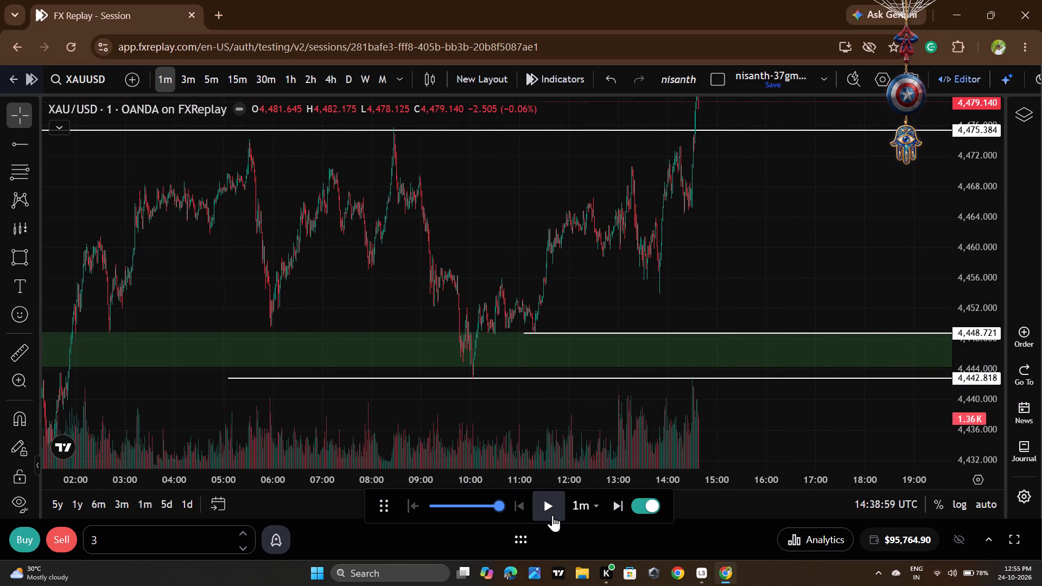
double_click(552, 515)
left_click(552, 515)
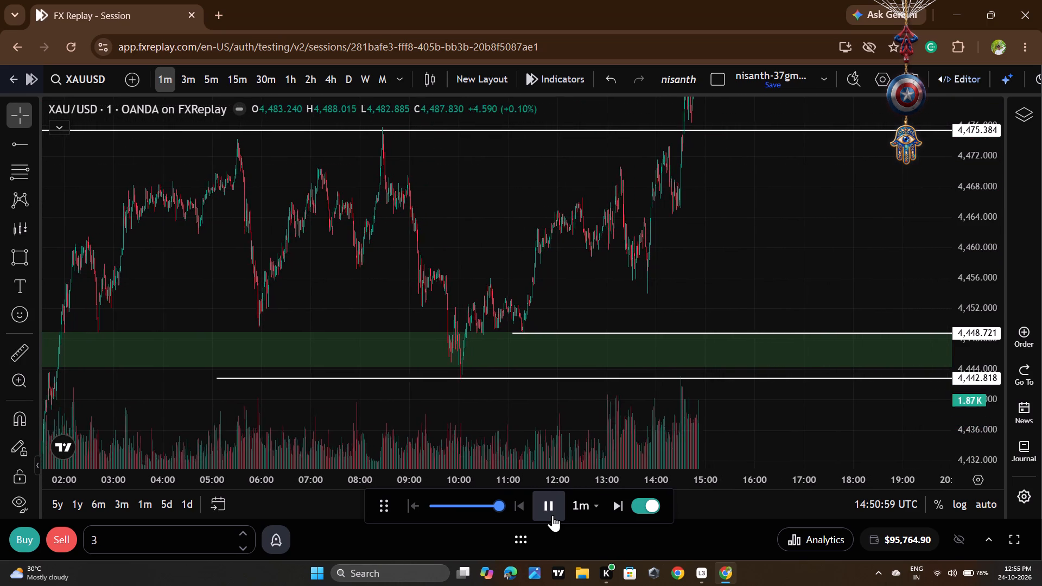
left_click(552, 515)
Delete the 4,475.384 ray that price has broken through.
left_click_drag(739, 198, 725, 423)
scroll(653, 334, "down", 9)
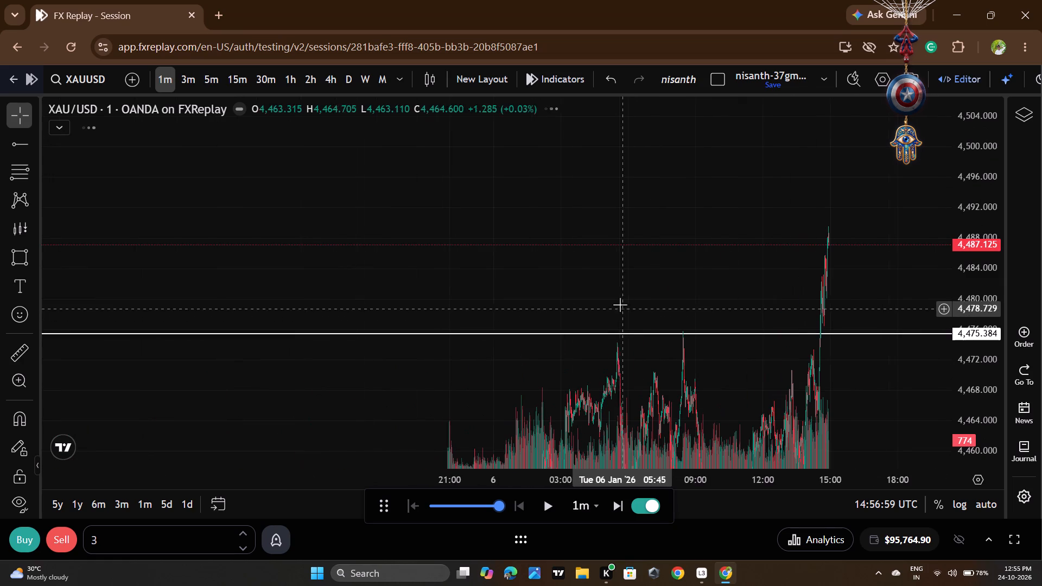
left_click(734, 335)
left_click(803, 83)
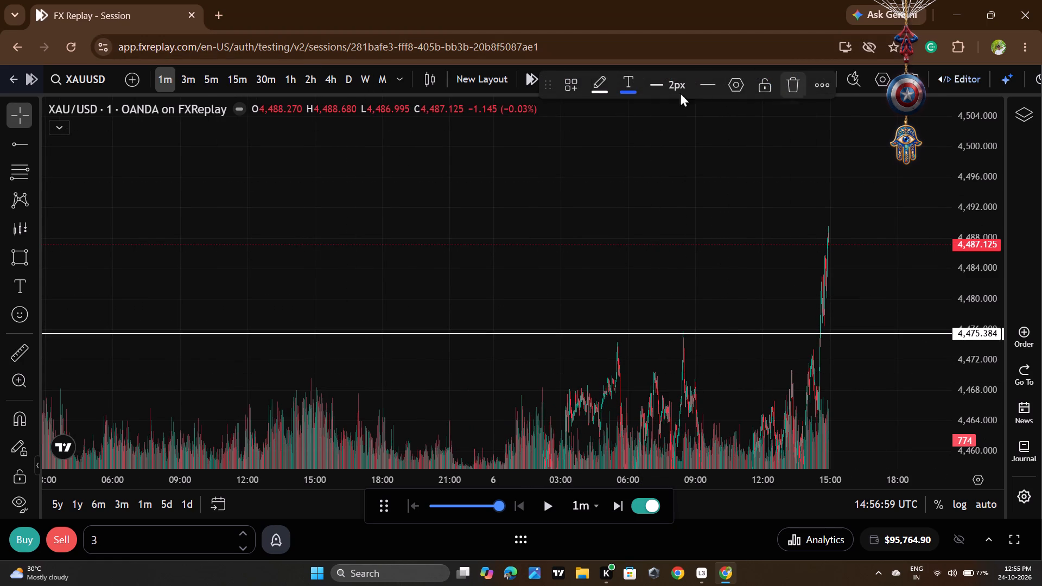
On the 4-hour timeframe, draw a horizontal ray at about 4,511.013 from the 29 December candle where the sell-off begins.
left_click(337, 74)
scroll(978, 244, "down", 10)
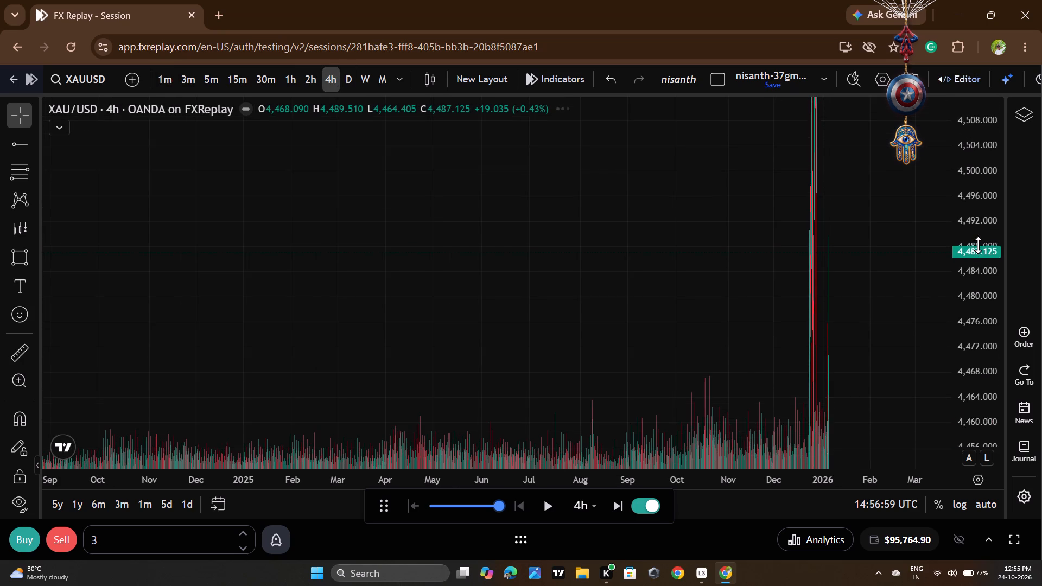
scroll(978, 245, "down", 20)
scroll(978, 245, "down", 6)
scroll(828, 247, "up", 6)
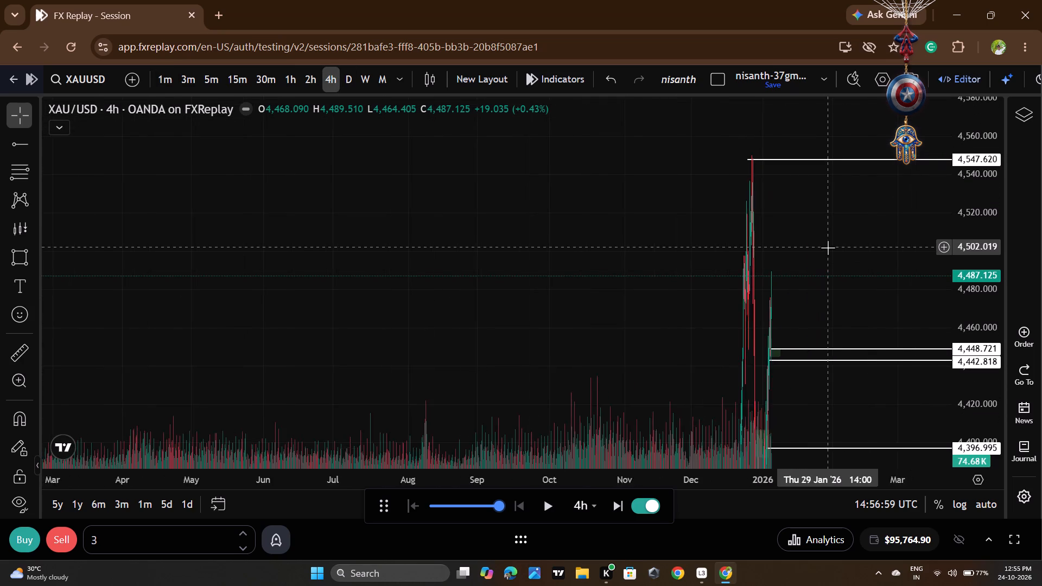
scroll(828, 247, "up", 20)
scroll(828, 247, "up", 3)
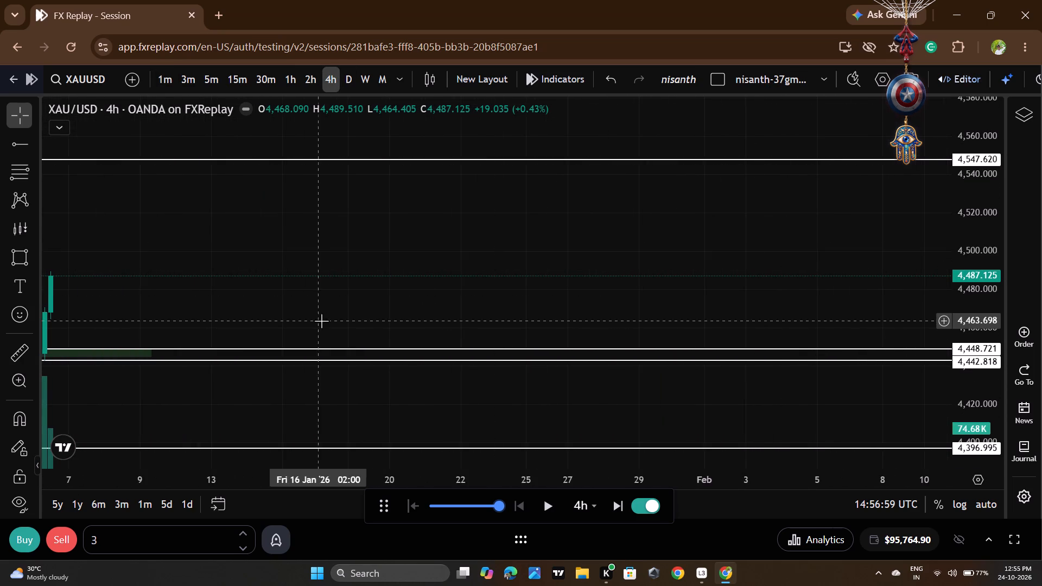
left_click_drag(339, 322, 941, 301)
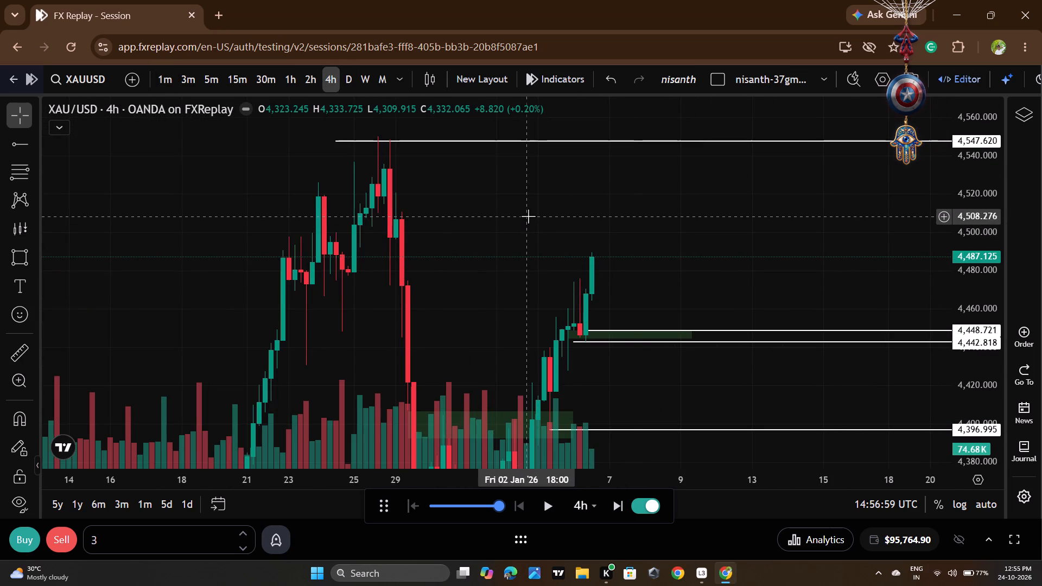
left_click_drag(537, 253, 528, 284)
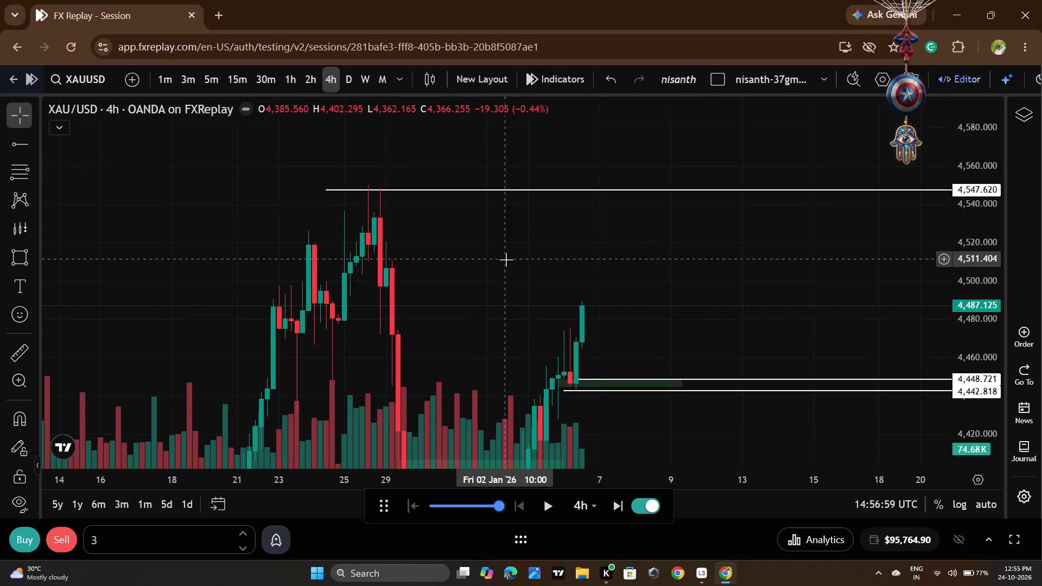
left_click(4, 143)
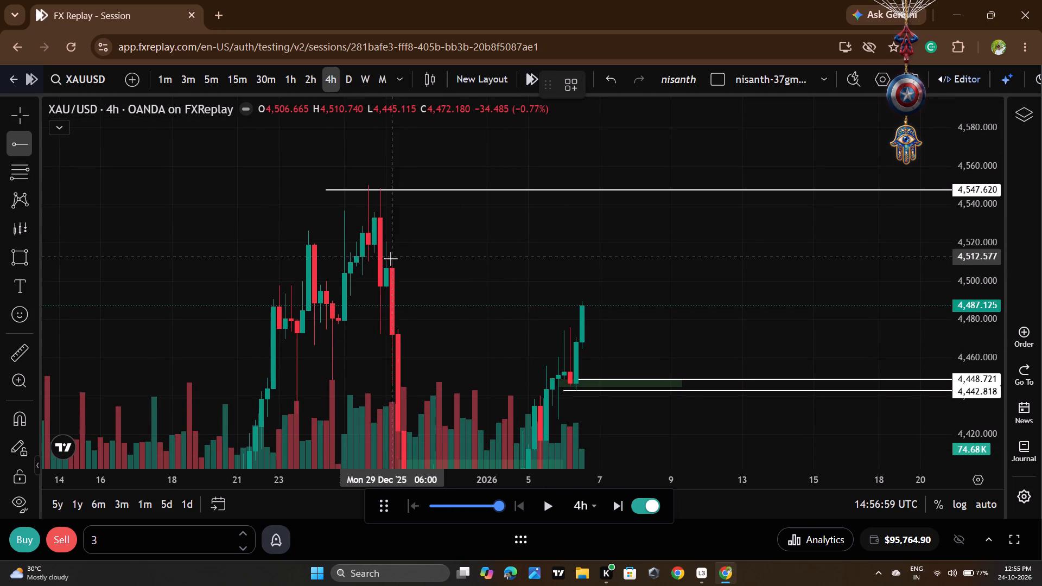
left_click(387, 260)
left_click(712, 287)
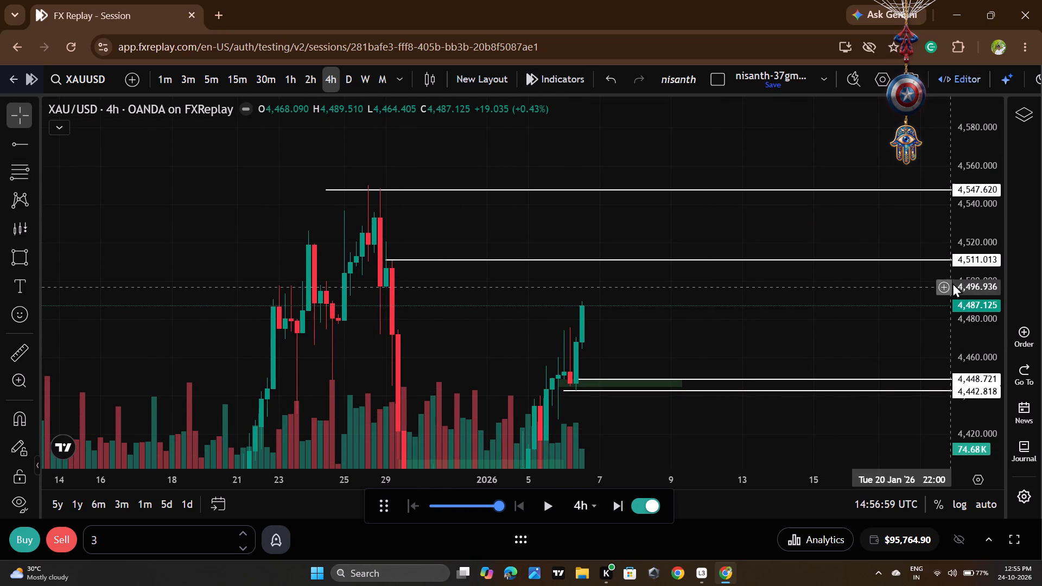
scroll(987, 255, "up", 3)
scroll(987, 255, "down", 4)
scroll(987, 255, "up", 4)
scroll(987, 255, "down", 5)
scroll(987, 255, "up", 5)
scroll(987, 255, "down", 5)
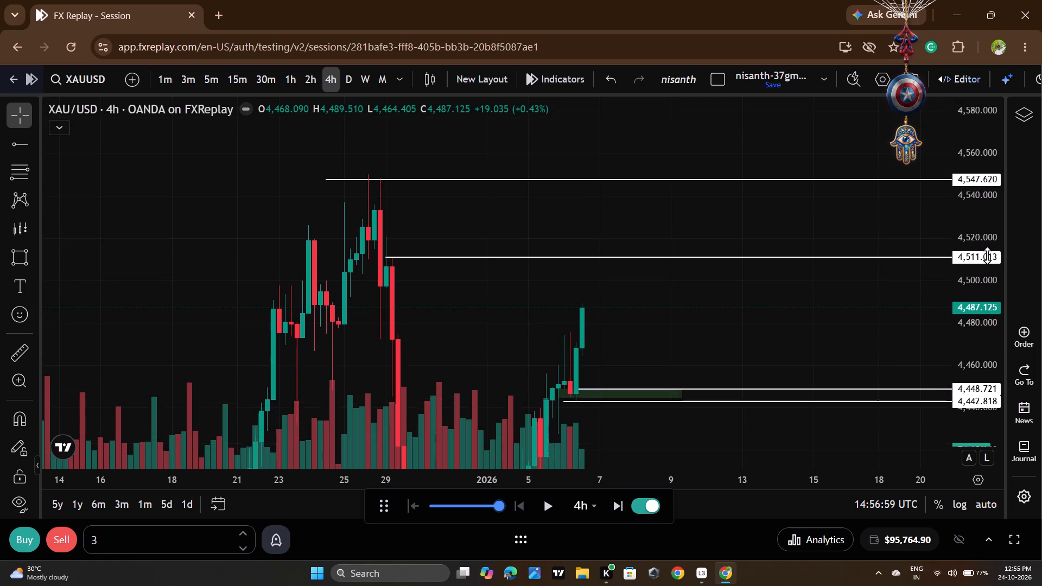
Examine the 4-hour price action around the marked levels between 4,396.995 and 4,547.620.
scroll(987, 255, "up", 4)
scroll(987, 255, "down", 4)
scroll(987, 255, "up", 4)
scroll(987, 255, "down", 4)
scroll(987, 255, "up", 4)
scroll(987, 255, "down", 4)
scroll(987, 255, "up", 4)
scroll(987, 255, "down", 4)
scroll(987, 255, "up", 2)
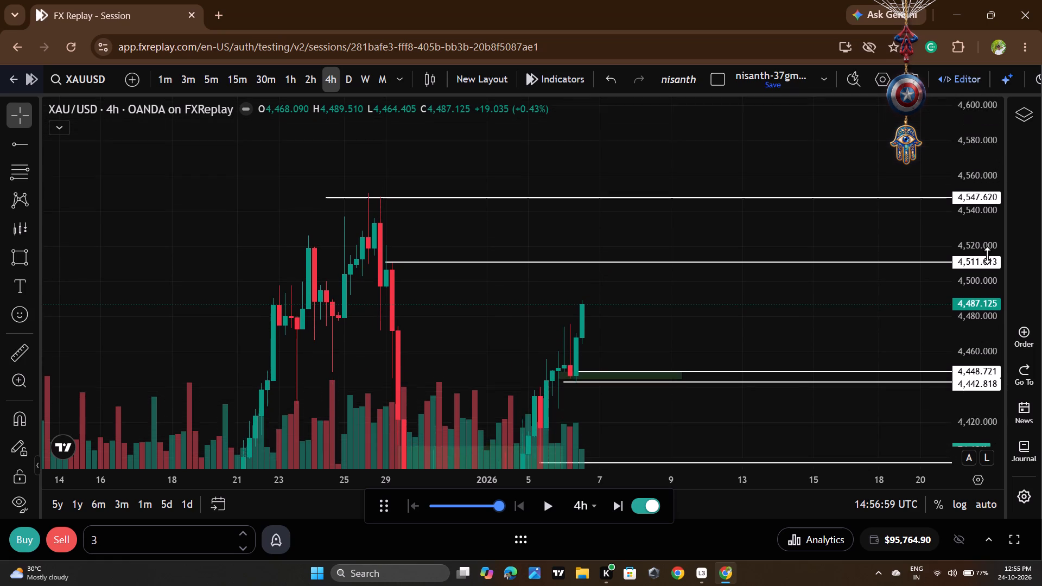
scroll(987, 255, "up", 3)
scroll(987, 255, "down", 5)
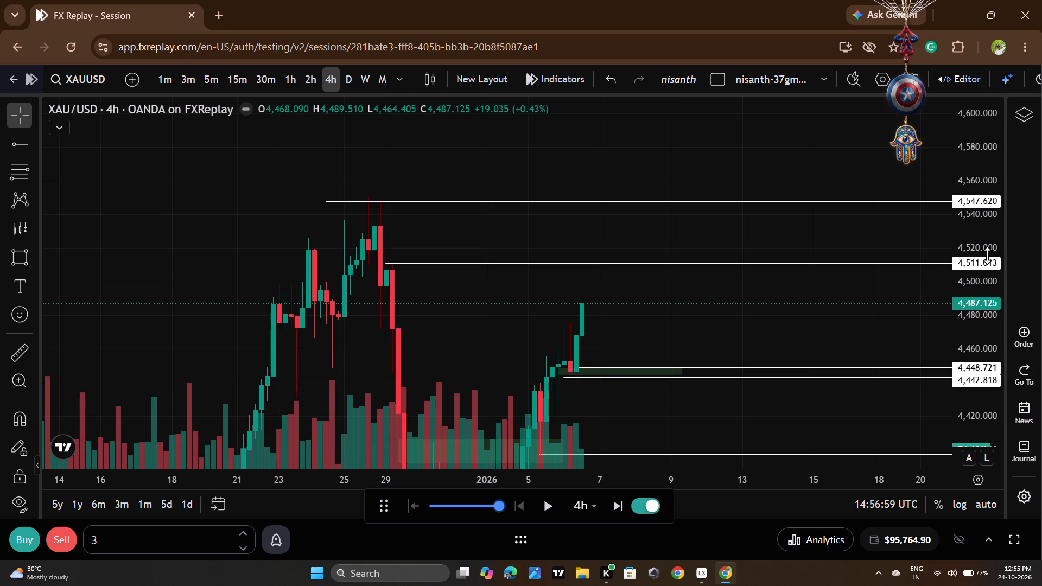
scroll(987, 255, "up", 4)
scroll(987, 255, "down", 5)
Switch to the 1-minute timeframe and replay the chart from 14:56:59, pausing at 15:46:59.
left_click(156, 87)
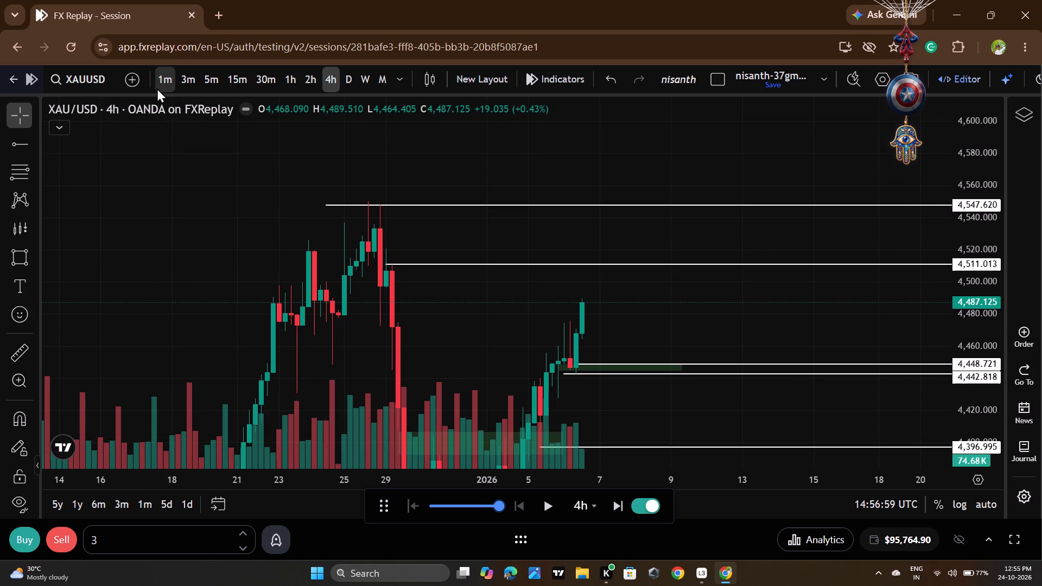
scroll(463, 375, "down", 4)
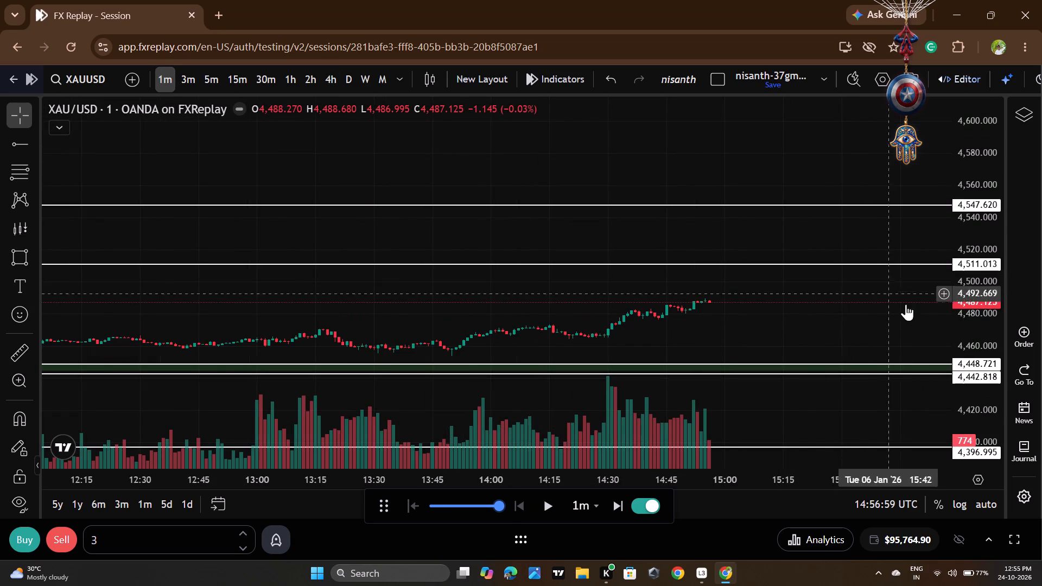
scroll(976, 329, "up", 20)
scroll(976, 329, "up", 8)
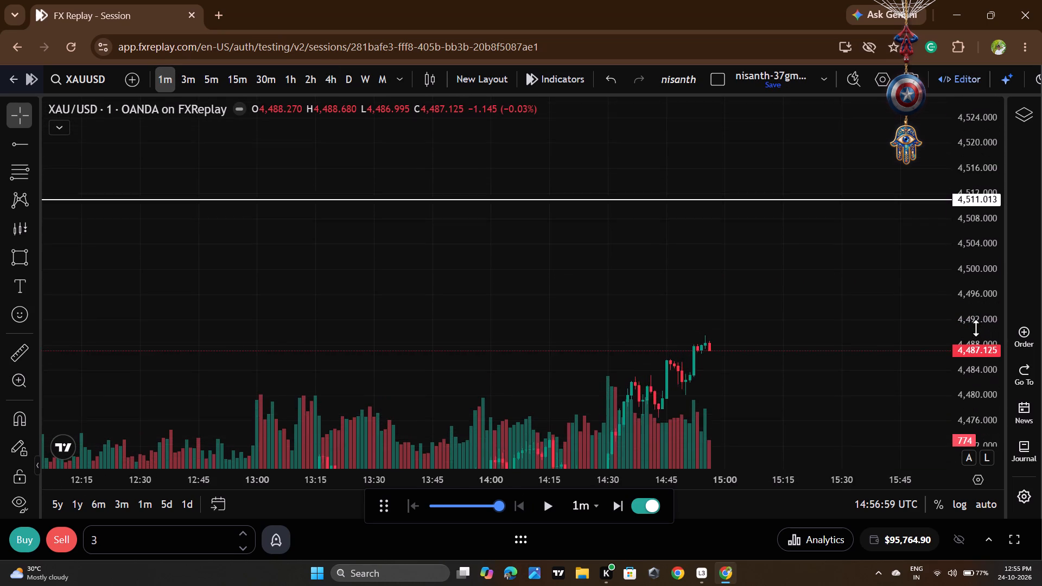
scroll(976, 328, "up", 3)
scroll(758, 327, "down", 4)
left_click_drag(766, 295, 763, 426)
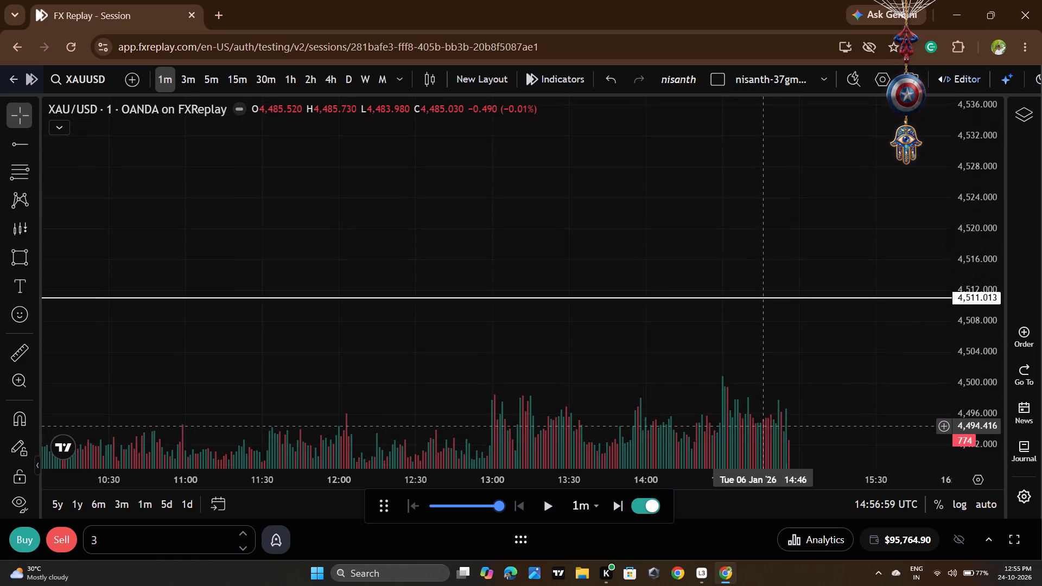
left_click_drag(763, 426, 762, 426)
left_click(538, 505)
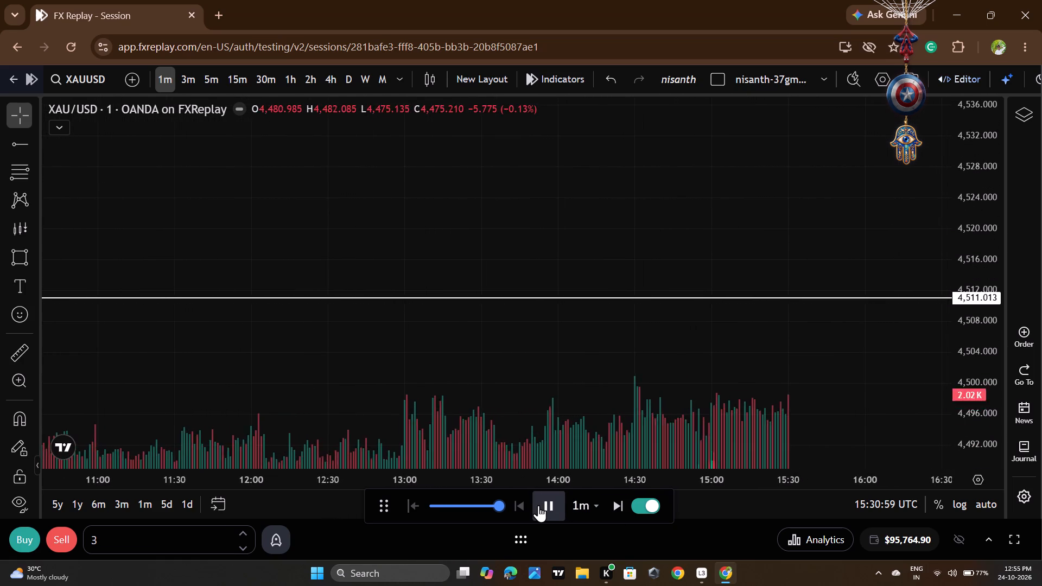
left_click(538, 505)
Bring the recent candles and the 4,448.721 and 4,442.818 rays into view and replay to 16:01:59.
left_click_drag(846, 363, 766, 206)
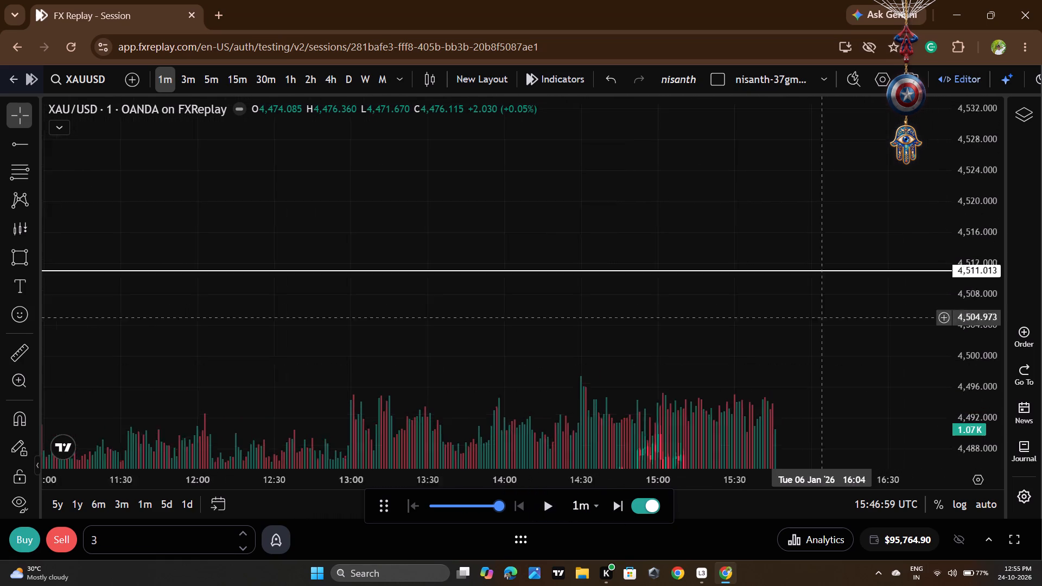
left_click_drag(766, 206, 721, 124)
scroll(790, 287, "down", 4)
scroll(999, 248, "down", 4)
scroll(964, 276, "down", 2)
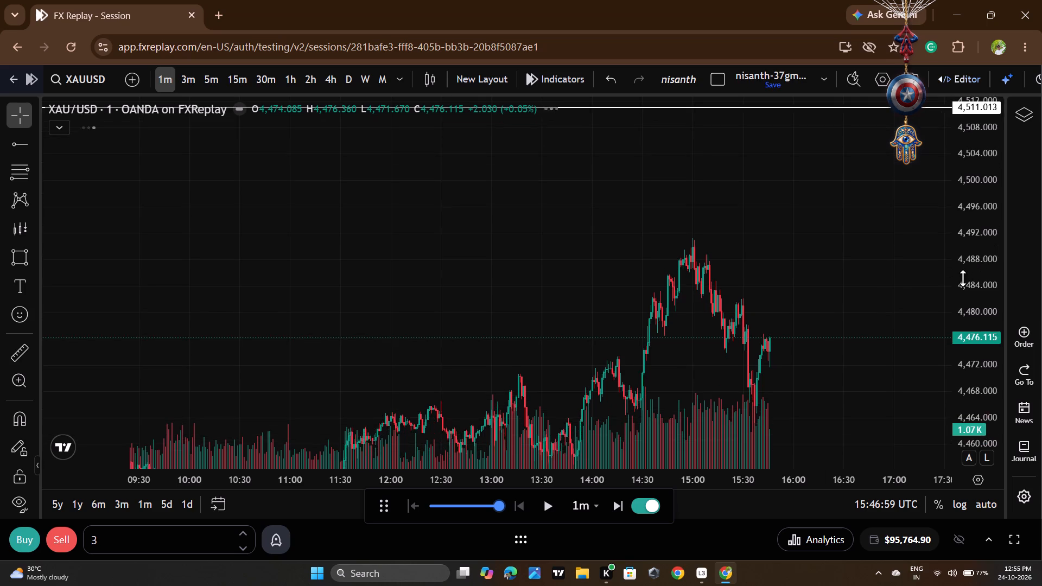
scroll(963, 278, "down", 11)
scroll(901, 319, "down", 3)
scroll(887, 360, "up", 1)
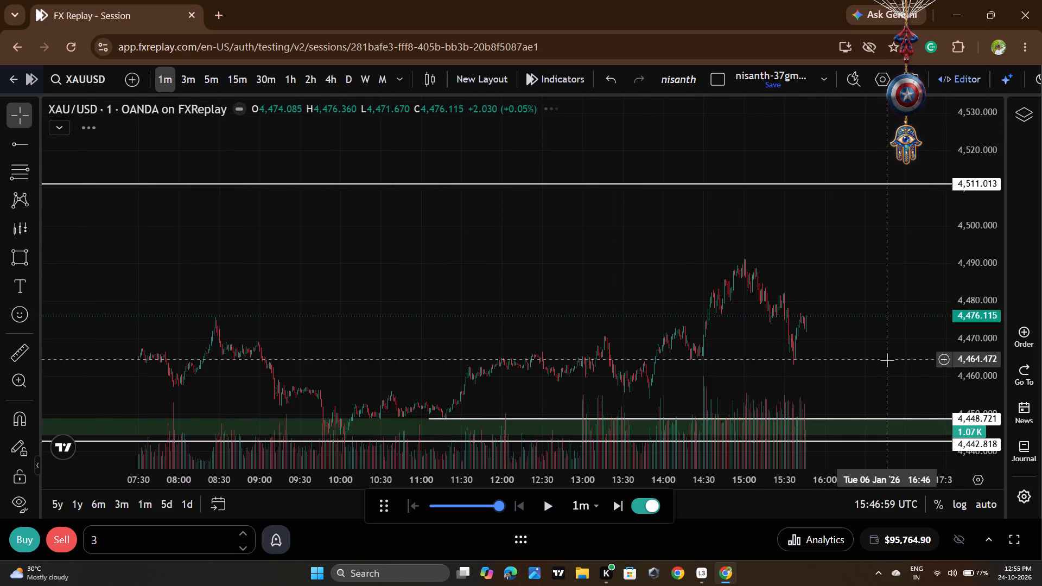
scroll(886, 360, "down", 3)
left_click_drag(886, 362, 837, 250)
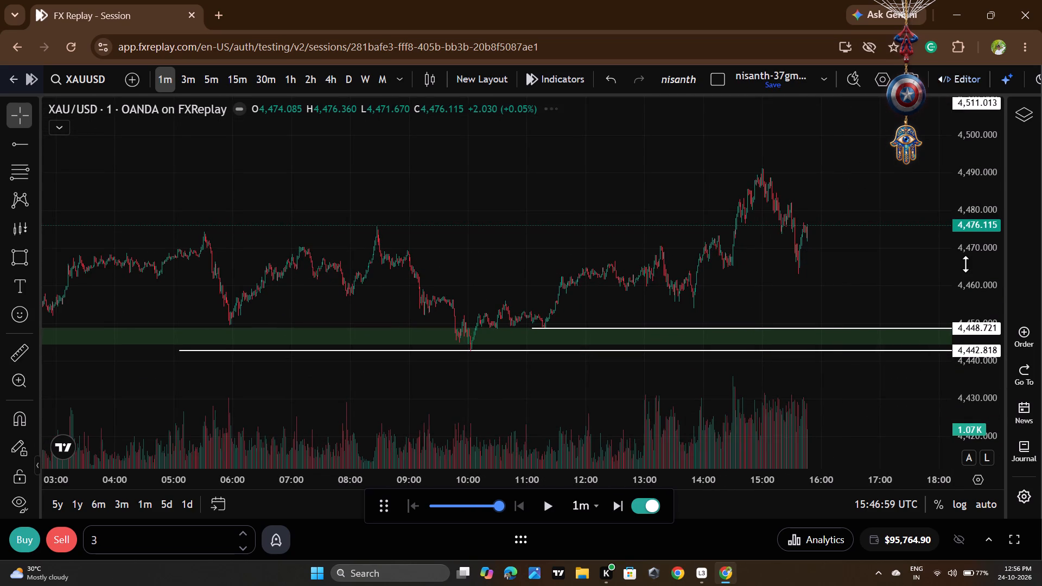
scroll(965, 264, "up", 11)
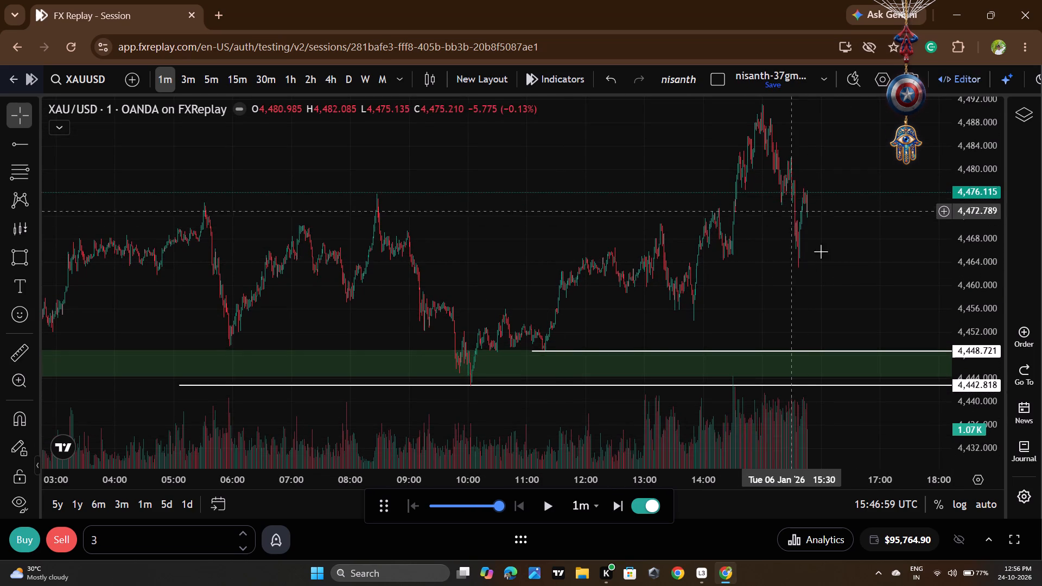
left_click(545, 505)
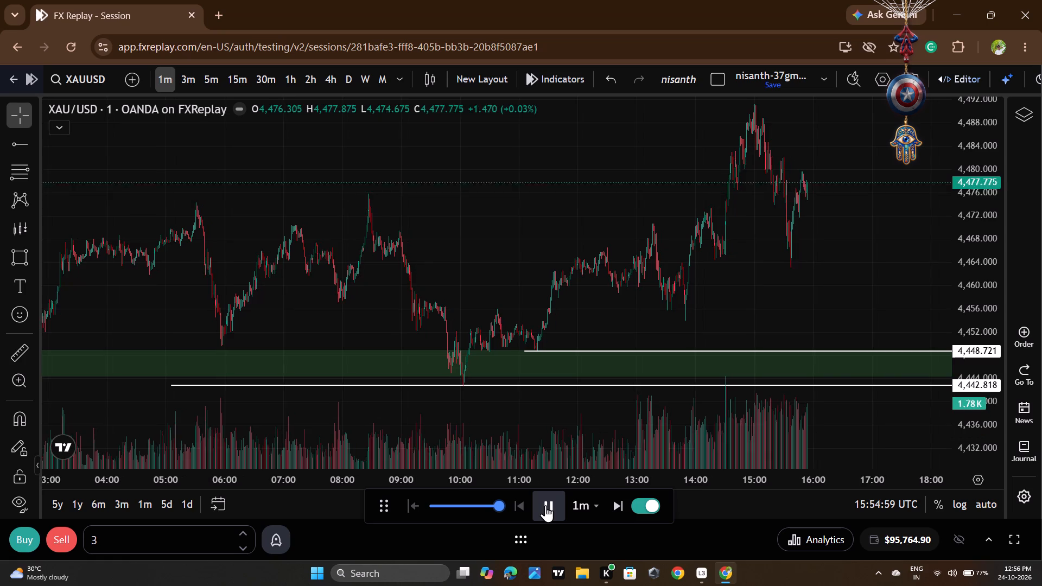
left_click(545, 505)
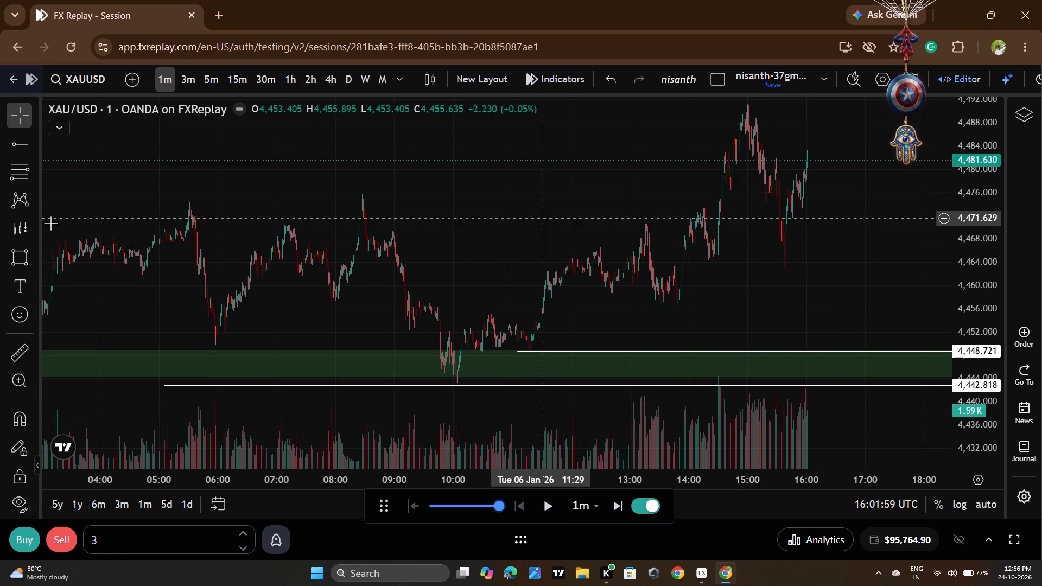
Measure the price drop into the swing low between 15:30 and 16:00, then clear the measurement.
left_click(7, 352)
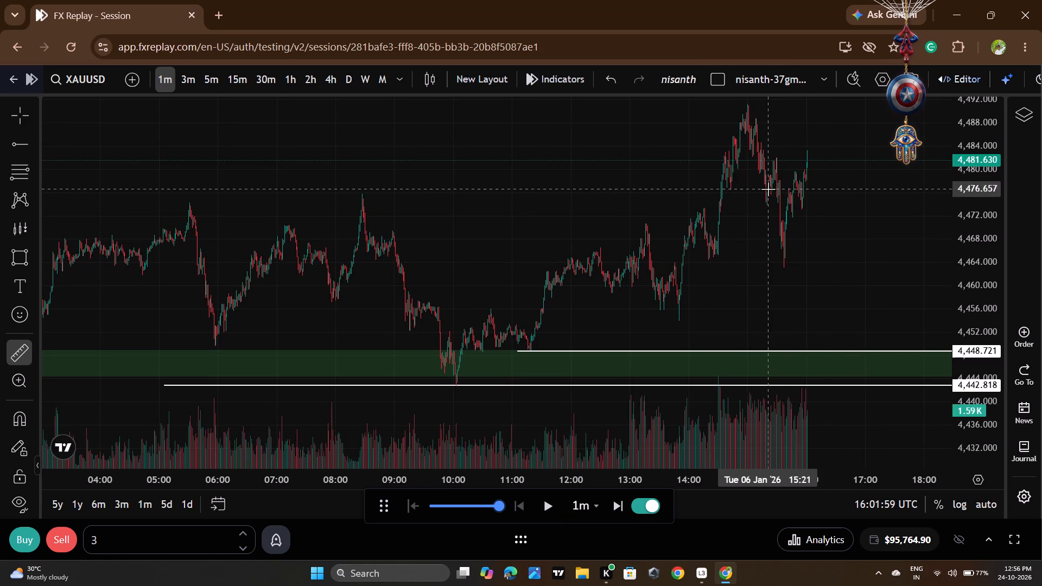
left_click(771, 193)
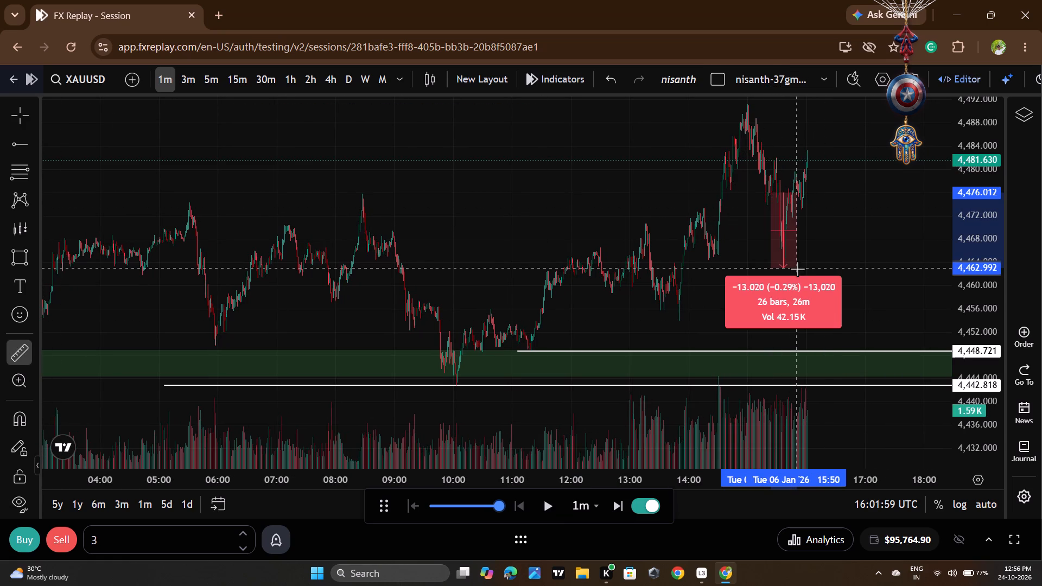
left_click(795, 276)
left_click(861, 280)
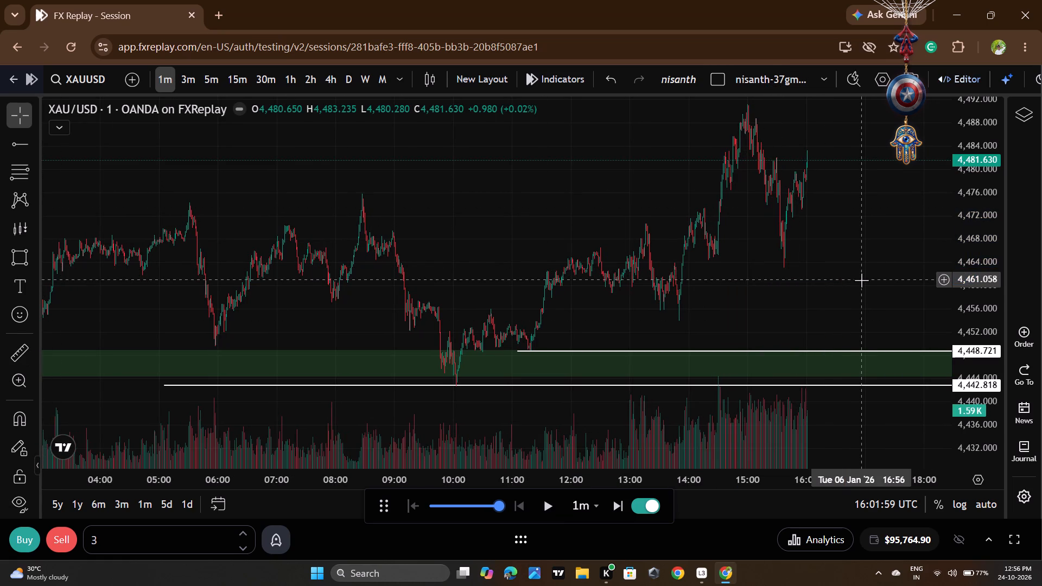
Replay the 1-minute chart from 16:01:59 in stretches, pausing at 17:46:59.
left_click(541, 507)
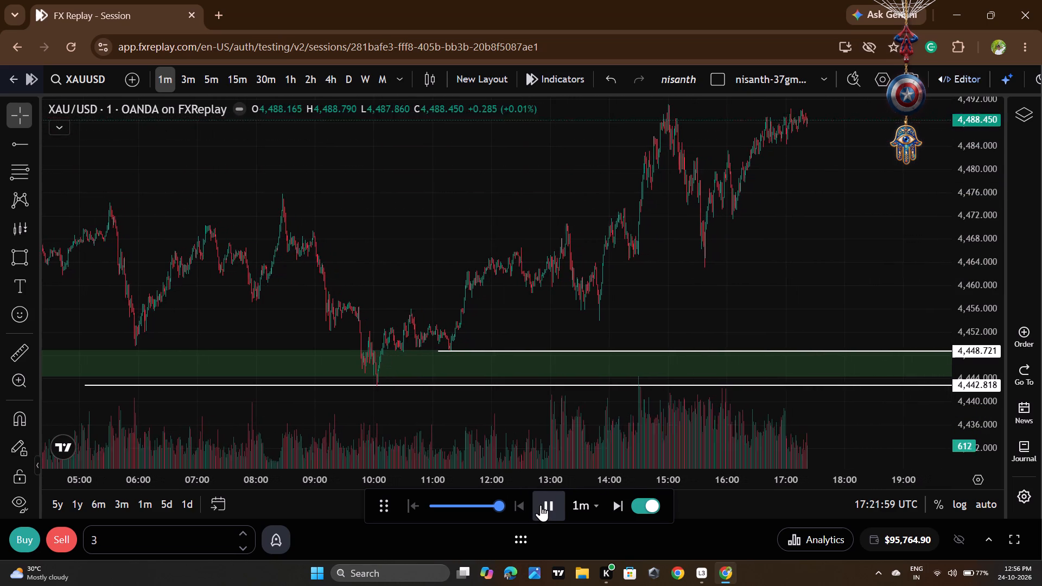
left_click(541, 505)
scroll(657, 290, "down", 3)
left_click_drag(849, 261, 829, 355)
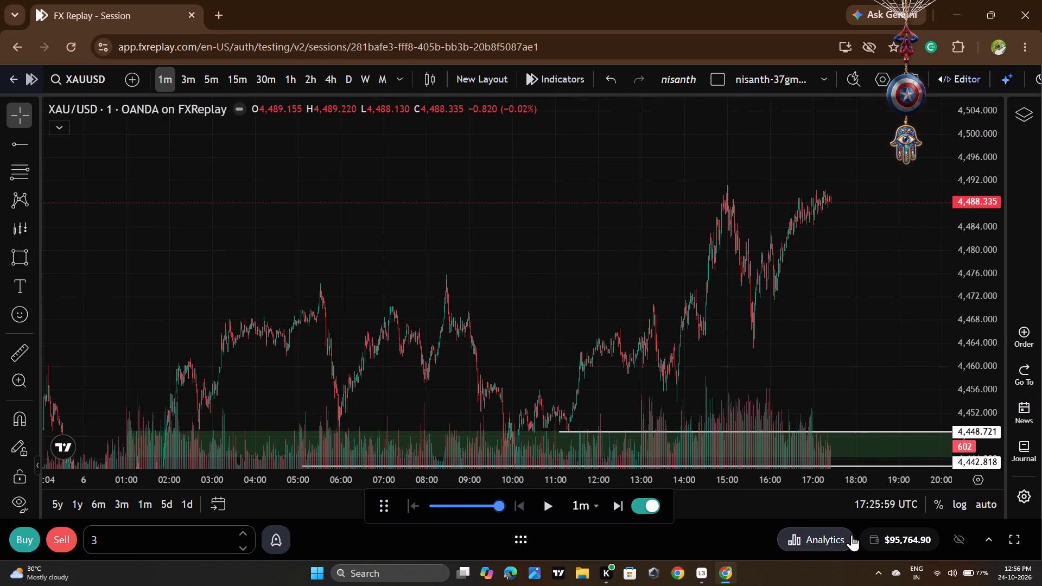
left_click_drag(842, 376, 667, 379)
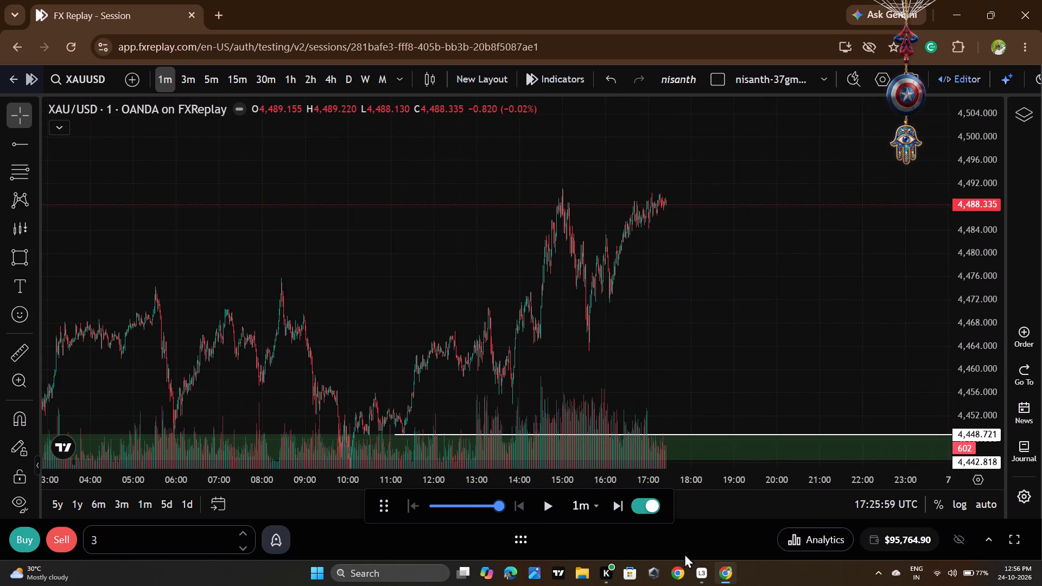
left_click(556, 505)
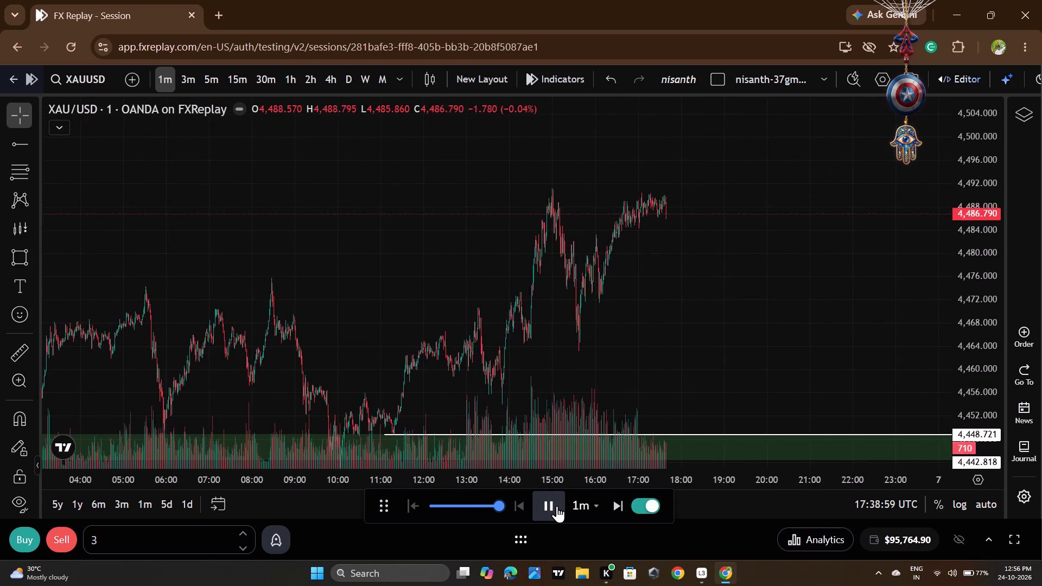
left_click(557, 506)
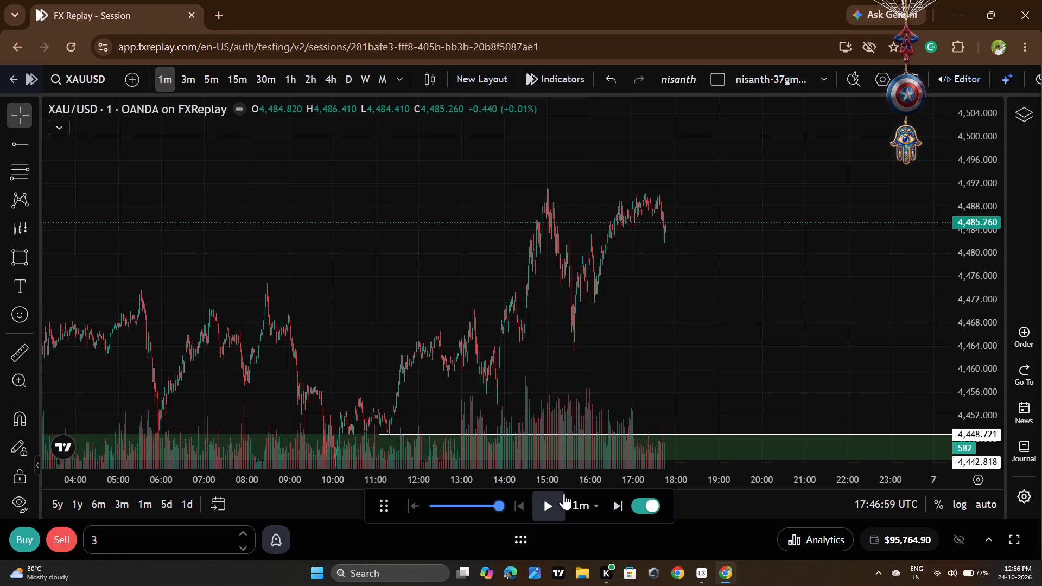
Replay the 1-minute chart overnight into 7 January, pausing at 01:54:59.
left_click(548, 504)
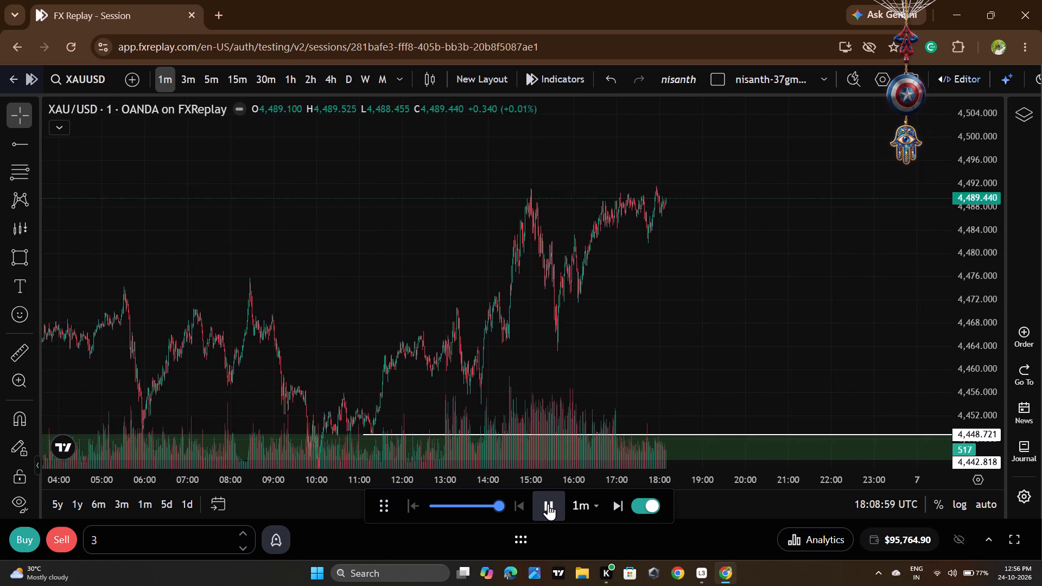
left_click(548, 504)
left_click(548, 504)
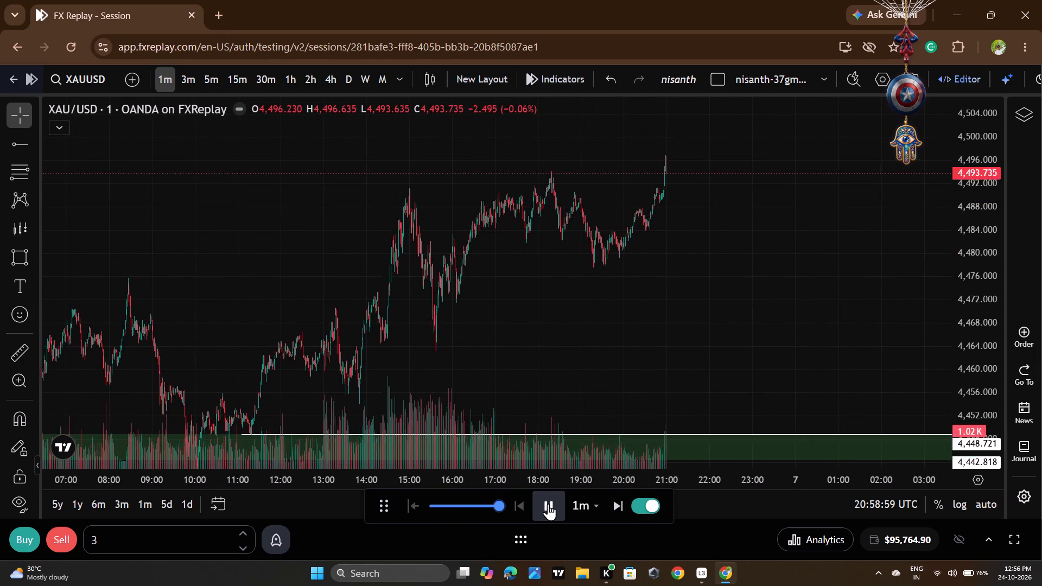
double_click(548, 504)
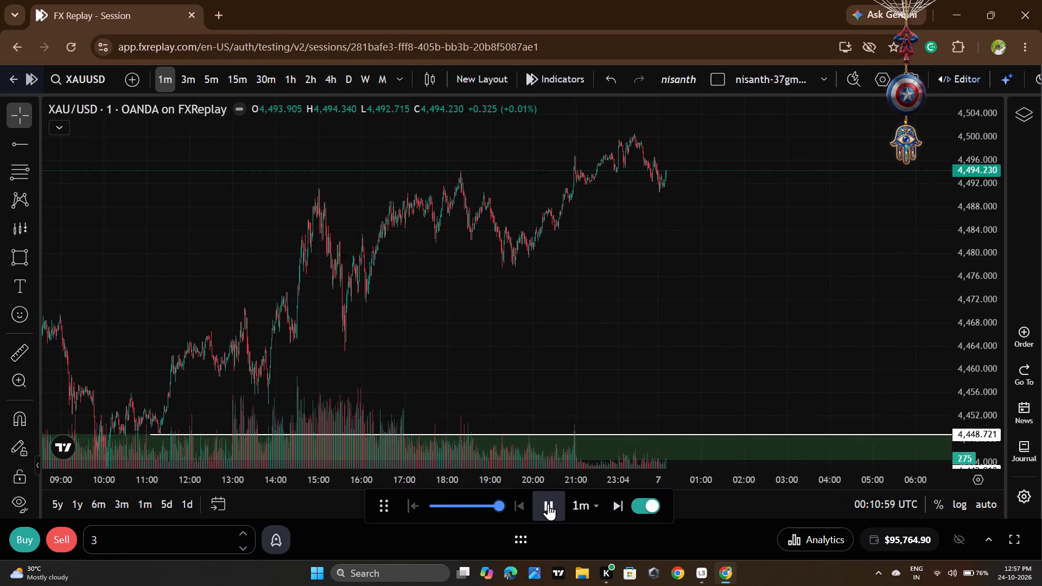
left_click(548, 504)
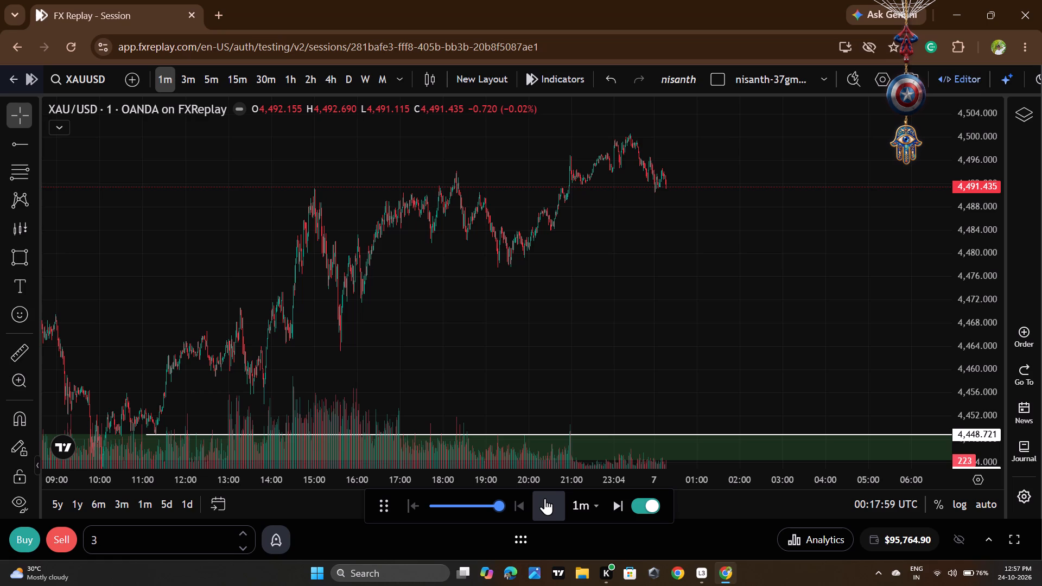
left_click(544, 506)
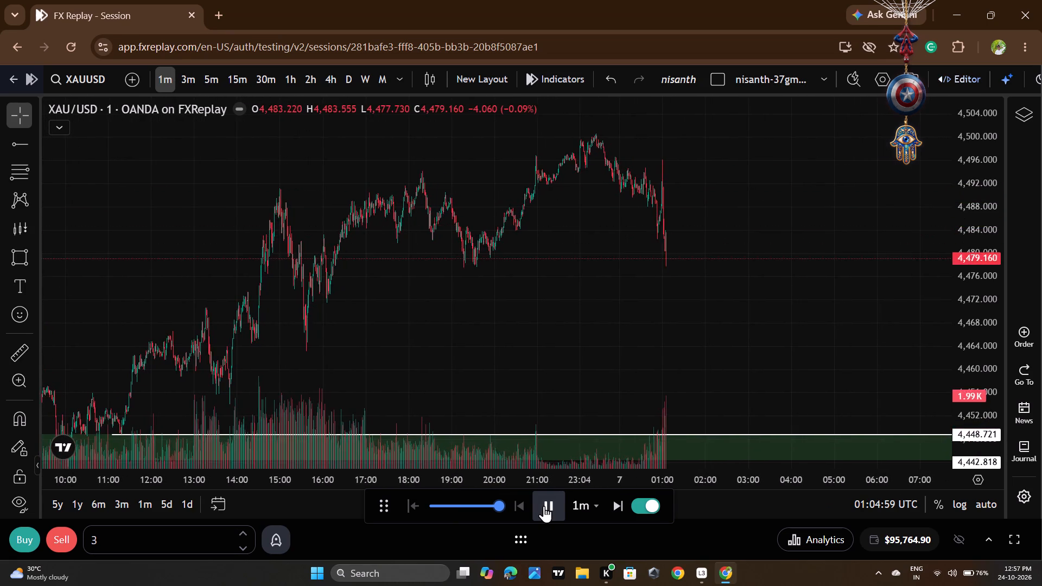
left_click(544, 506)
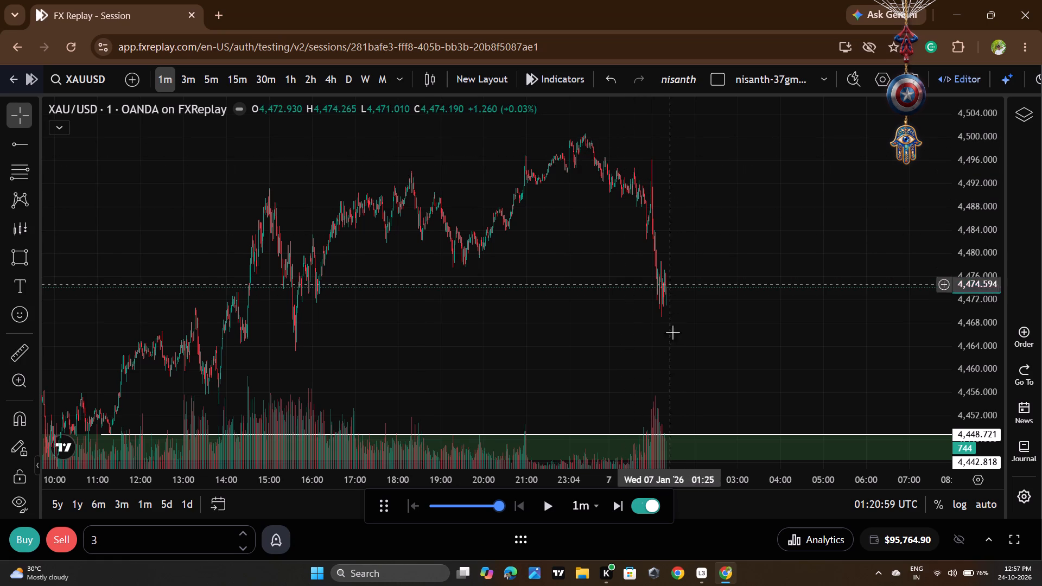
left_click(542, 505)
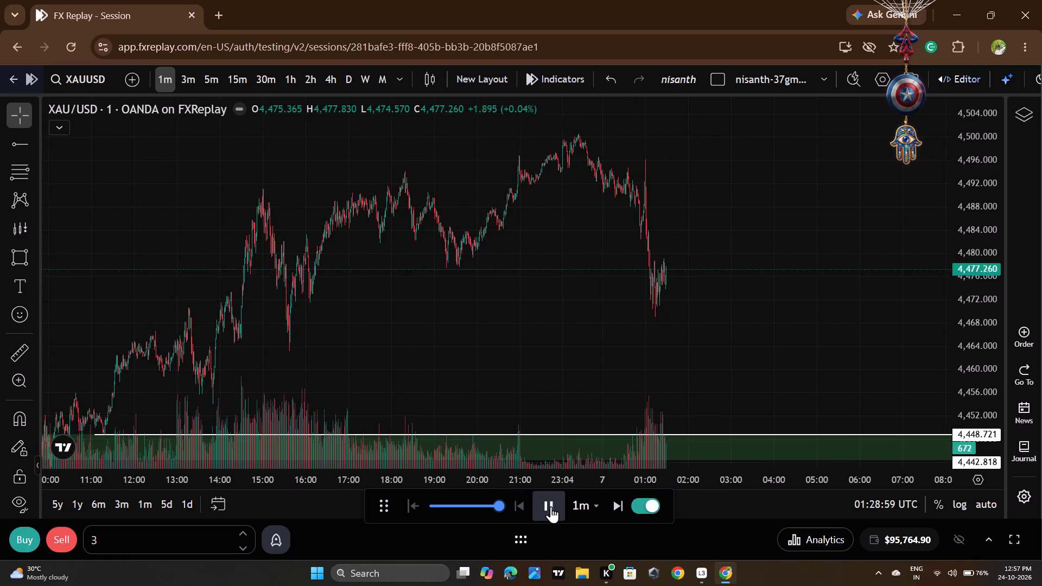
left_click(551, 506)
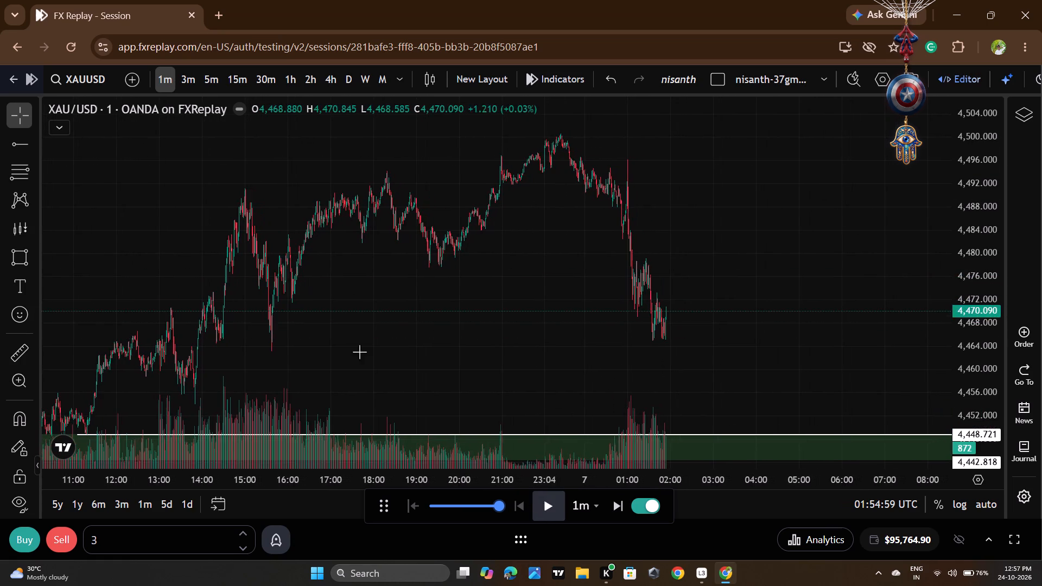
Bring the 4,448.721–4,442.818 support area into view and replay the 7 January session to 04:25:59.
scroll(365, 327, "down", 3)
left_click_drag(620, 385, 579, 237)
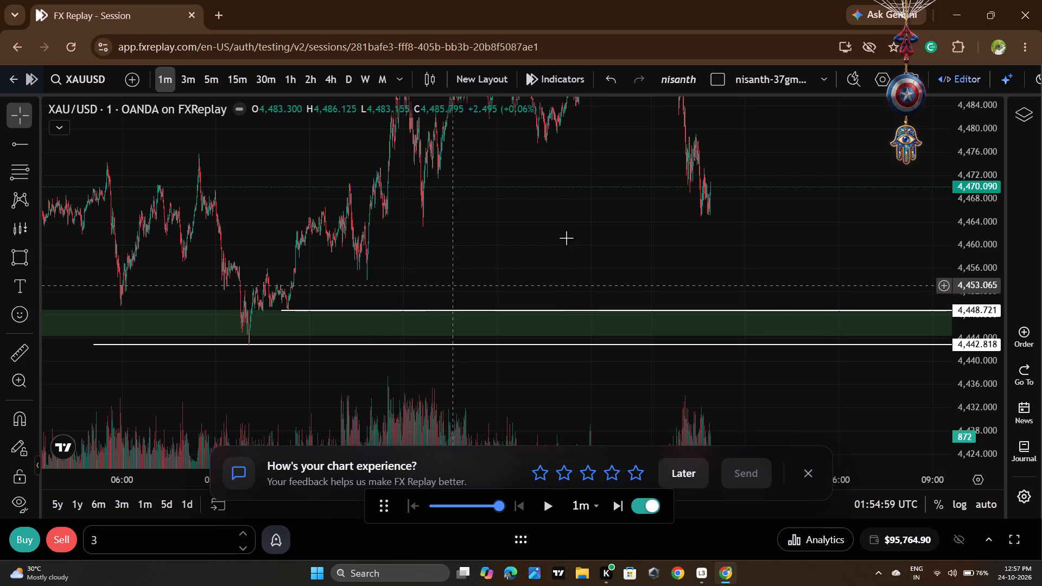
left_click_drag(566, 238, 567, 277)
left_click(545, 496)
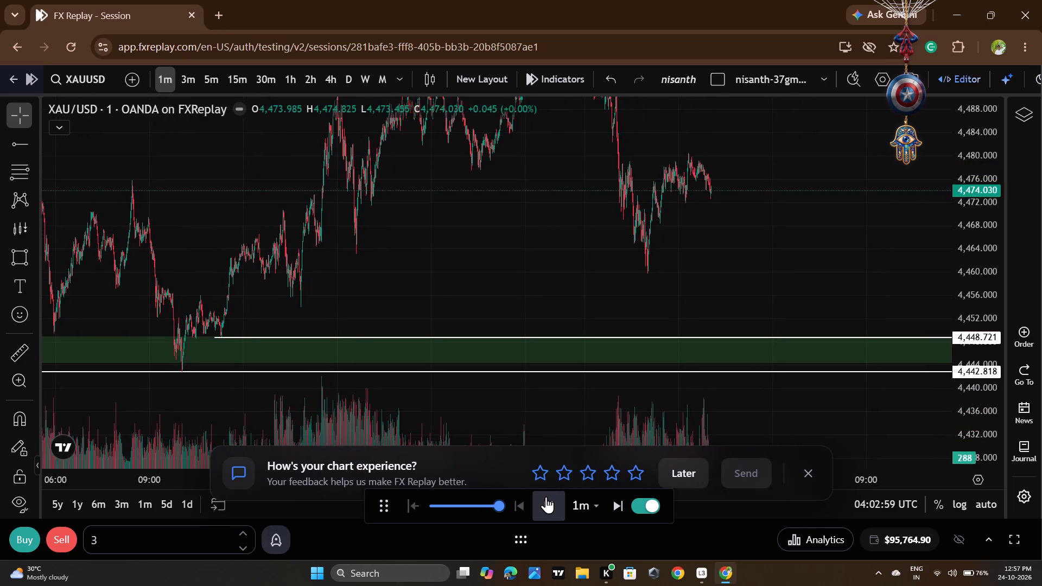
left_click(546, 496)
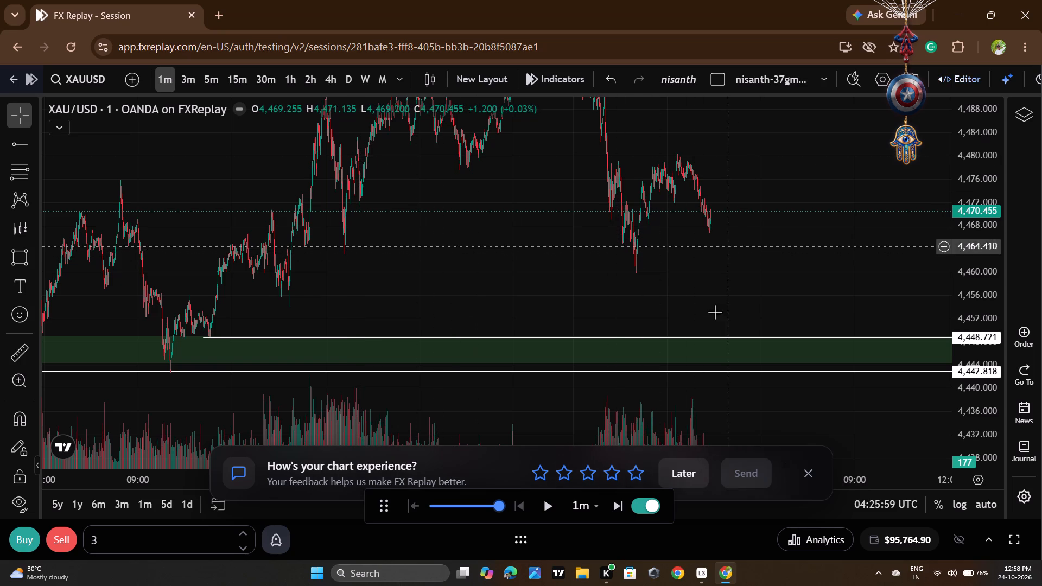
Replay the 1-minute chart from 04:25:59, dismissing the feedback survey, and pause at 05:59:59.
left_click(544, 512)
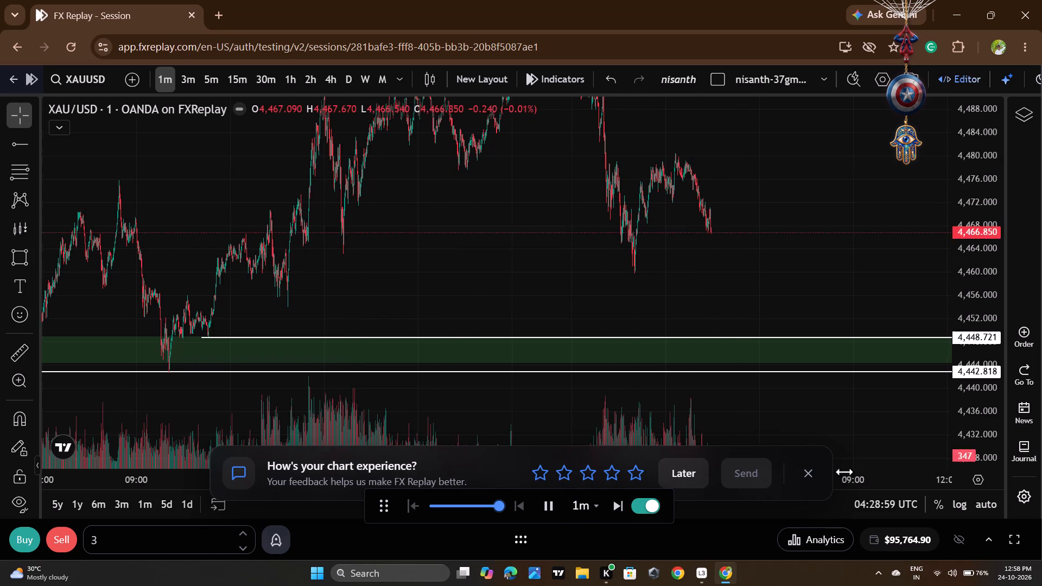
left_click(800, 472)
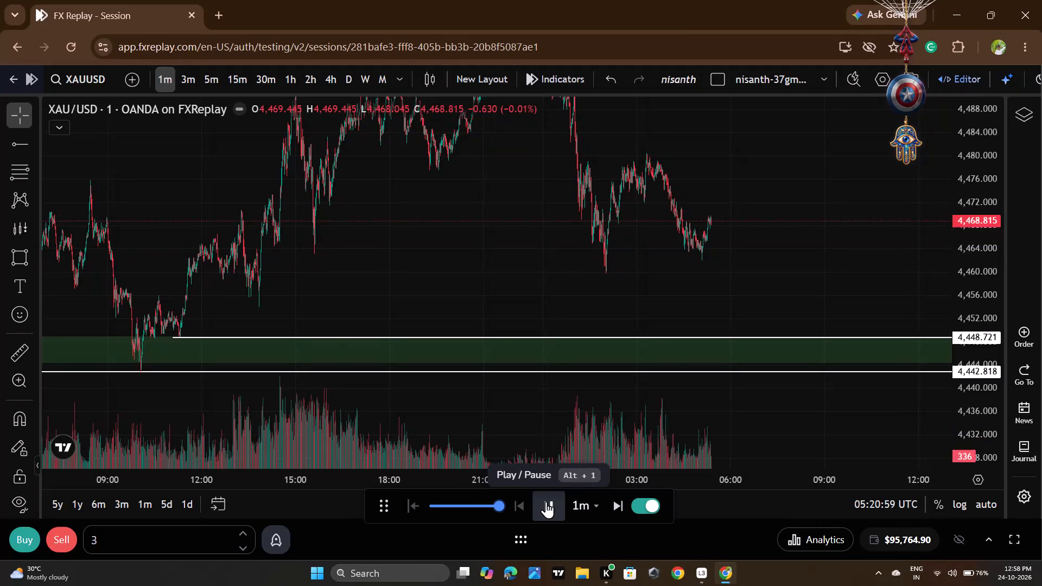
left_click(546, 501)
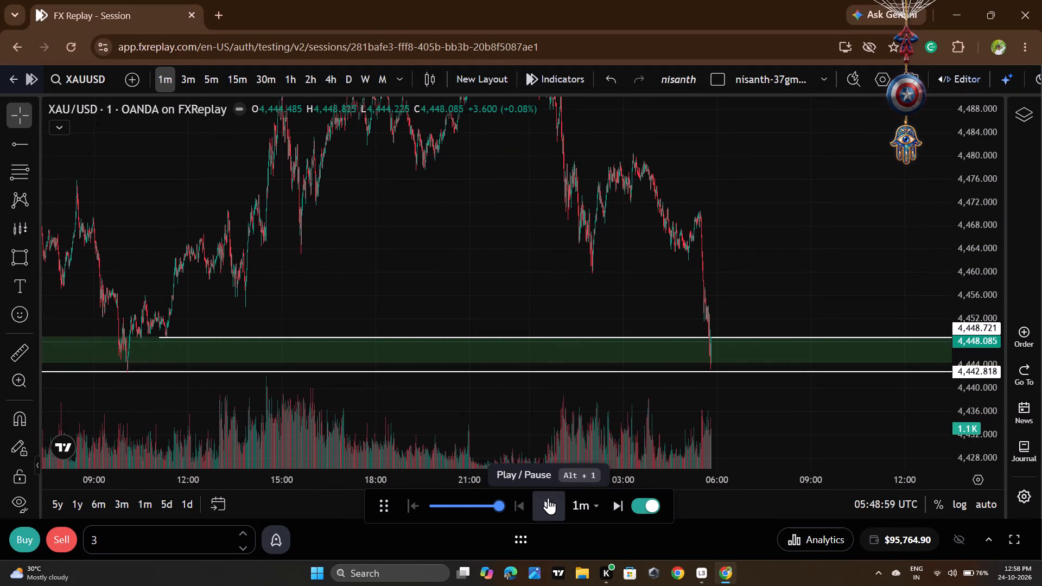
double_click(541, 512)
double_click(541, 512)
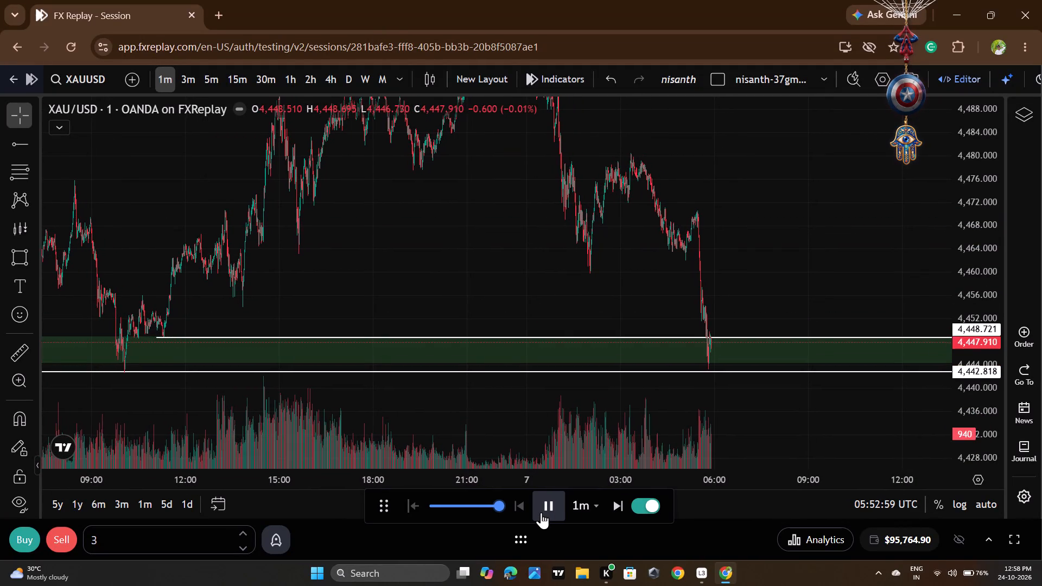
double_click(541, 512)
Draw a rectangle zone from about 05:55 between roughly 4,449.0 and 4,451.7, just above the 4,448.721 line.
scroll(784, 345, "up", 13)
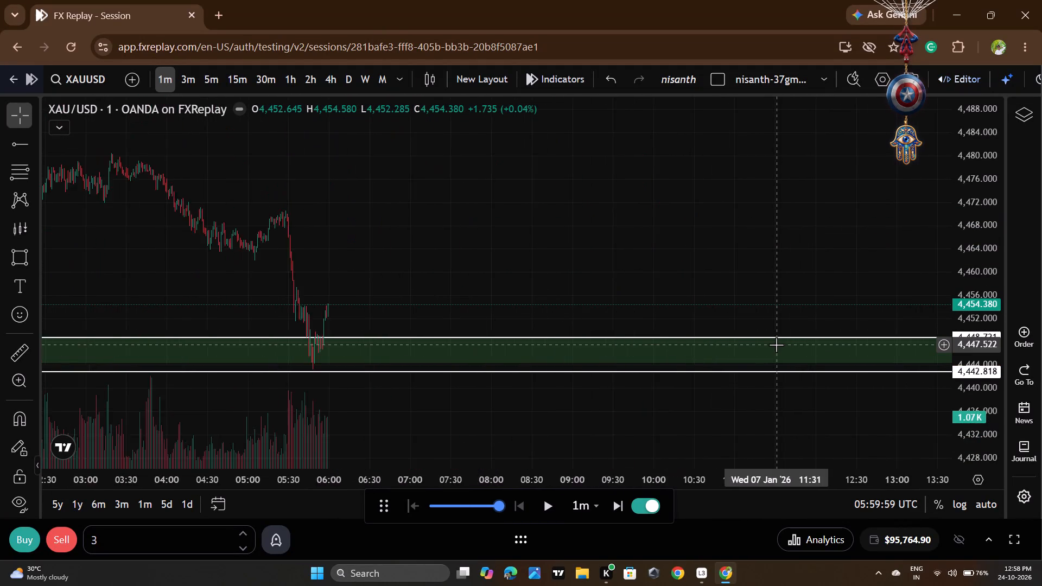
scroll(776, 345, "up", 2)
left_click_drag(549, 322, 901, 308)
scroll(977, 322, "up", 7)
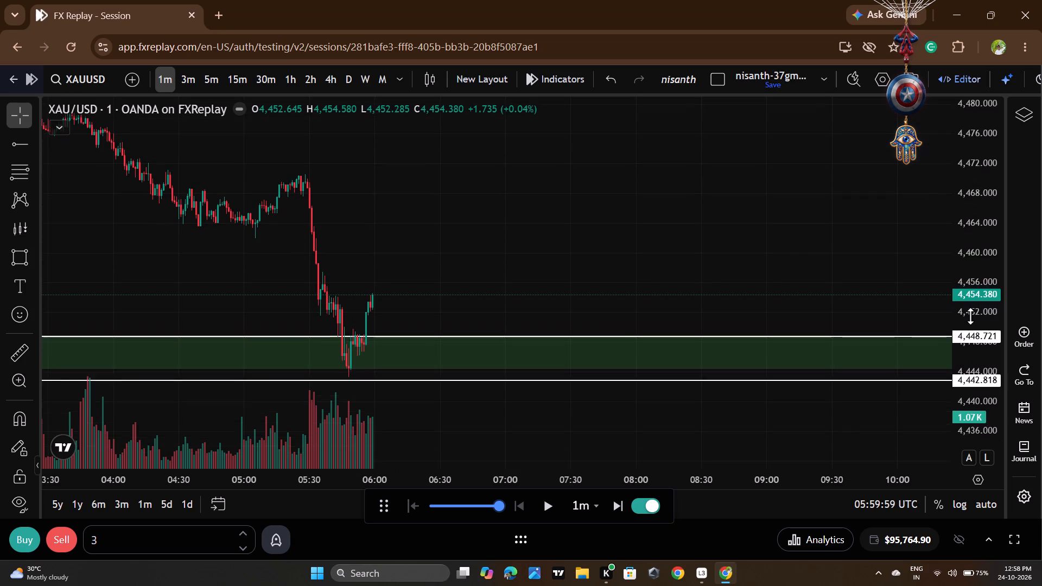
scroll(970, 316, "up", 7)
scroll(730, 311, "up", 4)
left_click_drag(440, 333, 819, 323)
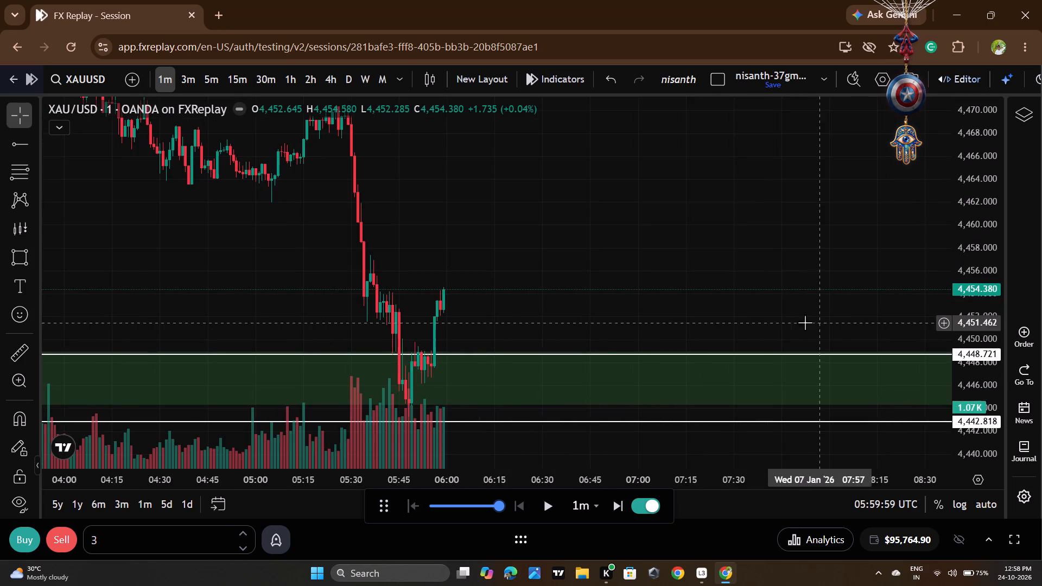
left_click_drag(764, 328, 808, 247)
scroll(610, 302, "up", 2)
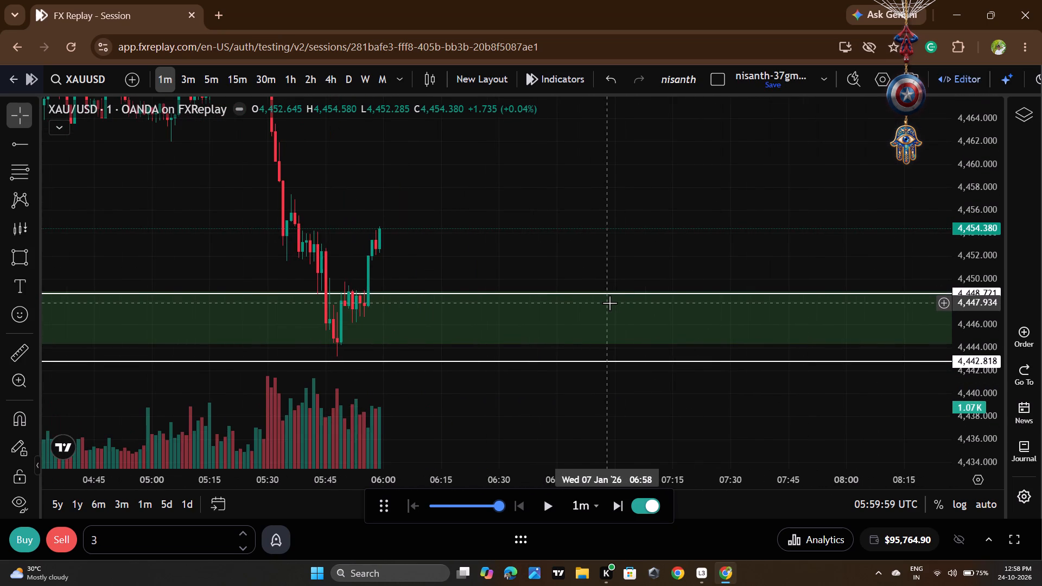
scroll(609, 303, "up", 1)
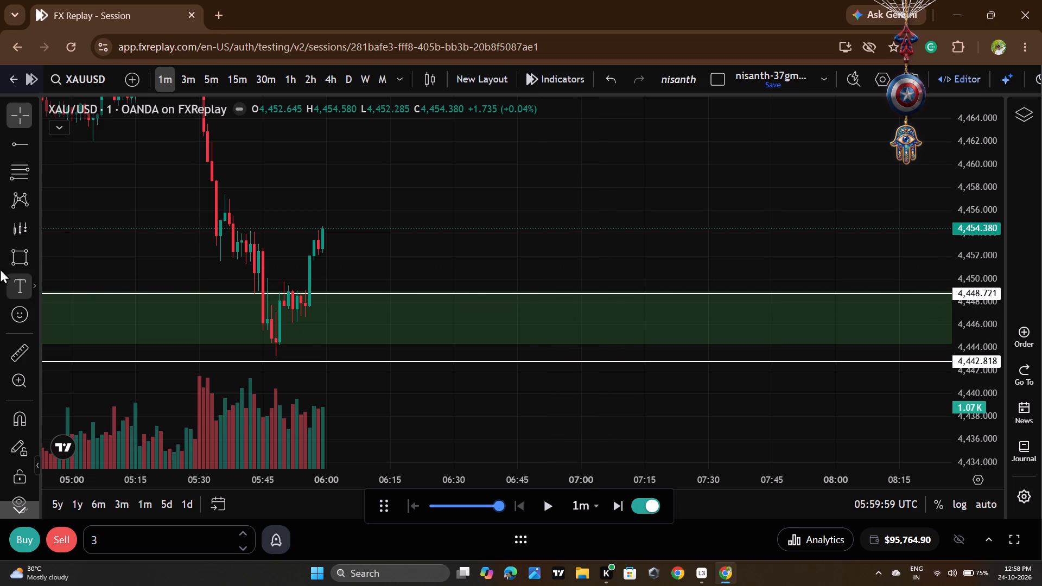
left_click(14, 263)
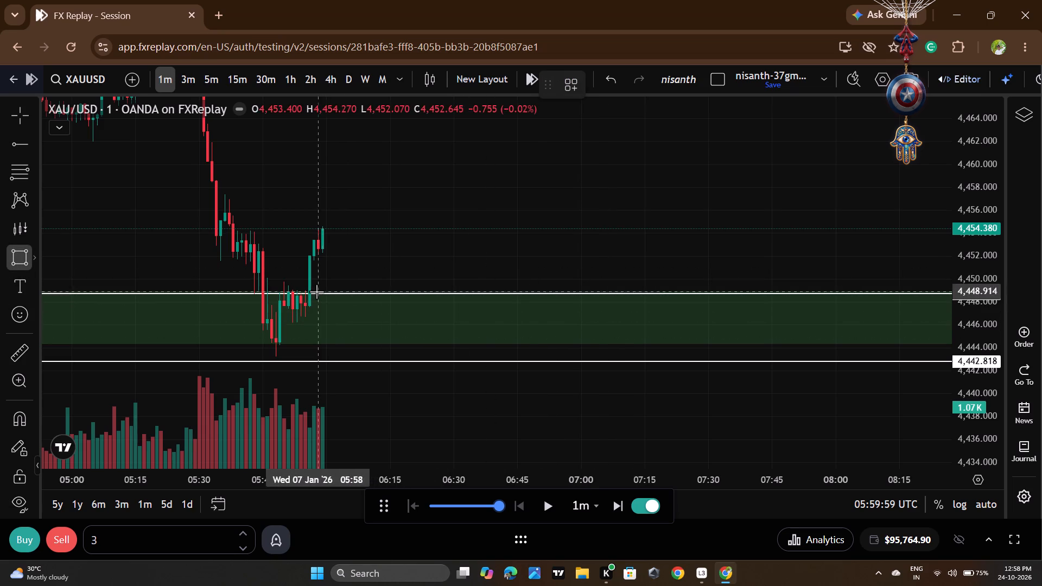
left_click(307, 290)
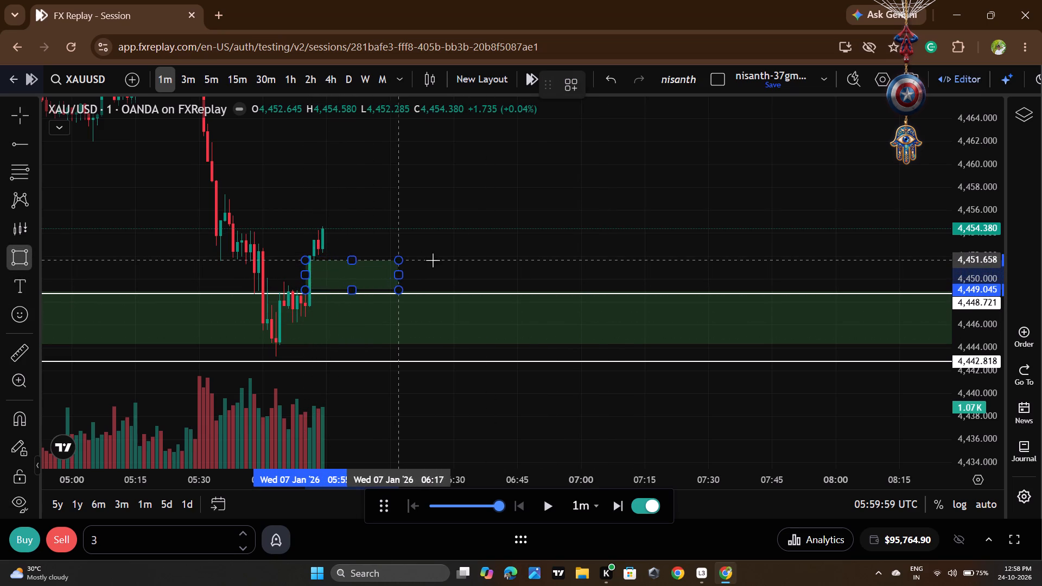
left_click(508, 260)
left_click(611, 264)
Draw a second rectangle zone from about 05:33, spanning roughly 4,455.3 to 4,458.5, across the gap in the sell-off.
left_click_drag(531, 190, 572, 266)
left_click(0, 258)
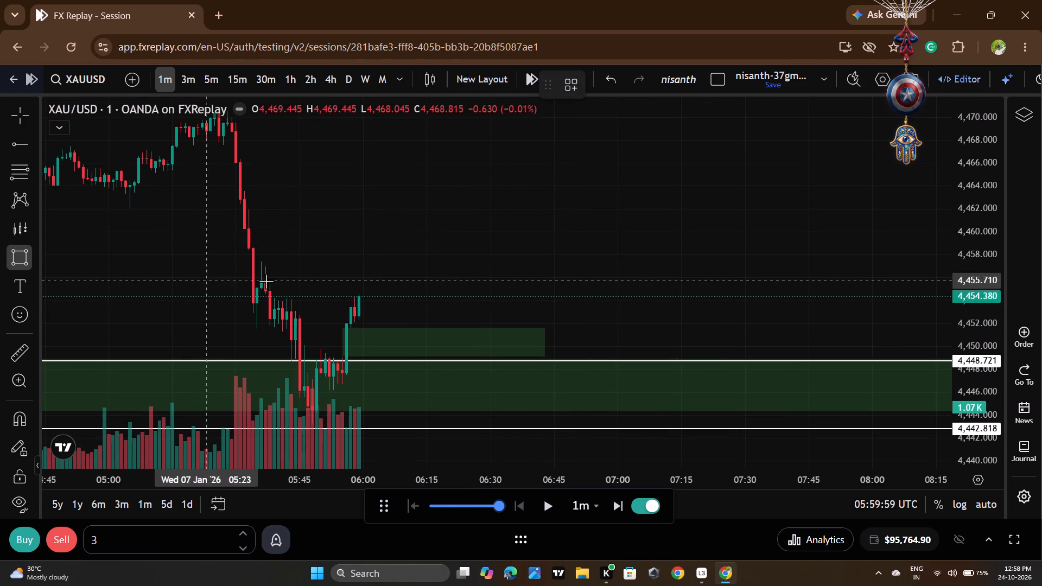
left_click(250, 286)
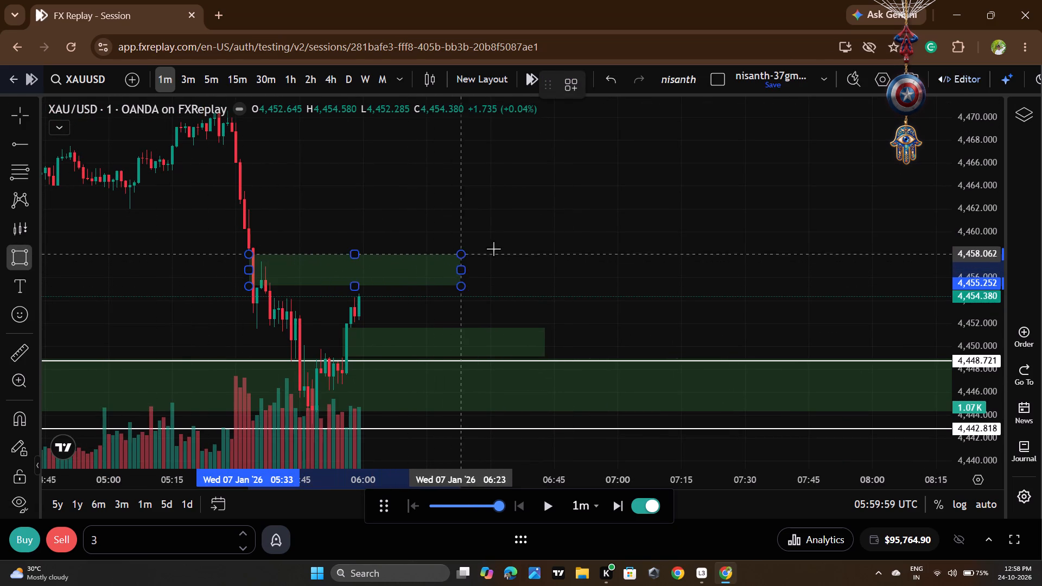
left_click(566, 249)
left_click(668, 262)
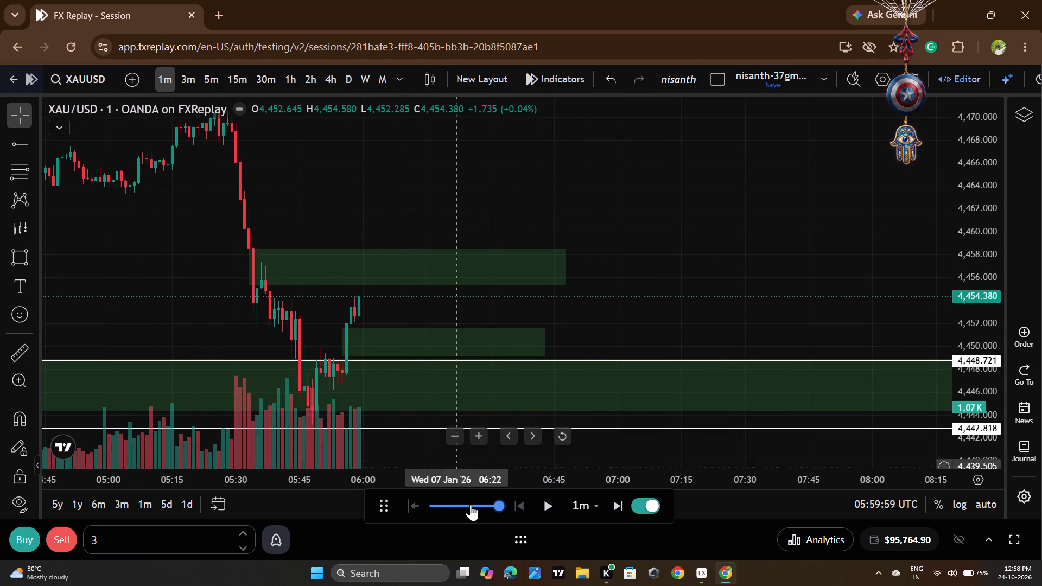
Reduce the replay speed to about half and replay in short bursts through the upper zone, pausing at 06:17:59.
left_click(463, 504)
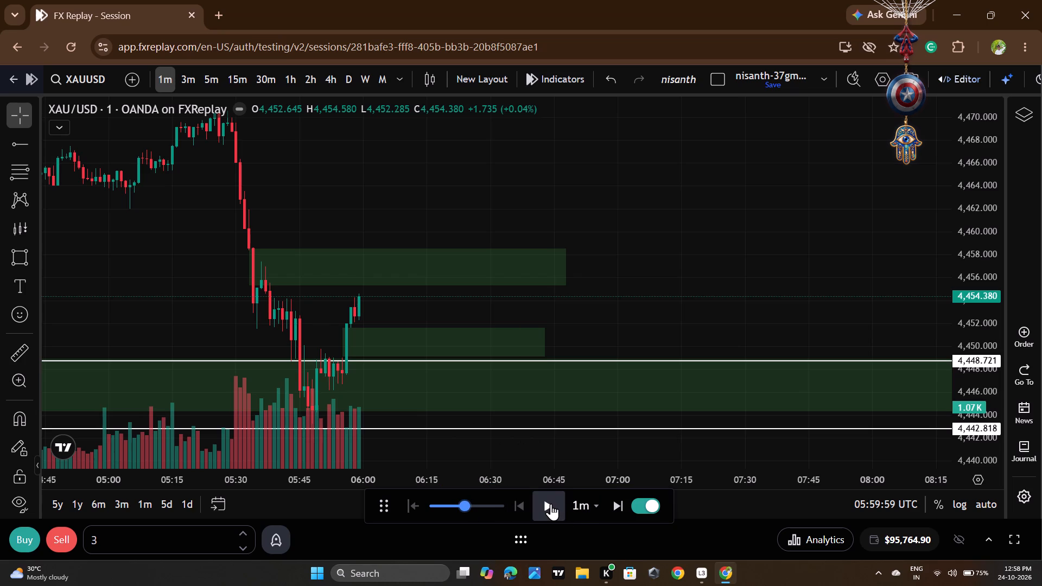
double_click(551, 504)
double_click(551, 504)
double_click(551, 504)
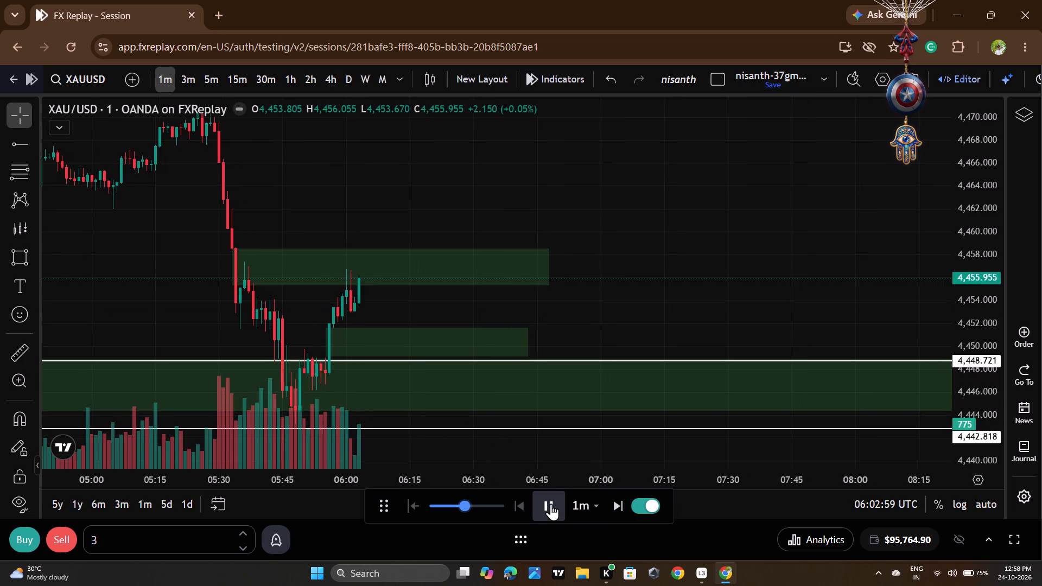
double_click(551, 503)
double_click(550, 501)
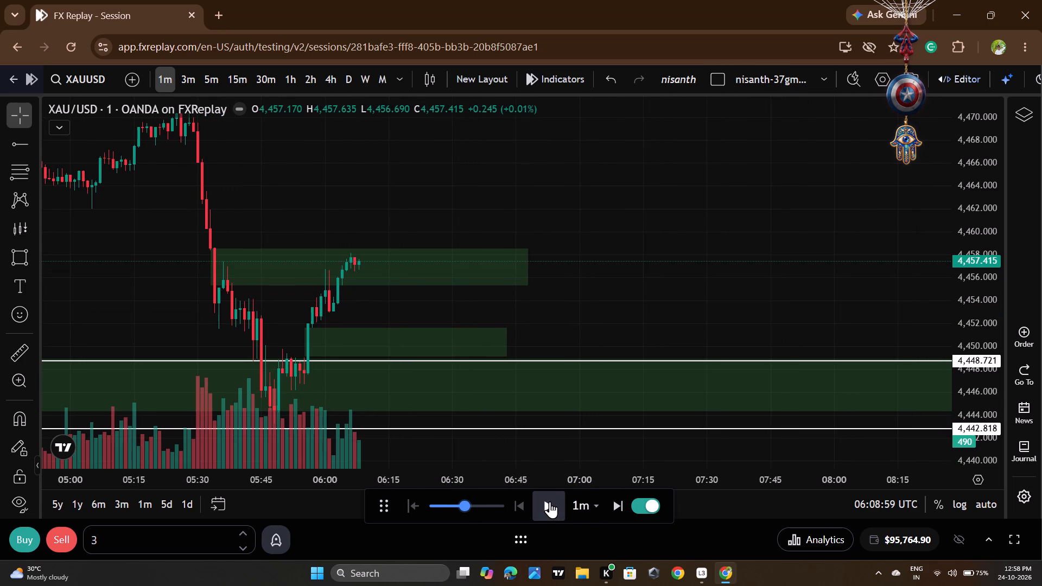
left_click(550, 501)
left_click(549, 500)
double_click(549, 500)
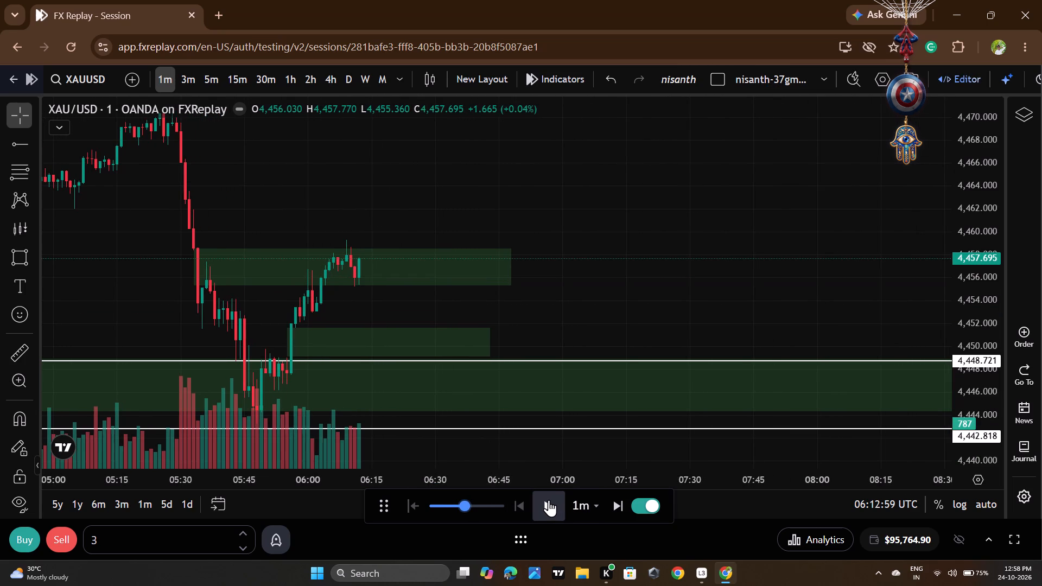
double_click(549, 500)
double_click(545, 500)
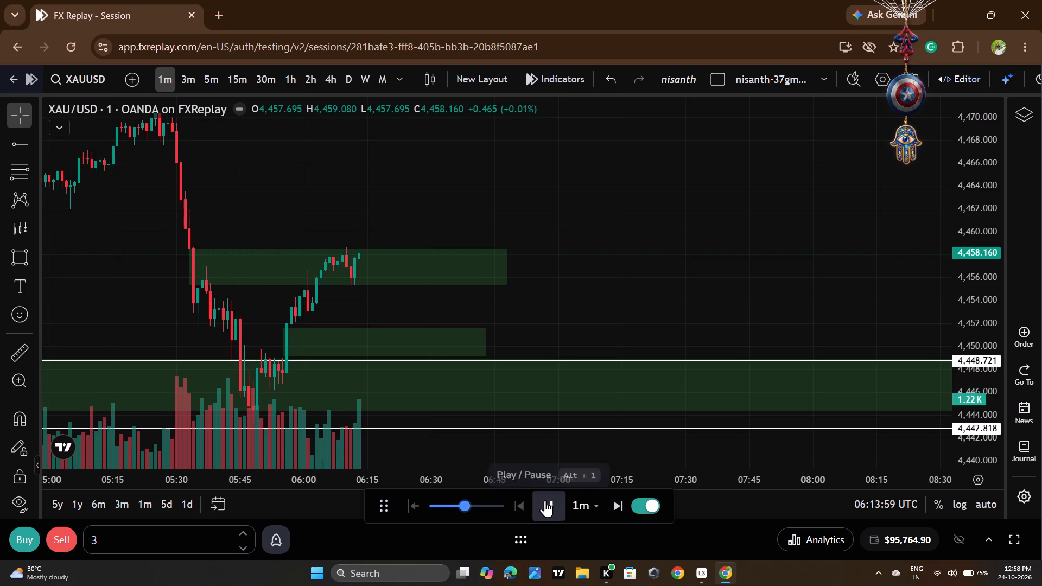
double_click(545, 500)
double_click(545, 500)
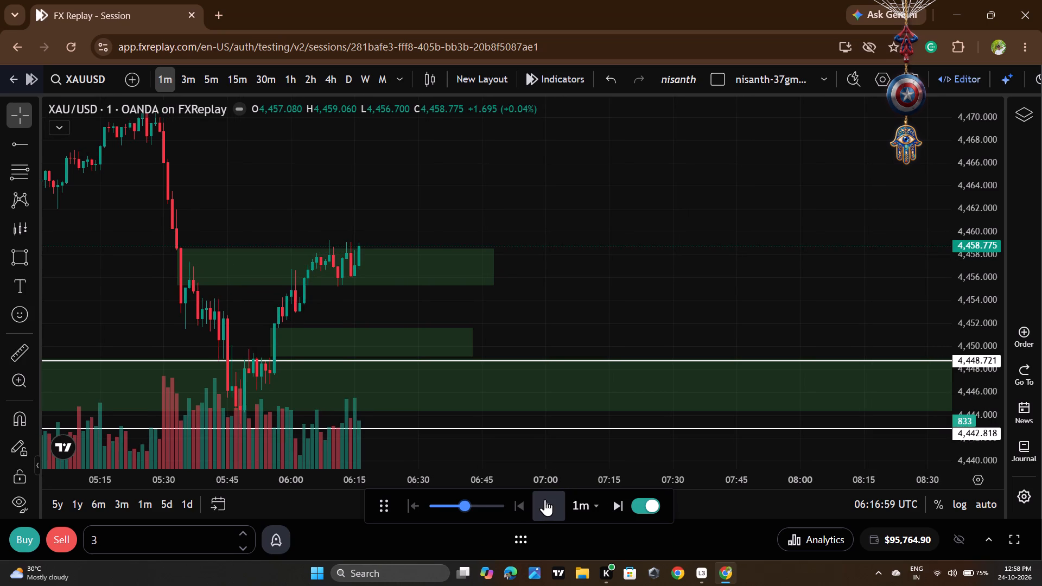
double_click(545, 499)
Open a market buy of XAUUSD with size 3 at 4,459.775.
scroll(266, 449, "down", 3)
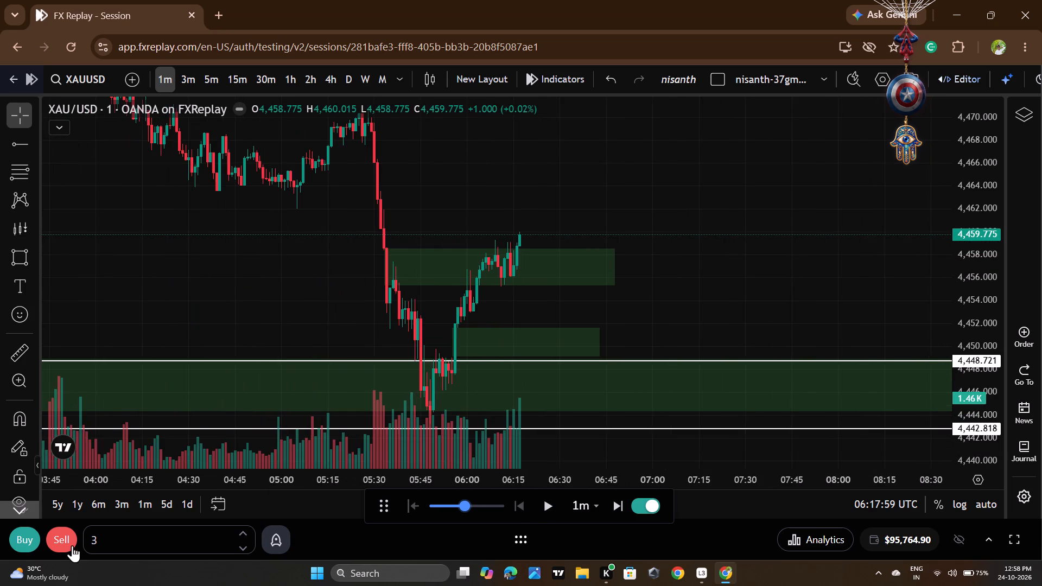
left_click(33, 542)
Add a stop loss to the long trade at 4,452.965, just above the lower rectangle zone.
scroll(526, 351, "down", 2)
left_click_drag(789, 291, 797, 374)
left_click_drag(799, 305, 798, 362)
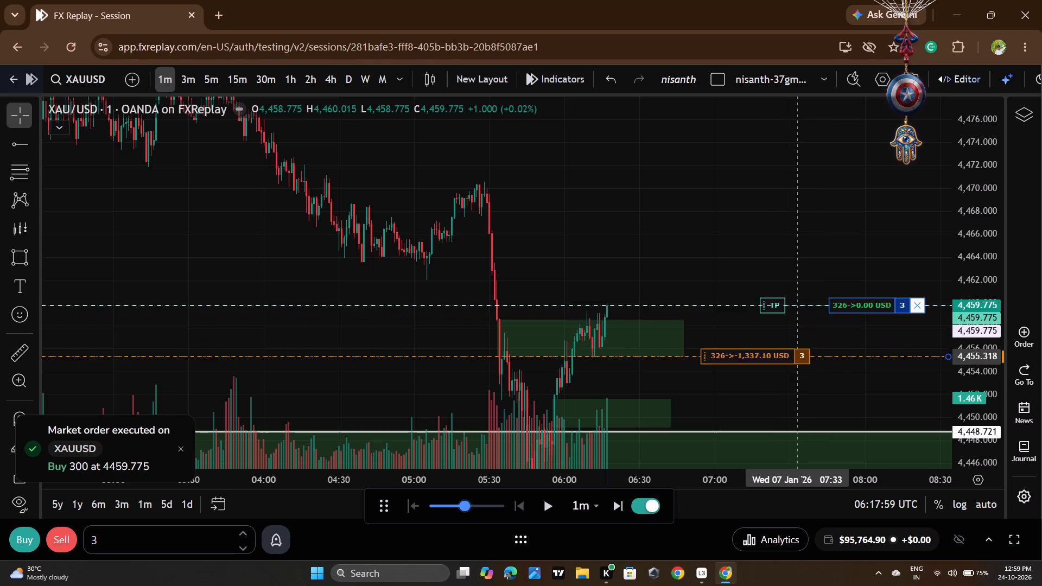
left_click_drag(798, 362, 791, 385)
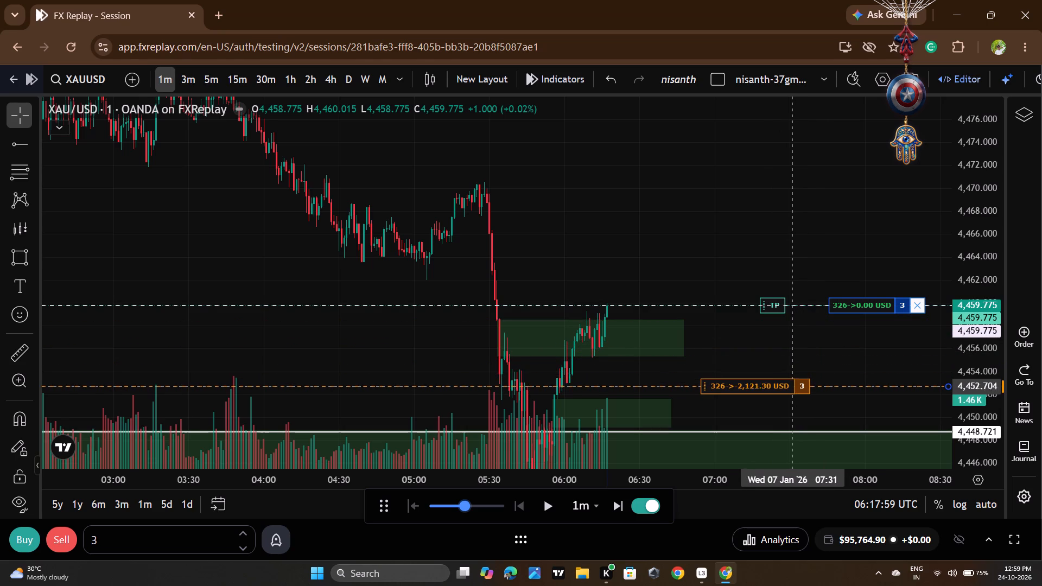
left_click_drag(791, 385, 791, 384)
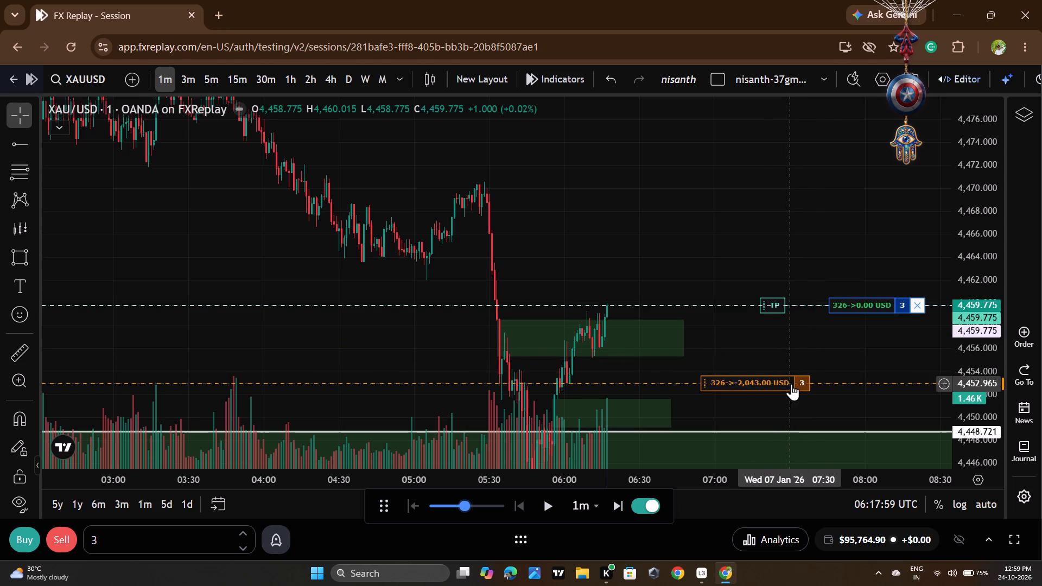
Add a take profit to the long trade at 4,473.549.
left_click_drag(887, 343, 886, 415)
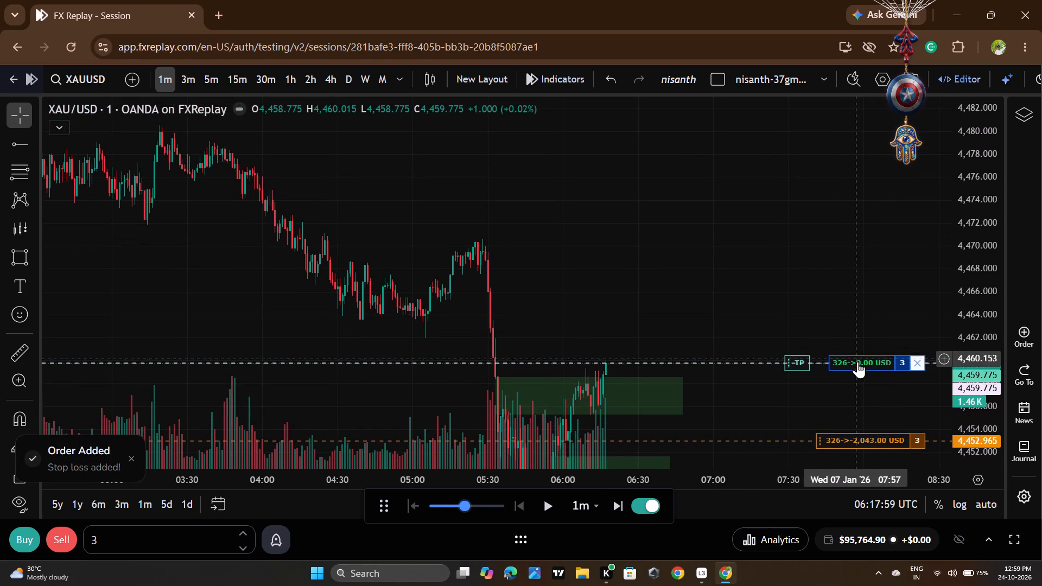
left_click_drag(803, 367, 834, 151)
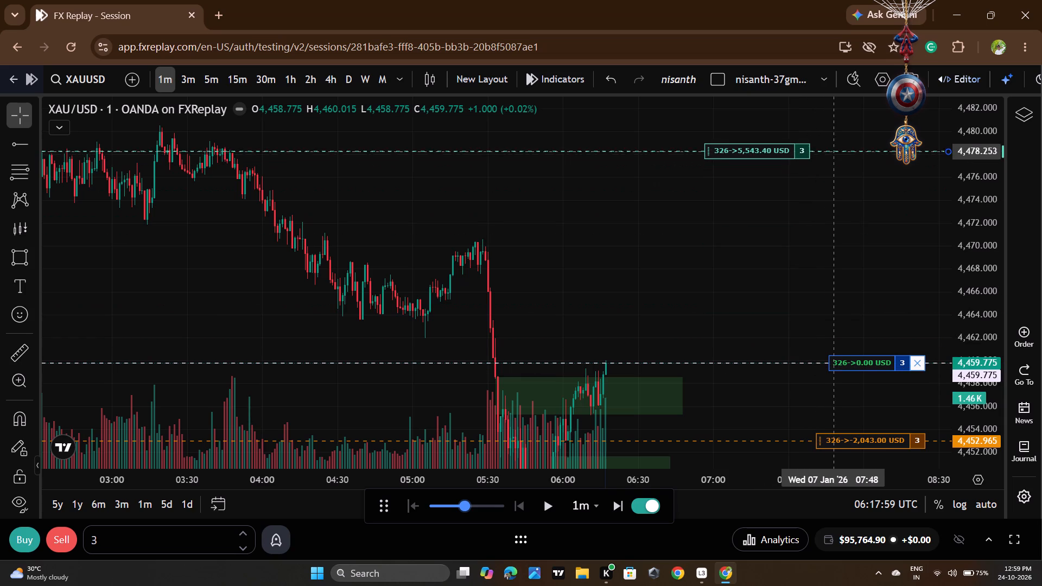
left_click_drag(834, 151, 825, 209)
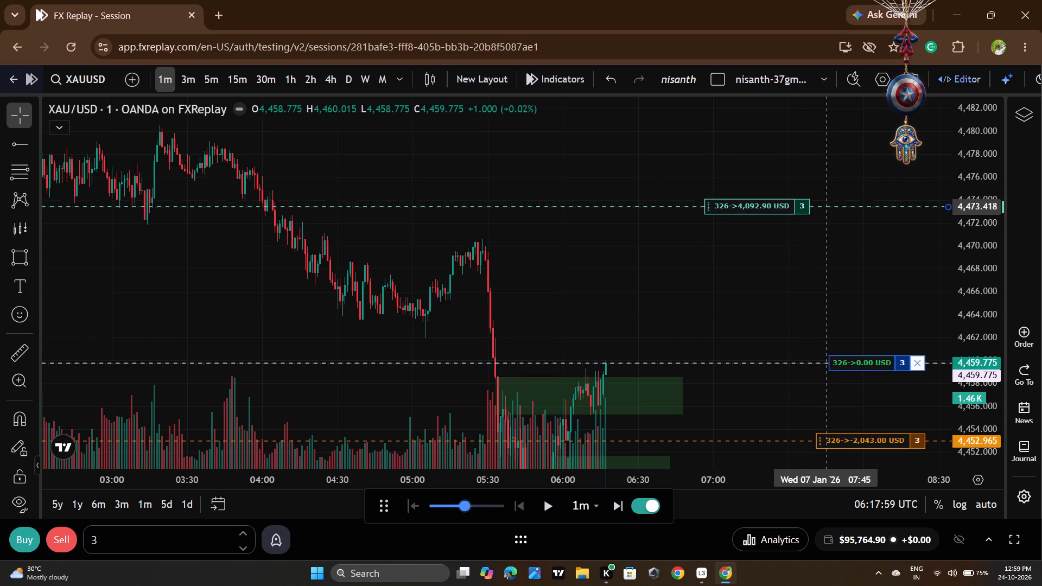
left_click_drag(825, 209, 824, 209)
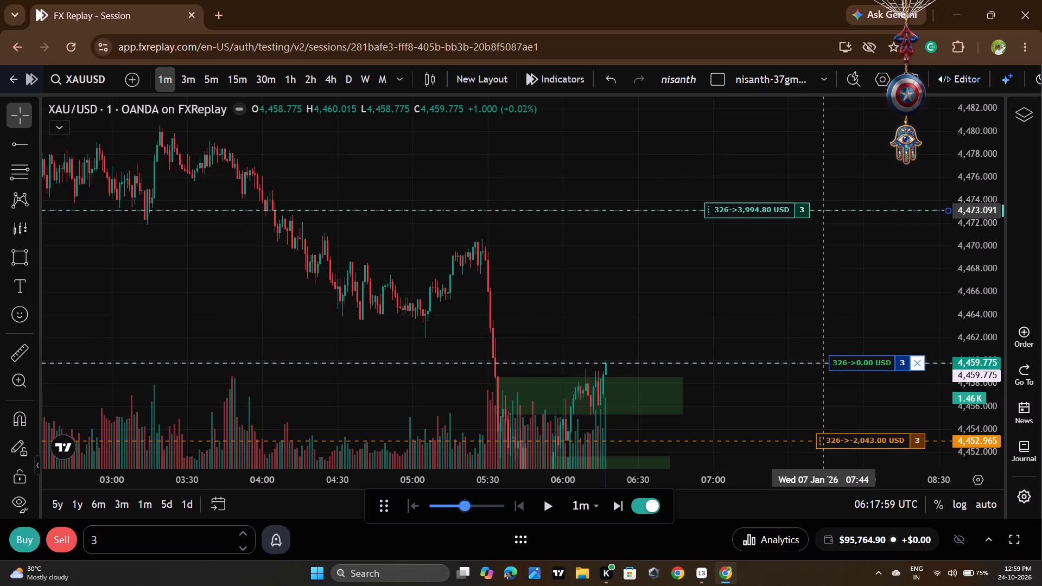
left_click_drag(824, 209, 825, 206)
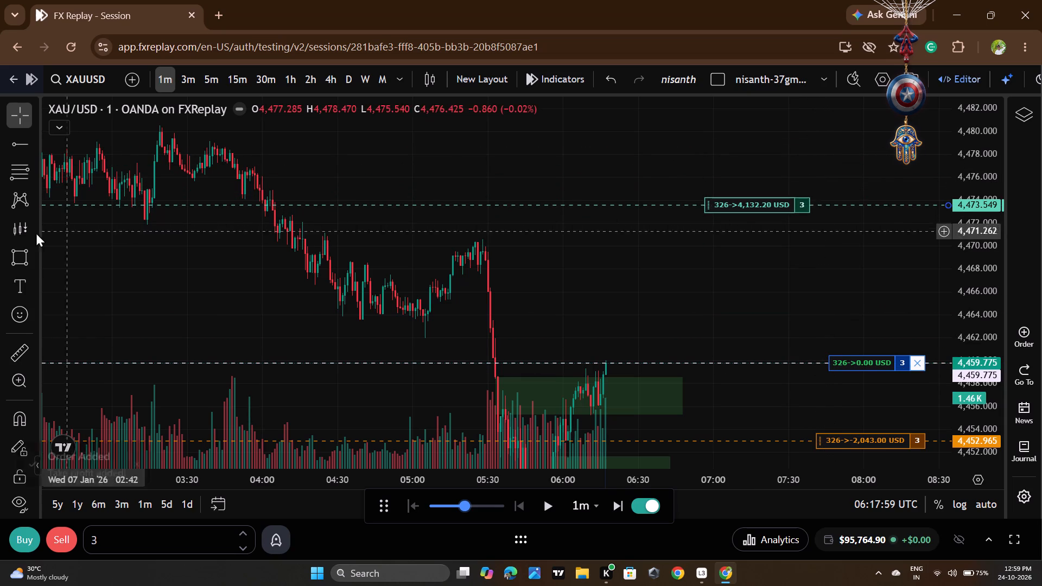
Draw a long position from the 06:17 entry at 4,459.696 with stop 4,453.031 and target 4,473.483.
left_click(33, 177)
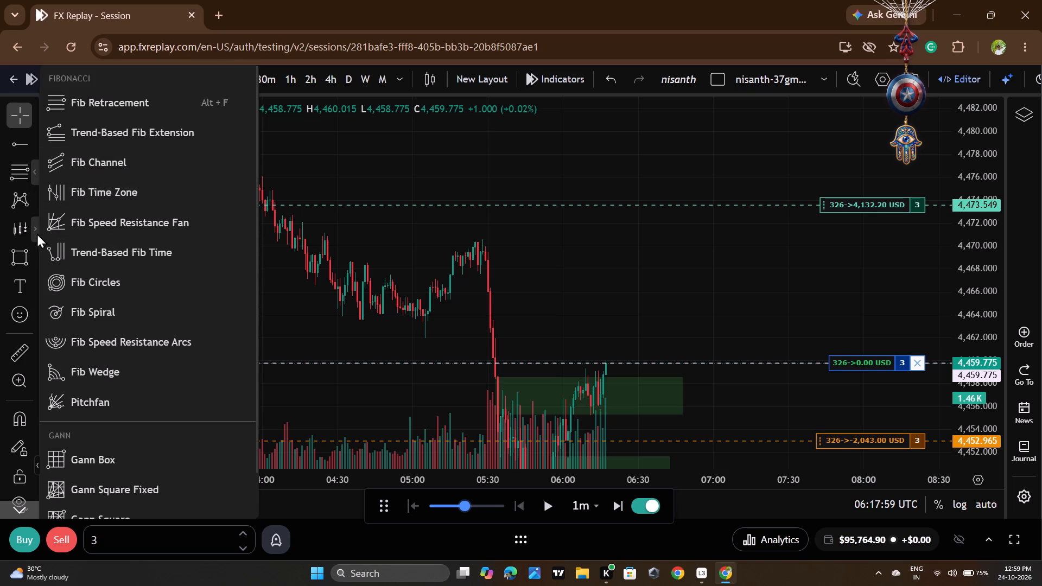
left_click(34, 231)
left_click(95, 134)
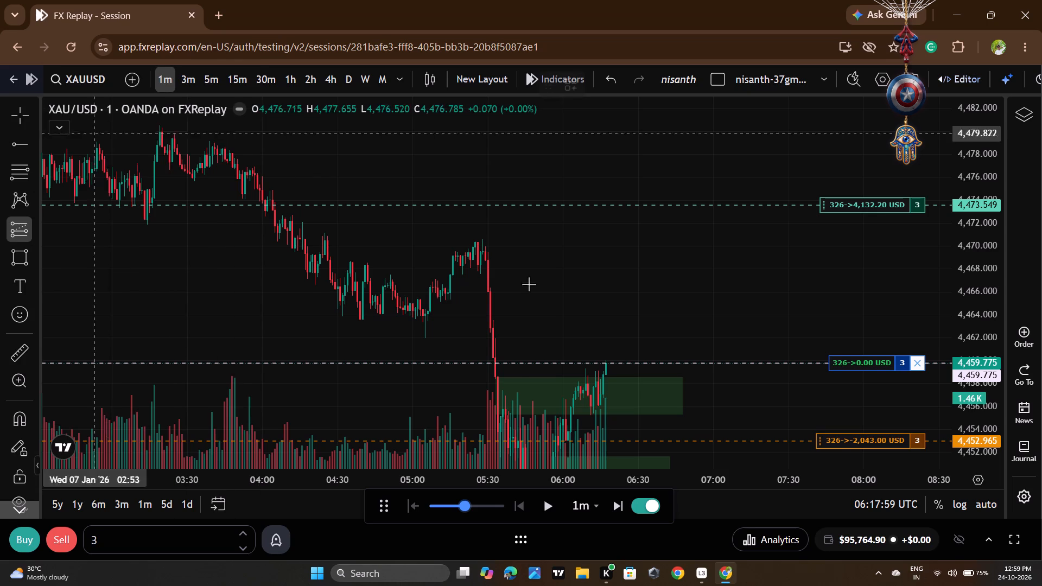
left_click(605, 364)
left_click_drag(783, 400, 765, 348)
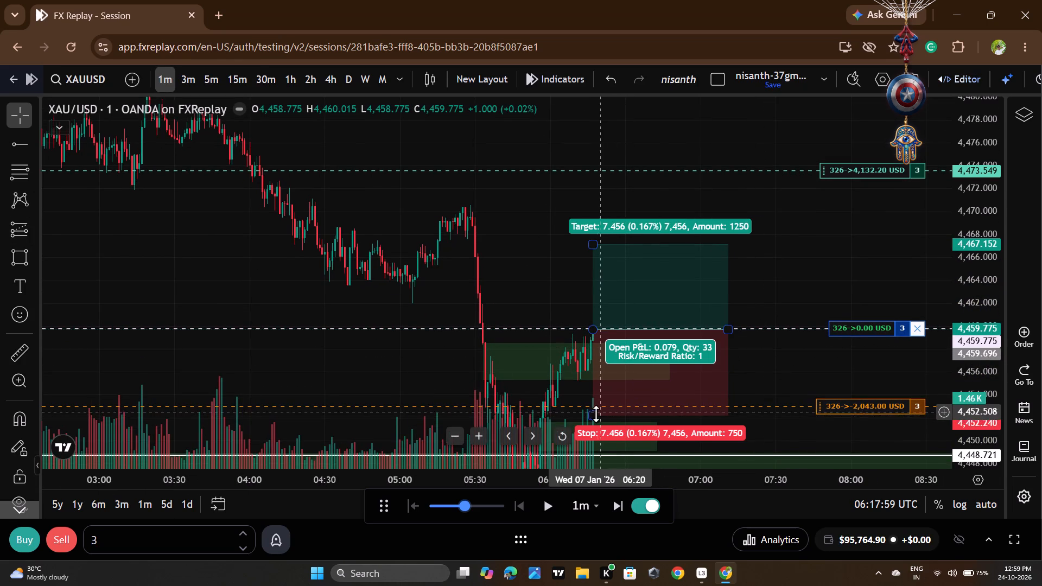
left_click(595, 411)
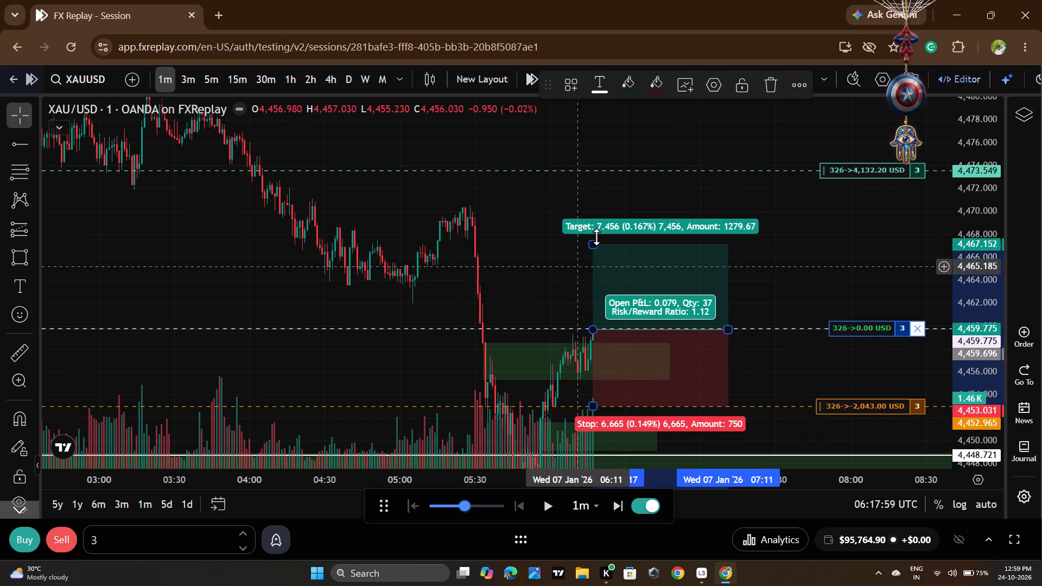
left_click_drag(595, 246, 612, 176)
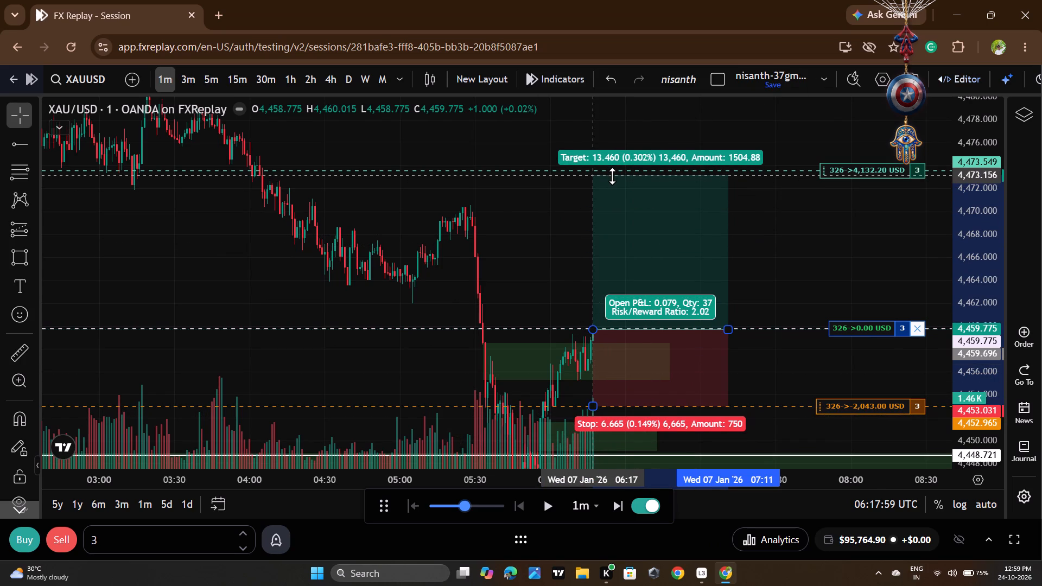
left_click_drag(612, 176, 614, 172)
Replay the 1-minute chart from 06:17 to 06:38 with the size 3 long trade running.
left_click(544, 509)
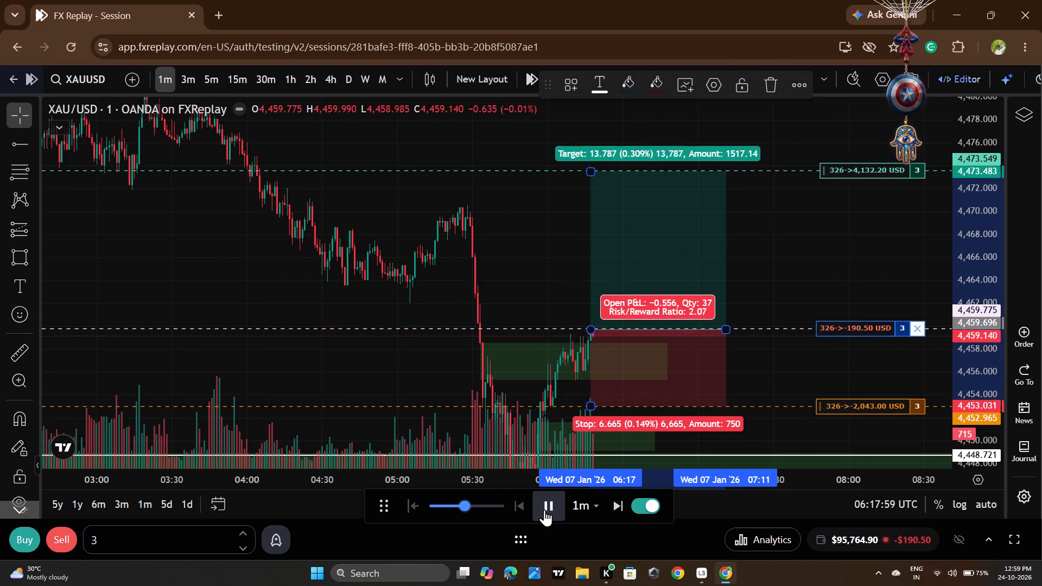
double_click(544, 509)
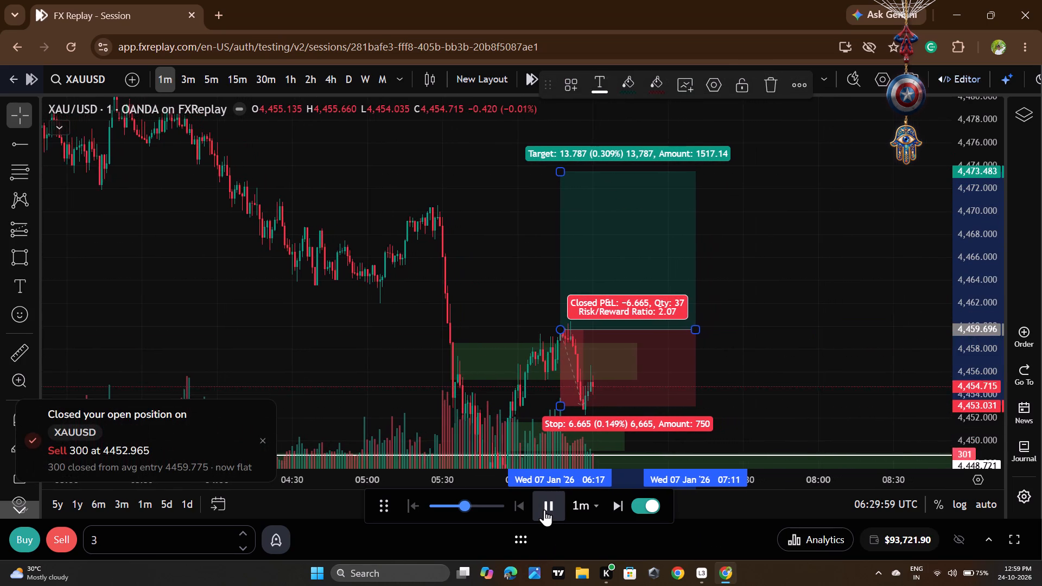
left_click(544, 509)
Delete the long position drawing and the two short green rectangles above the 4,448.721 line.
left_click_drag(754, 370, 768, 218)
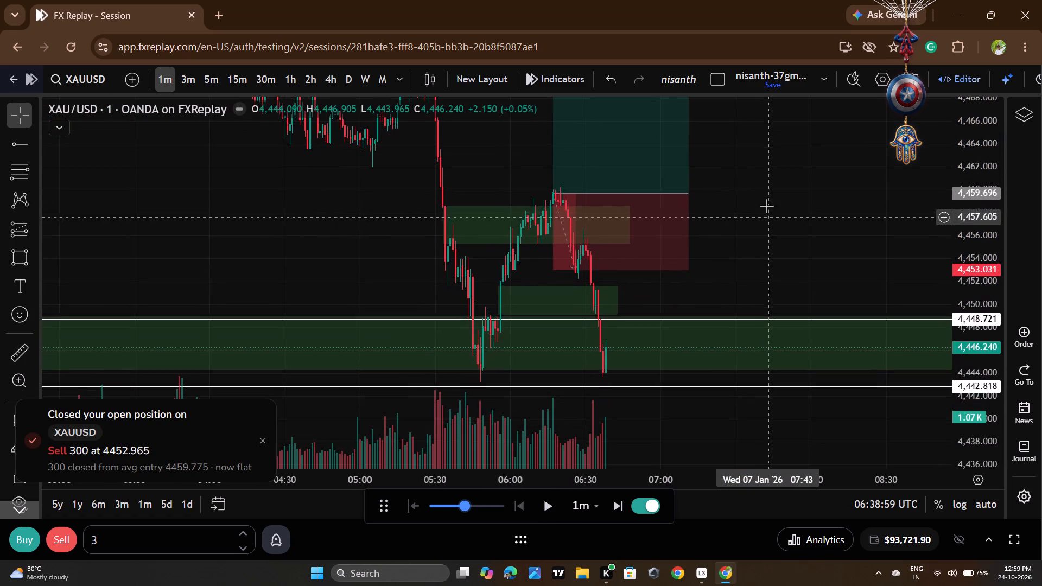
left_click(614, 240)
left_click(776, 77)
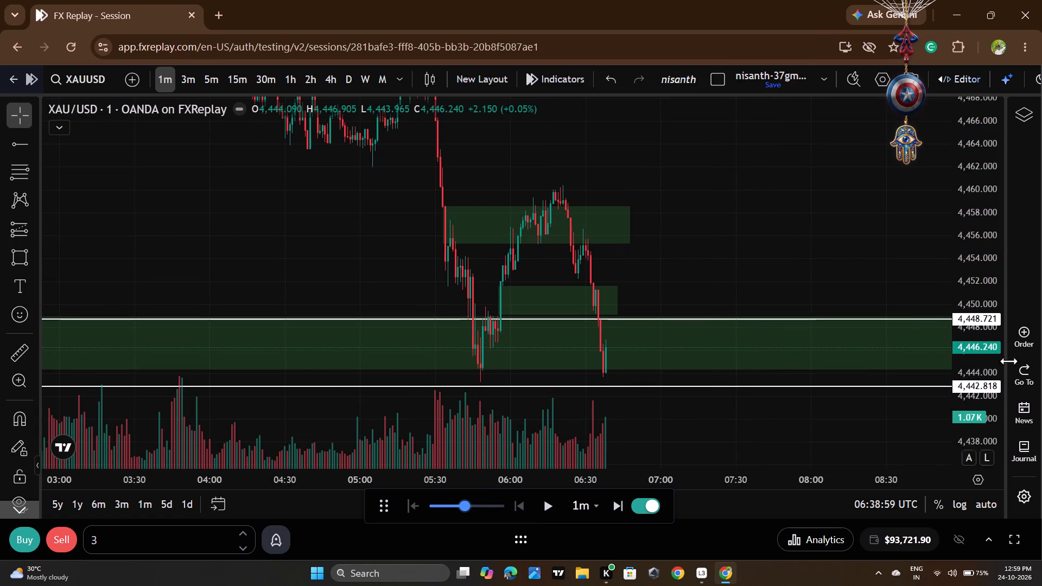
scroll(981, 322, "down", 8)
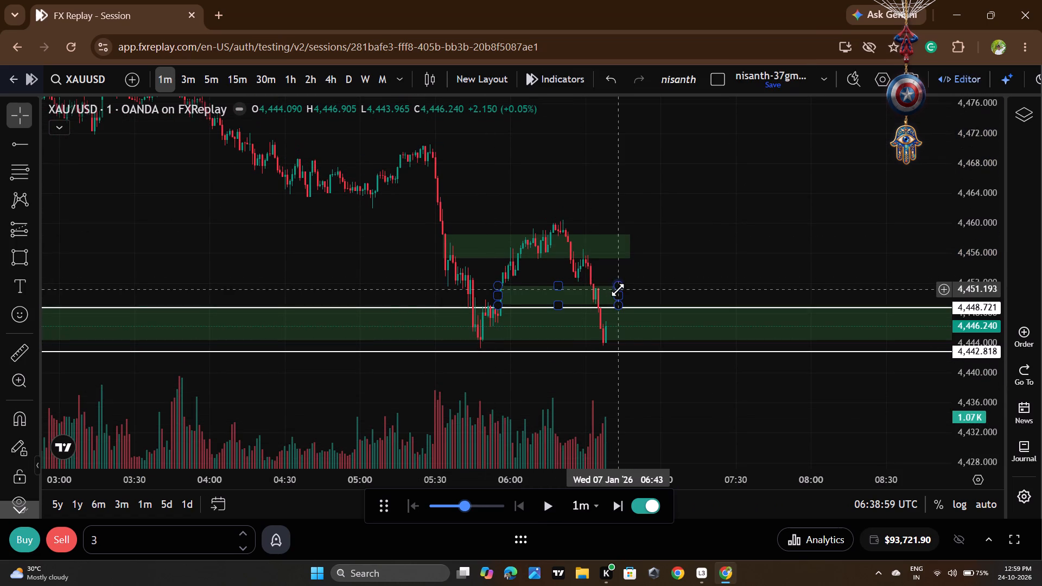
left_click(618, 290)
left_click(822, 86)
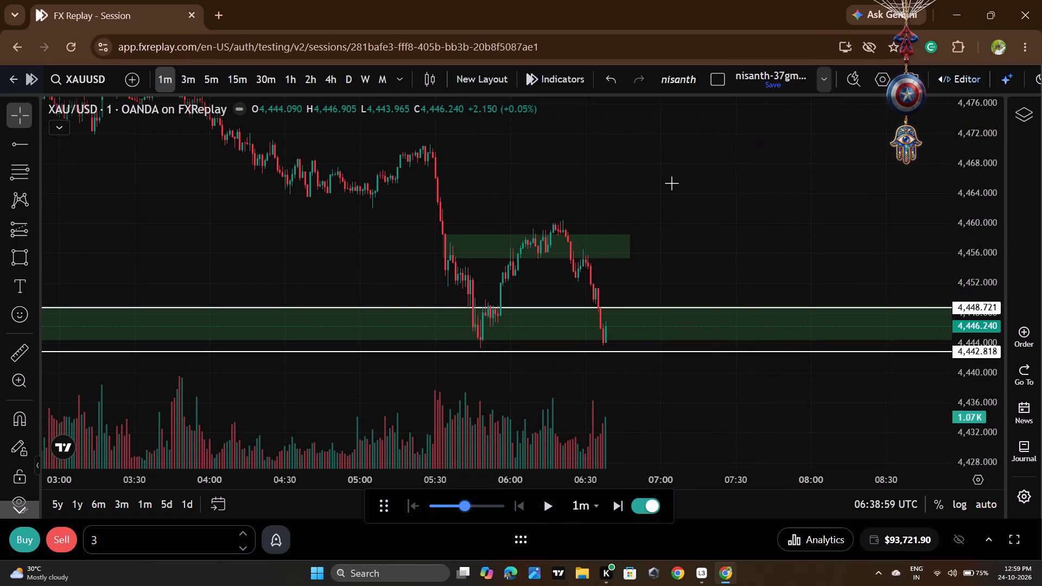
left_click(634, 244)
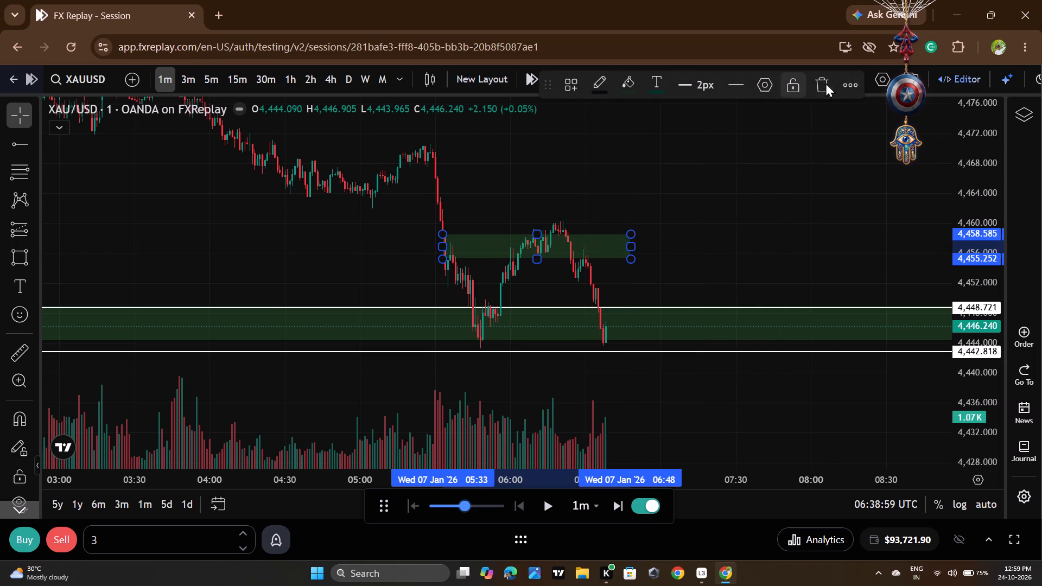
left_click(827, 81)
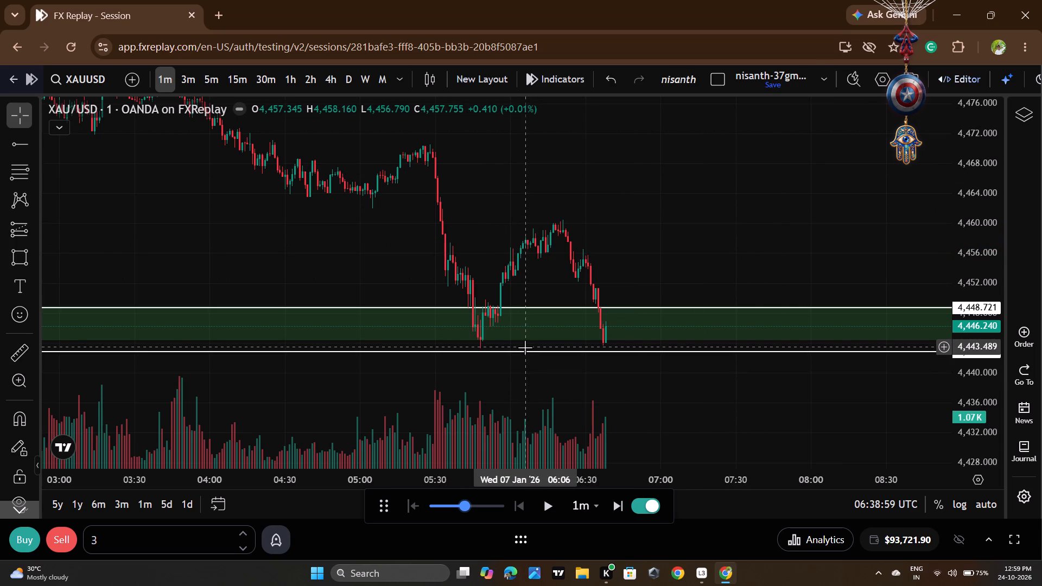
Replay the 1-minute chart in short bursts up to 06:47.
double_click(547, 504)
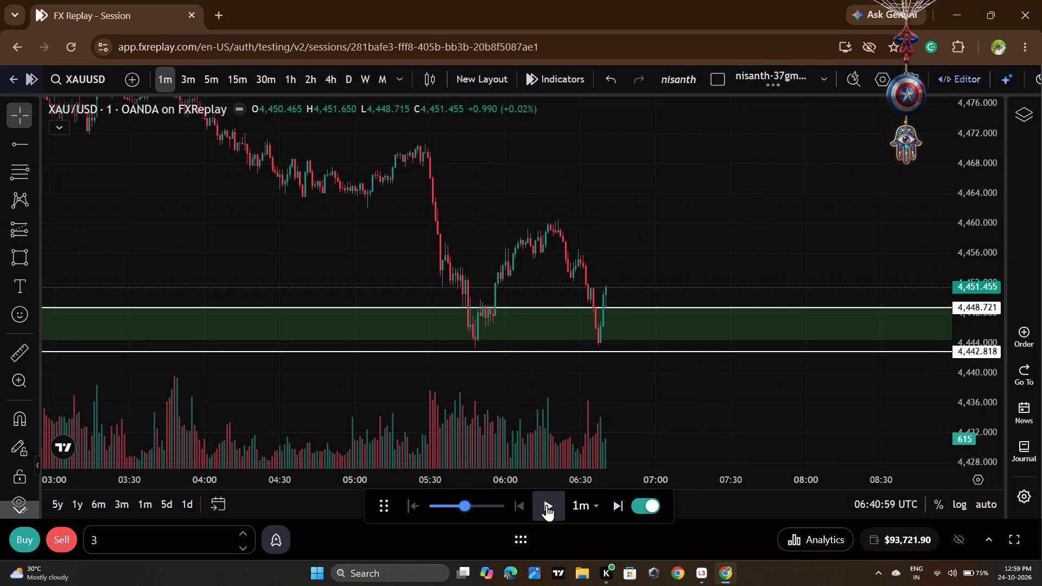
double_click(547, 505)
double_click(547, 505)
left_click(547, 505)
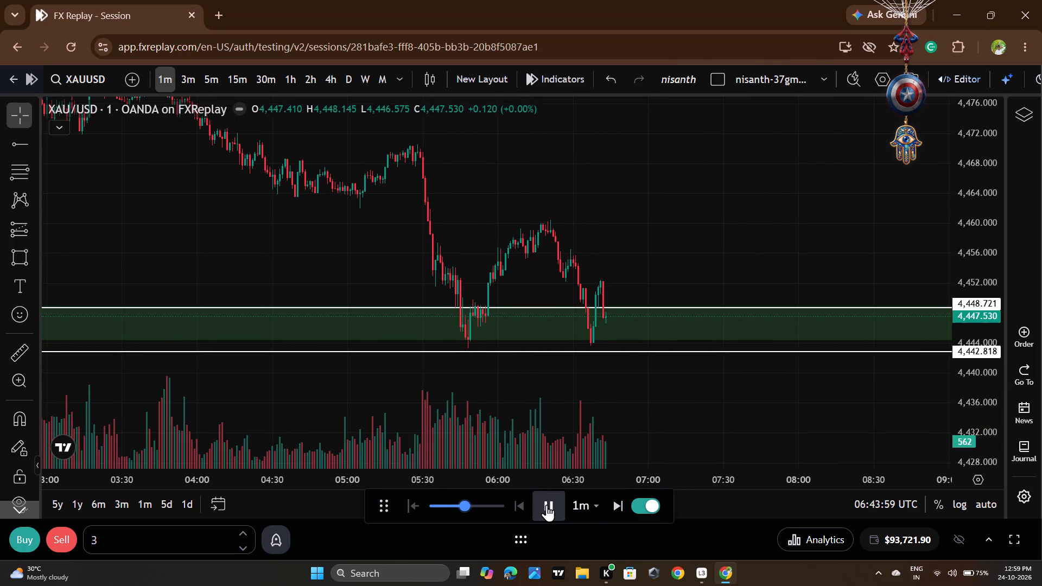
left_click(547, 505)
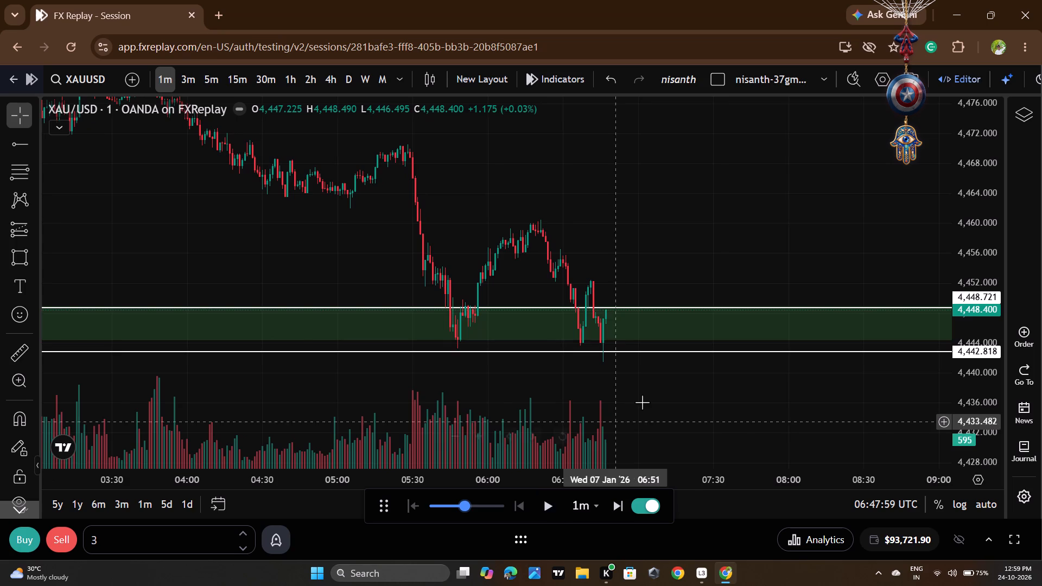
Draw a rectangle zone from 06:33 to 07:24 between about 4,446.190 and 4,448.592.
scroll(641, 402, "up", 3)
scroll(497, 403, "up", 2)
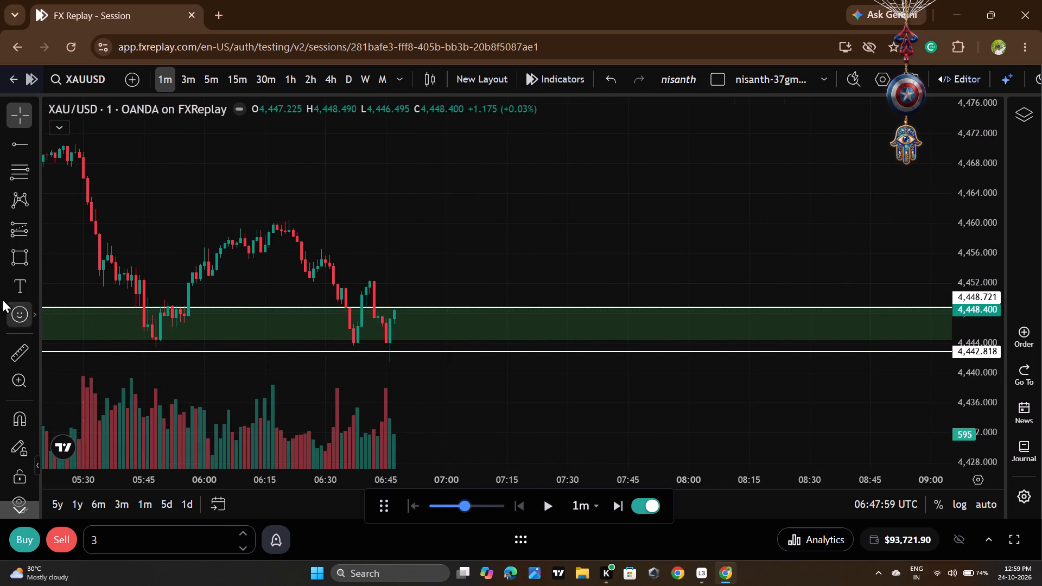
left_click(1, 267)
left_click(339, 327)
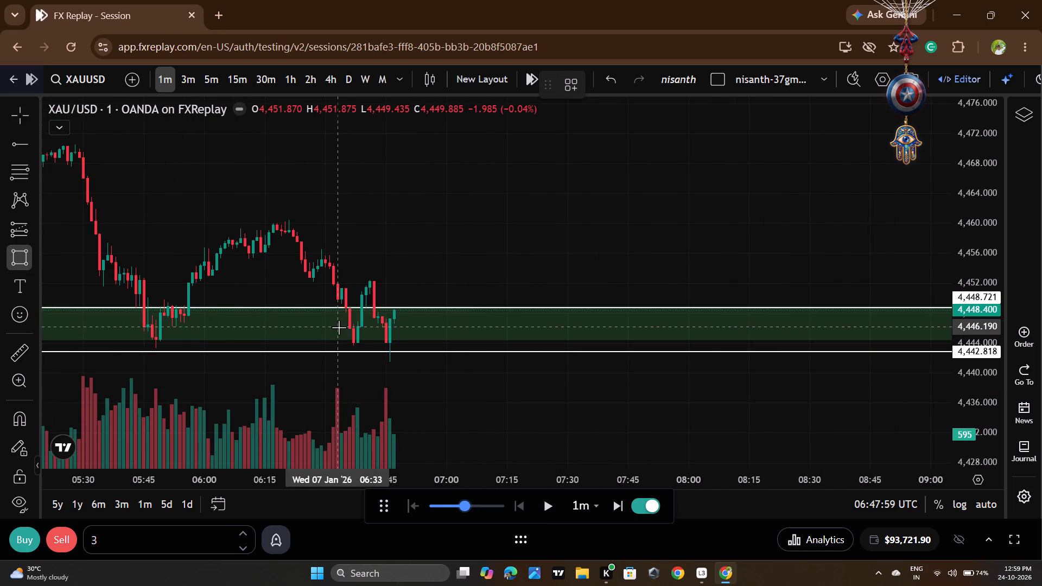
left_click(545, 309)
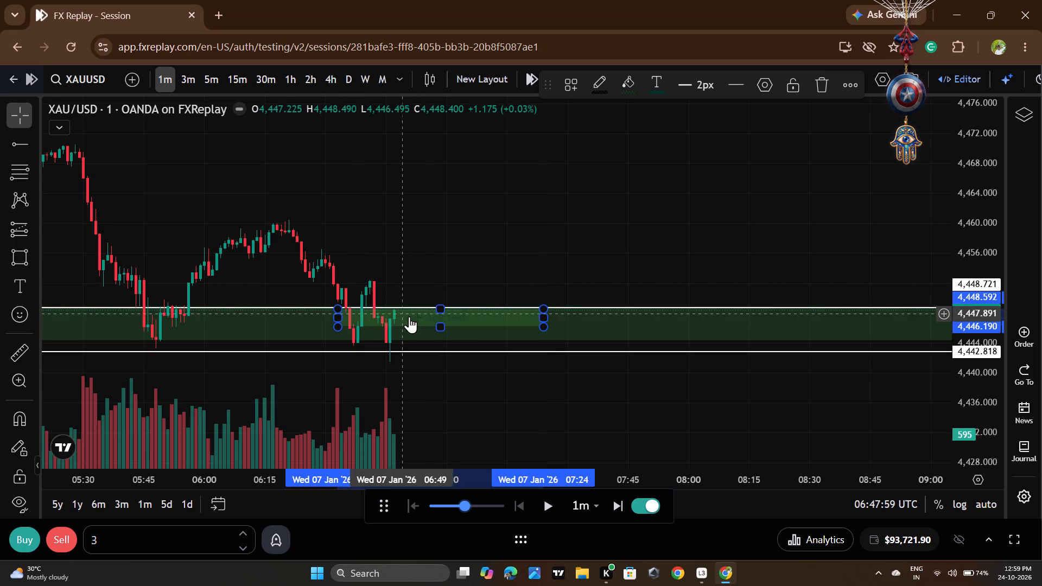
Replay the 1-minute chart in short bursts from 06:47 to 07:08.
double_click(550, 506)
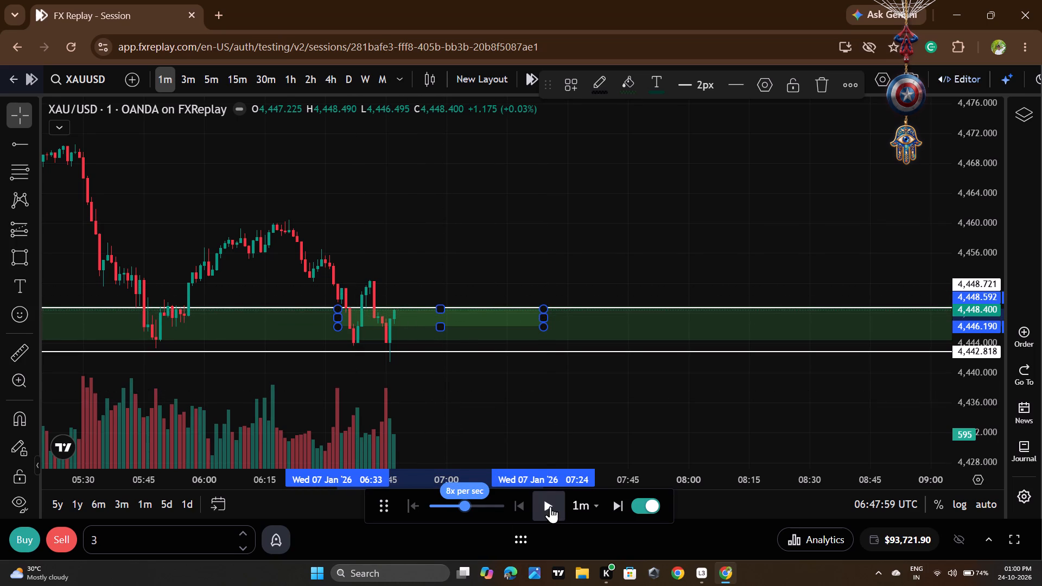
double_click(550, 506)
double_click(550, 506)
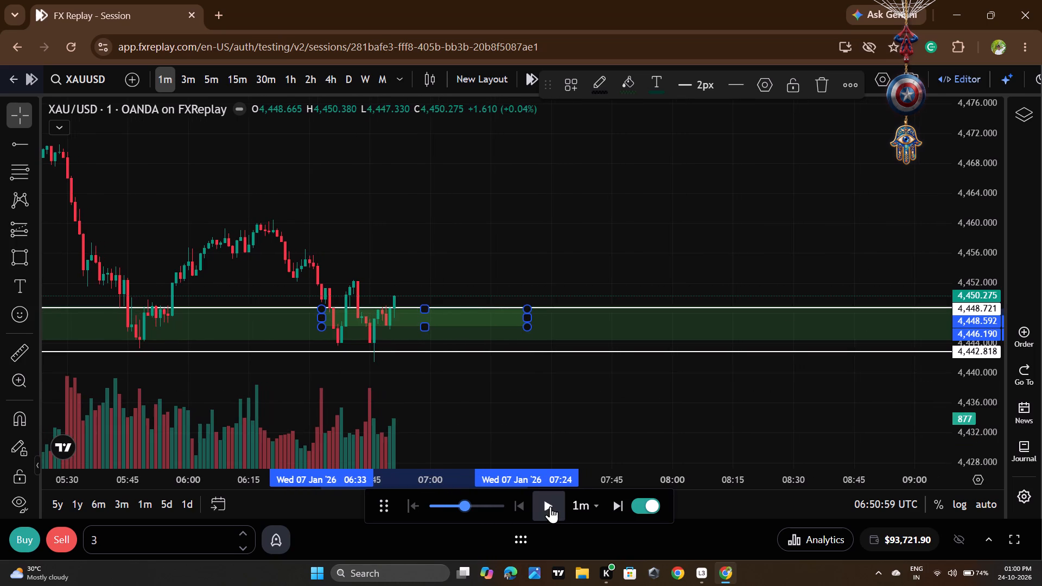
left_click(626, 413)
scroll(644, 421, "down", 2)
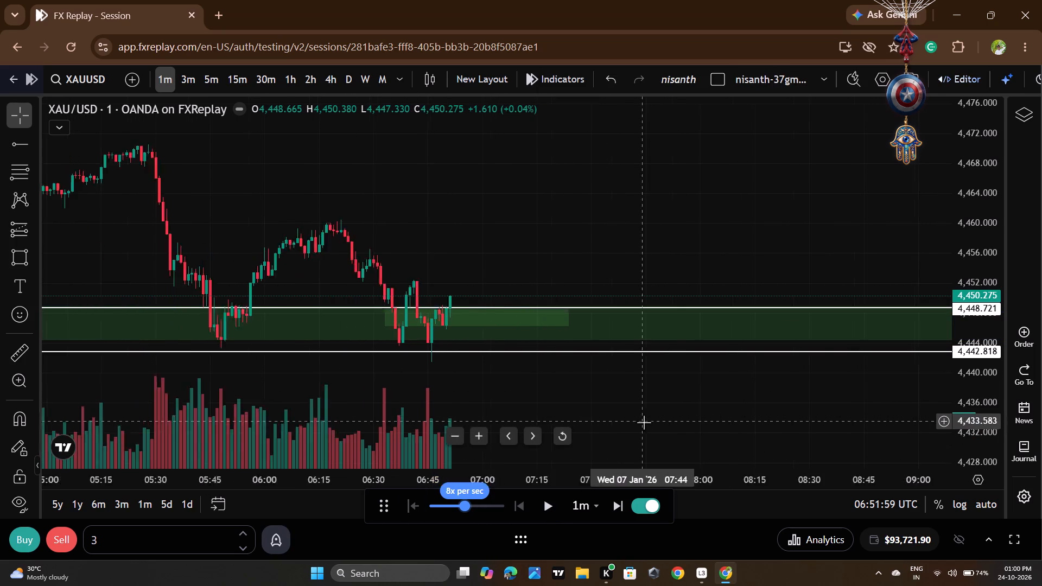
double_click(550, 506)
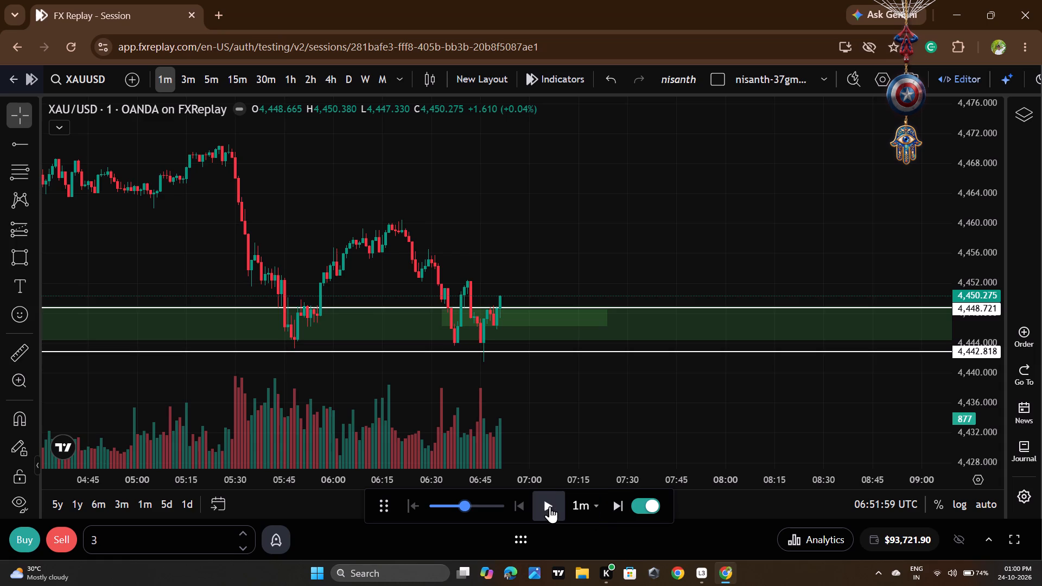
double_click(550, 506)
left_click(550, 506)
left_click(550, 506)
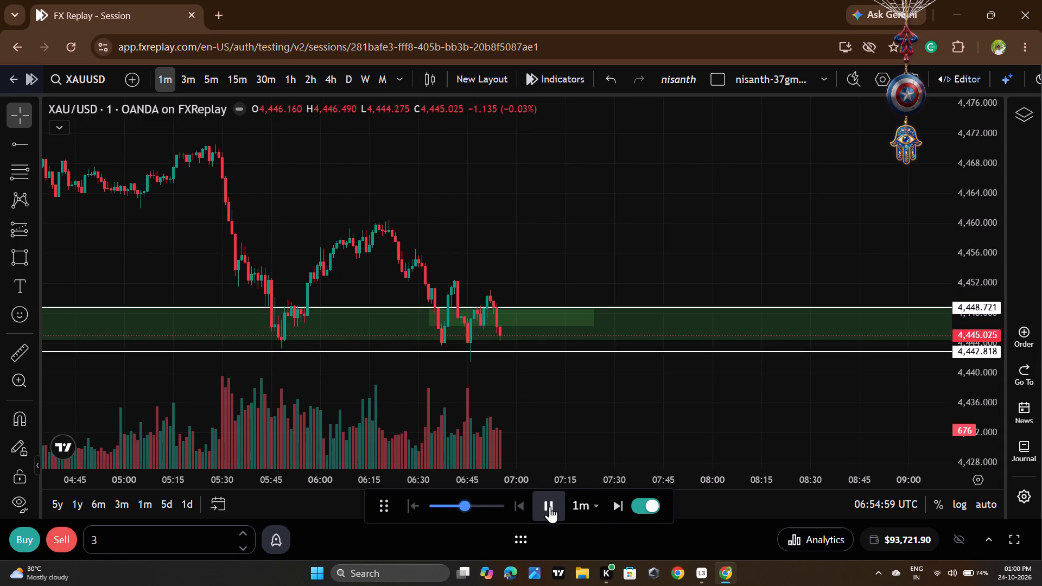
left_click(550, 506)
left_click(550, 506)
left_click(550, 506)
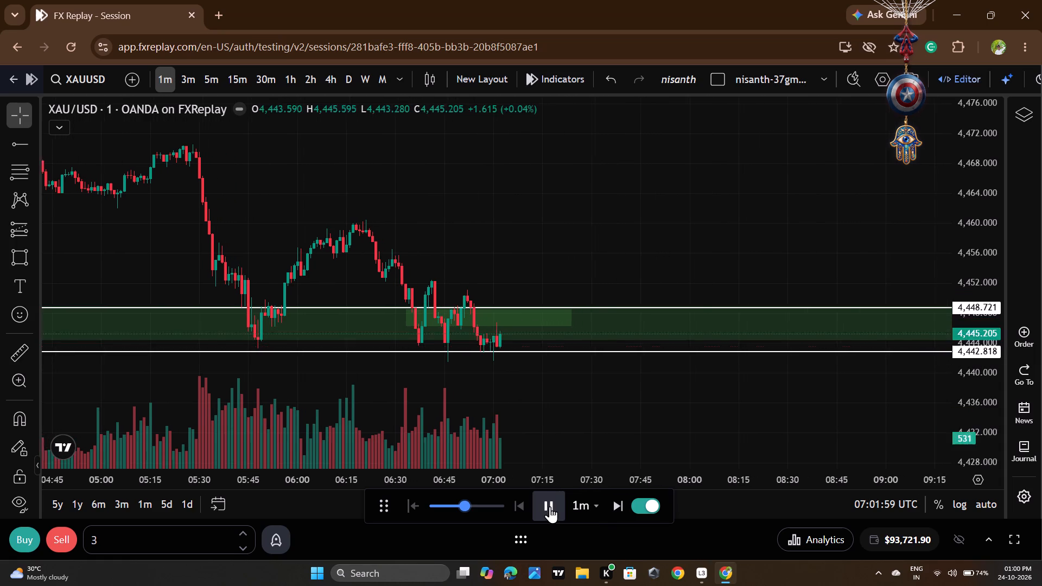
left_click(550, 506)
double_click(550, 506)
left_click(550, 506)
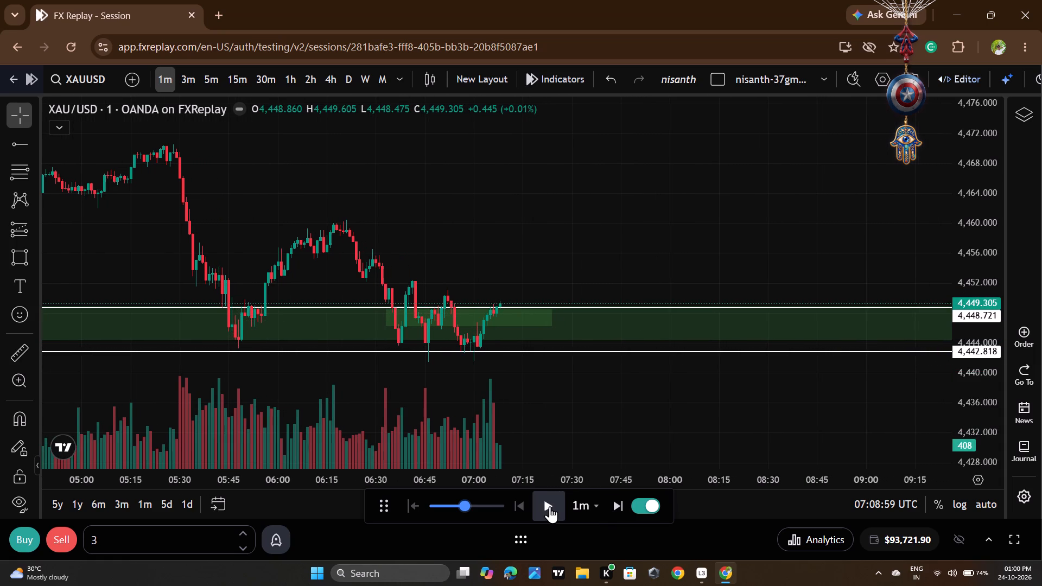
Continue replaying the 1-minute chart in short bursts up to 07:30.
left_click(550, 506)
double_click(550, 506)
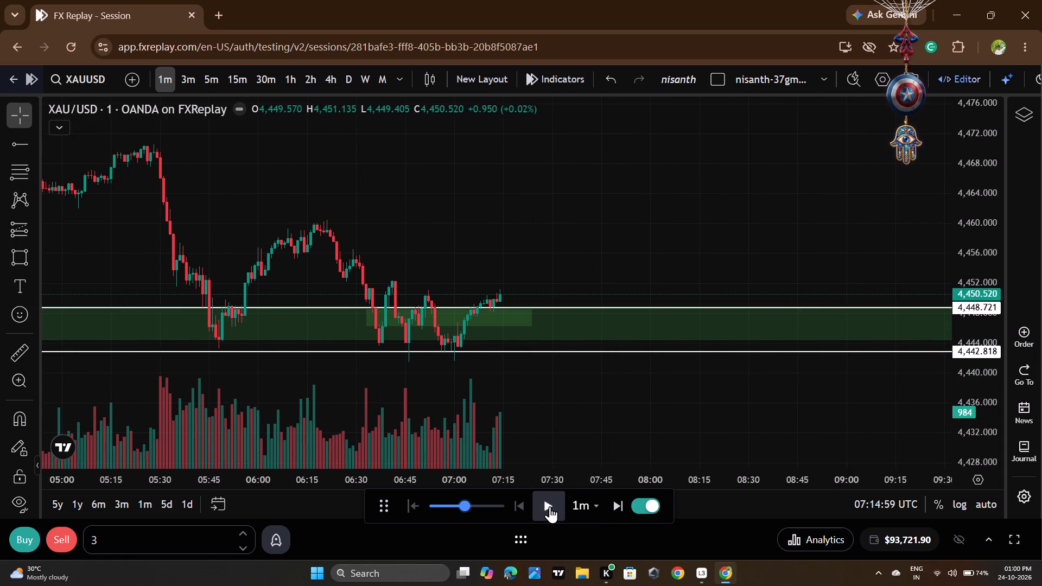
double_click(550, 506)
left_click(550, 506)
left_click(550, 506)
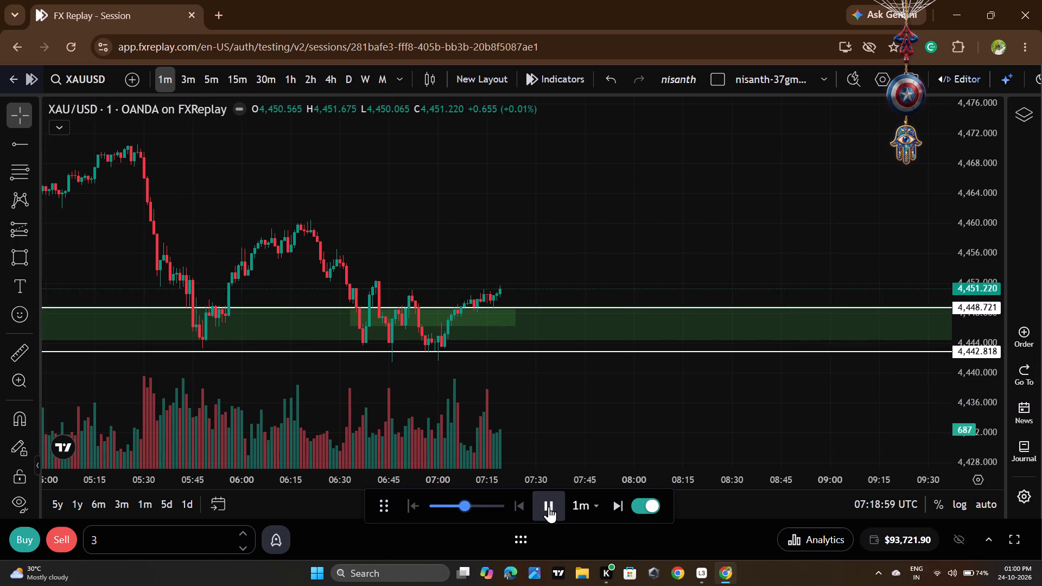
left_click(549, 506)
left_click(549, 506)
left_click(548, 505)
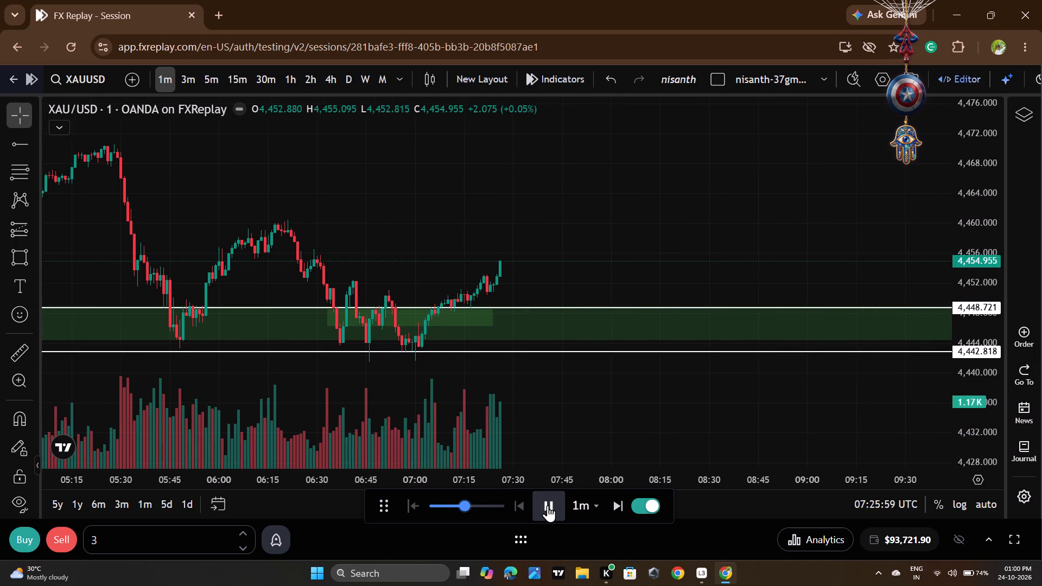
left_click(548, 505)
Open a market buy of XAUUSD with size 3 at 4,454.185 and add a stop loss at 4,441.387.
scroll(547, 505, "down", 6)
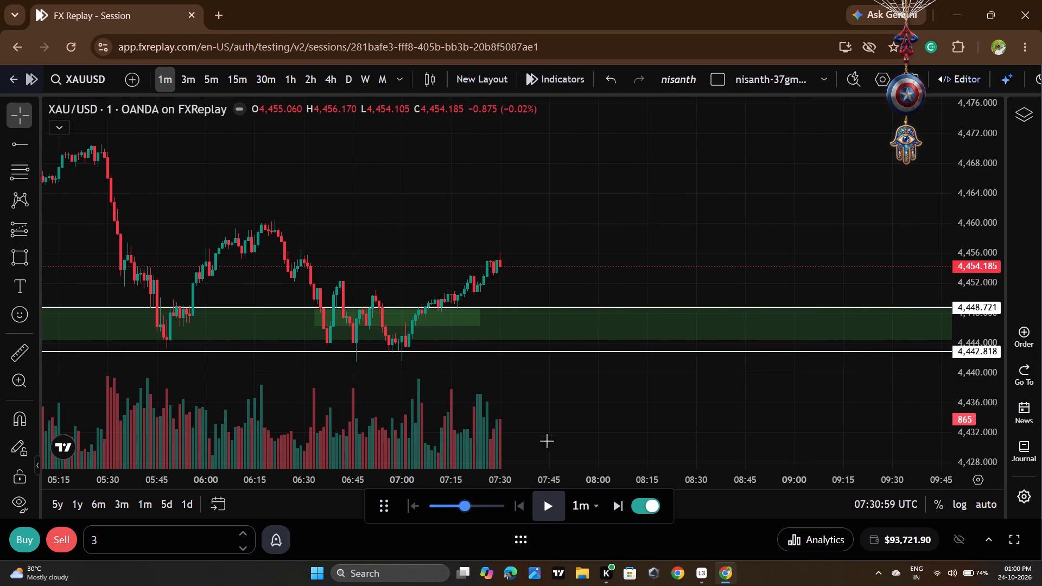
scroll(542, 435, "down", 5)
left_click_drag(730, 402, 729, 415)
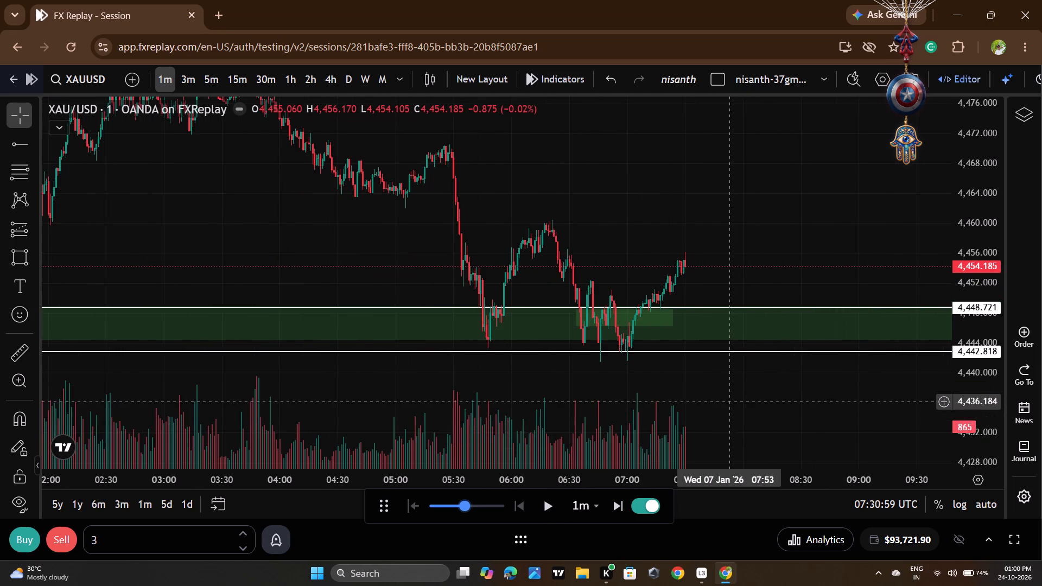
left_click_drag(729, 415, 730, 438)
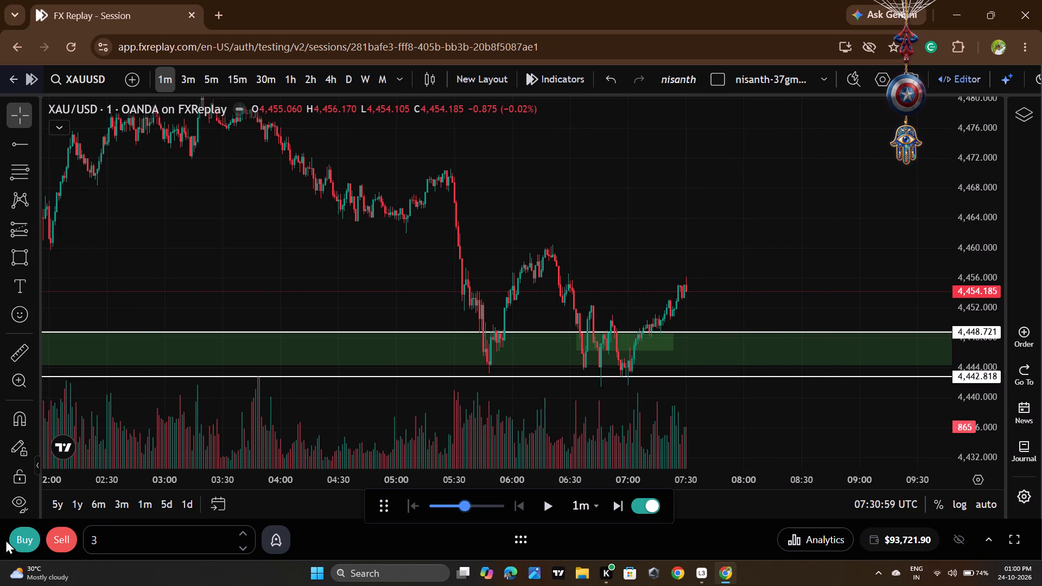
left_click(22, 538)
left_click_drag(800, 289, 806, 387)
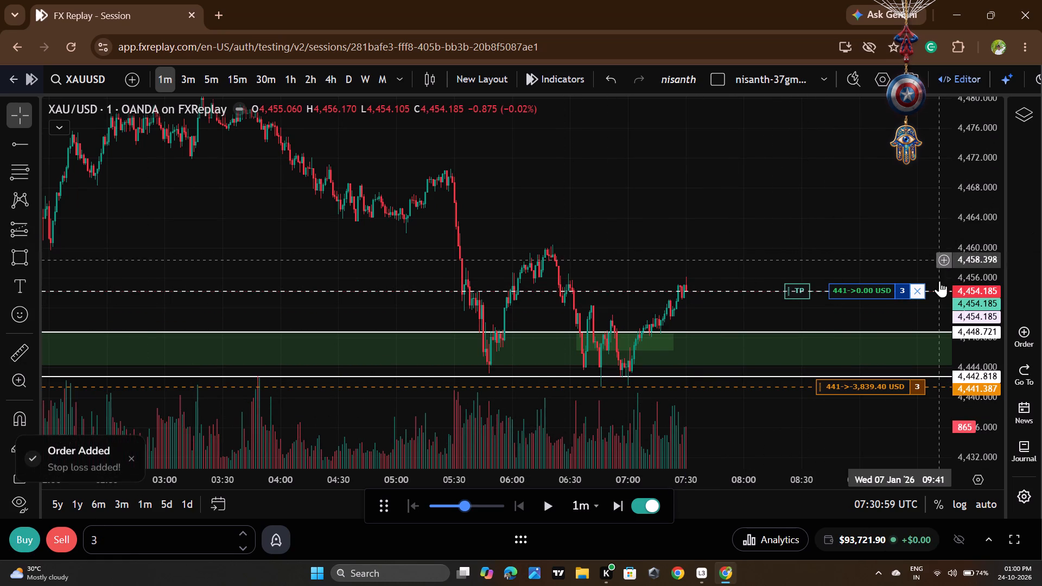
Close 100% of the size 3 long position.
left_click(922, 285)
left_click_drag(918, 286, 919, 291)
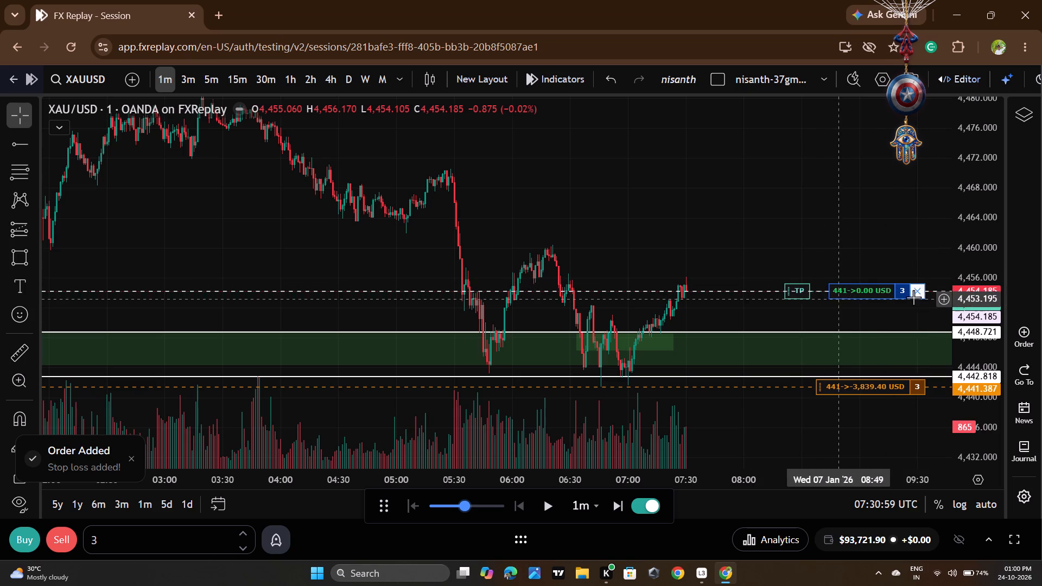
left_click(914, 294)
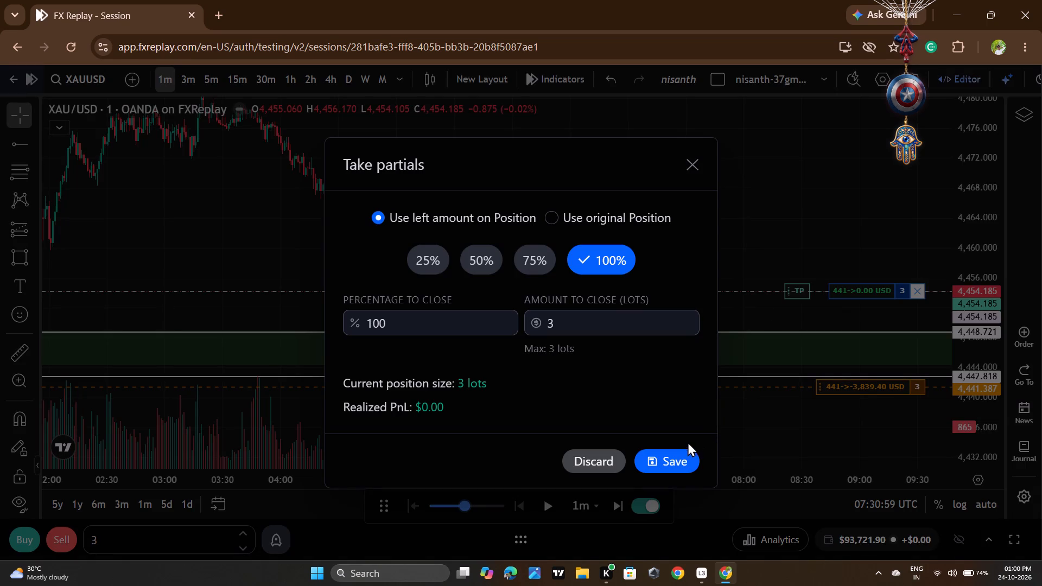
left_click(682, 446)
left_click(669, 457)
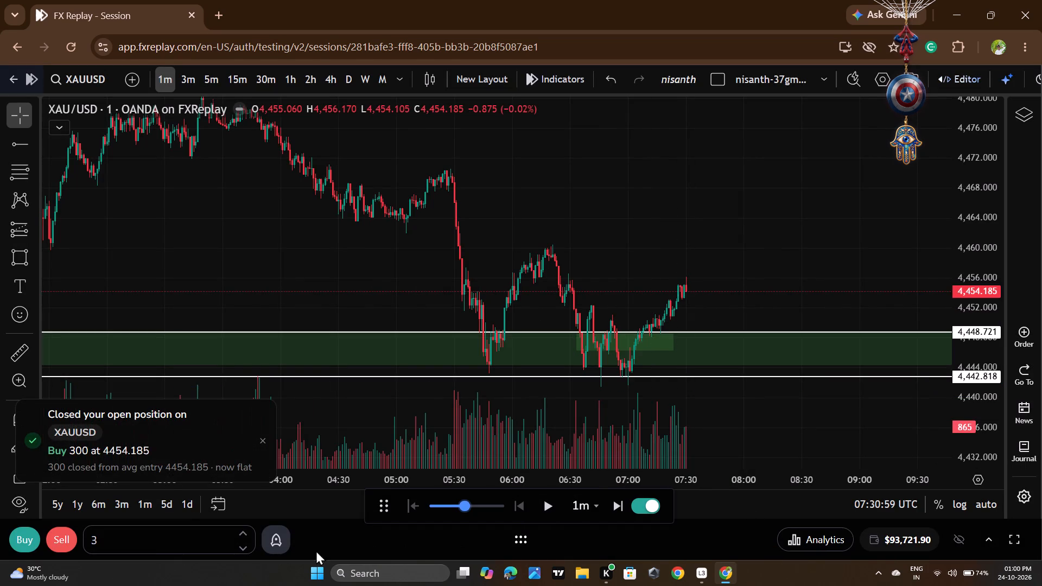
Set the order quantity to 1 and open a market buy of XAUUSD at 4,454.185.
left_click(170, 540)
key("BackSpace")
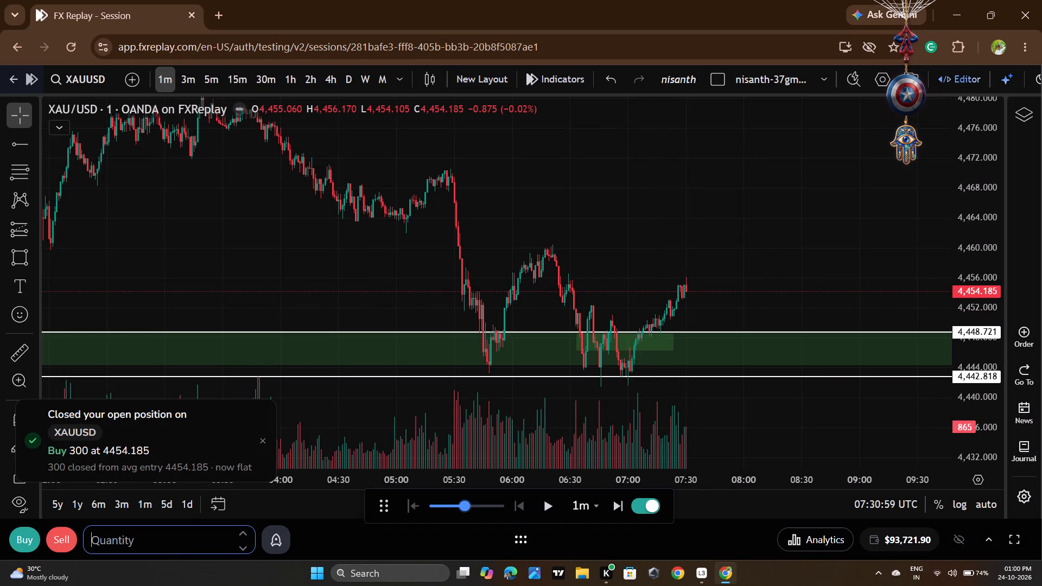
key("1")
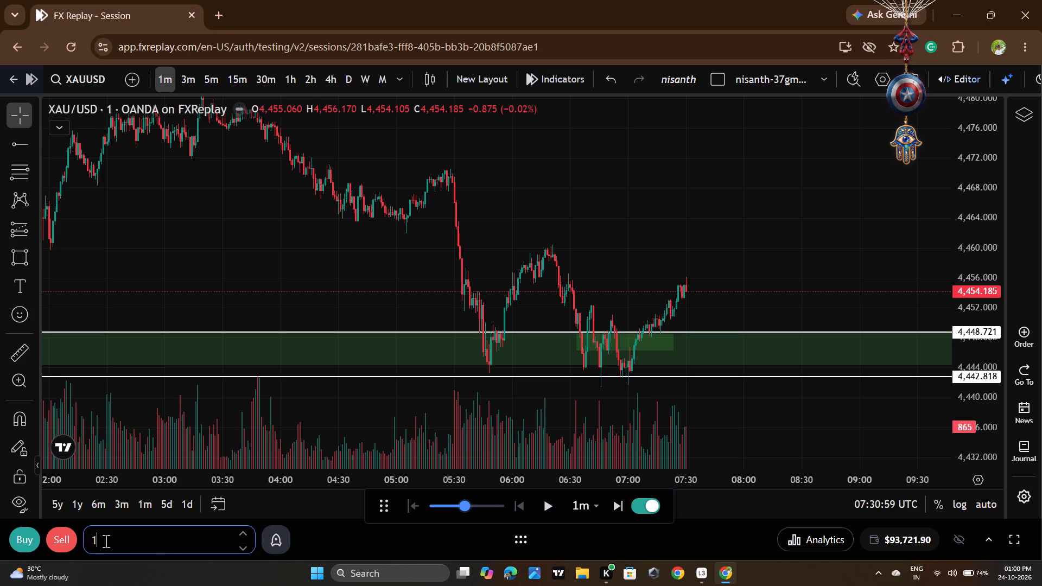
left_click(30, 543)
Add a stop loss to the size 1 long trade at 4,440.787, below the 4,442.818 line.
left_click_drag(802, 295, 808, 332)
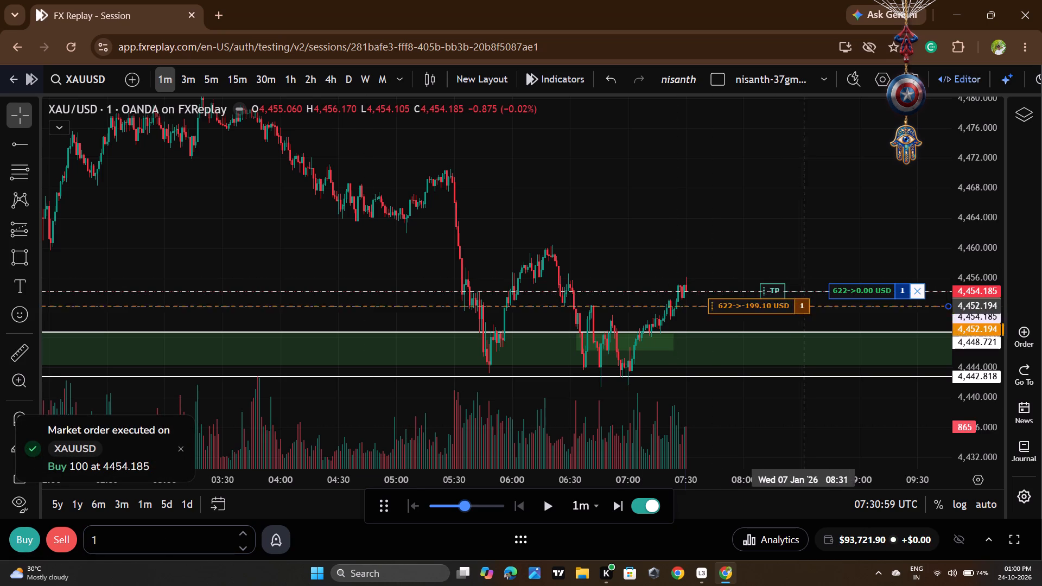
left_click_drag(808, 332, 817, 392)
Close the size 1 XAUUSD long position.
left_click(919, 290)
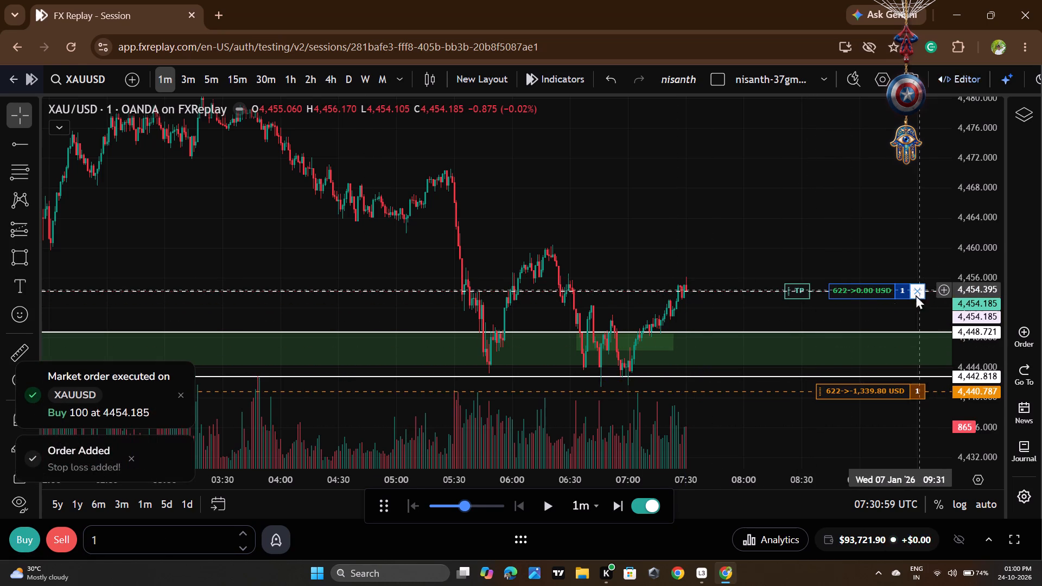
left_click(679, 458)
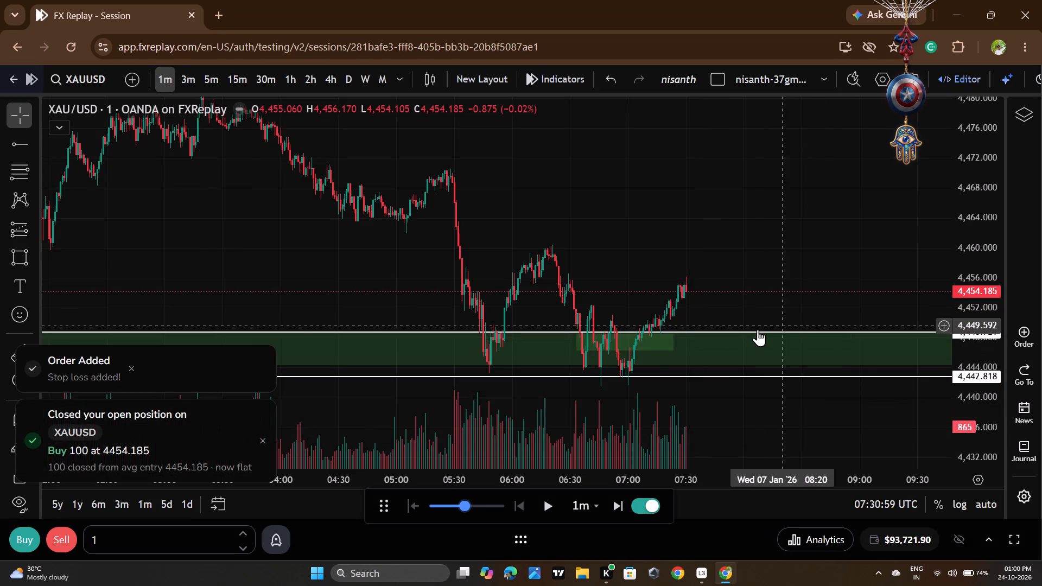
Set the order quantity to 2 and open a market buy of XAUUSD at 4,454.185.
left_click(124, 540)
key("BackSpace")
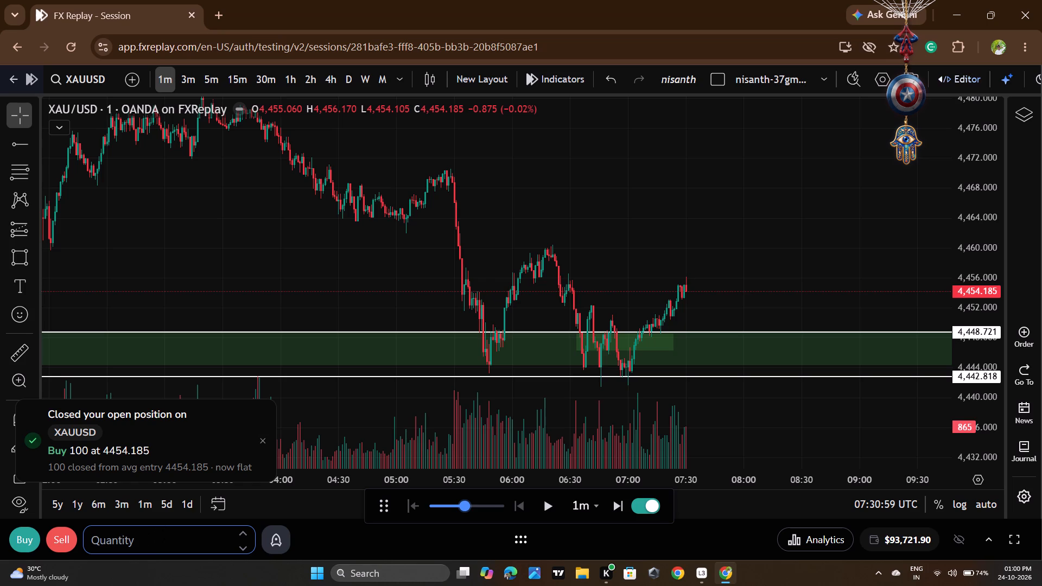
key("2")
left_click(22, 539)
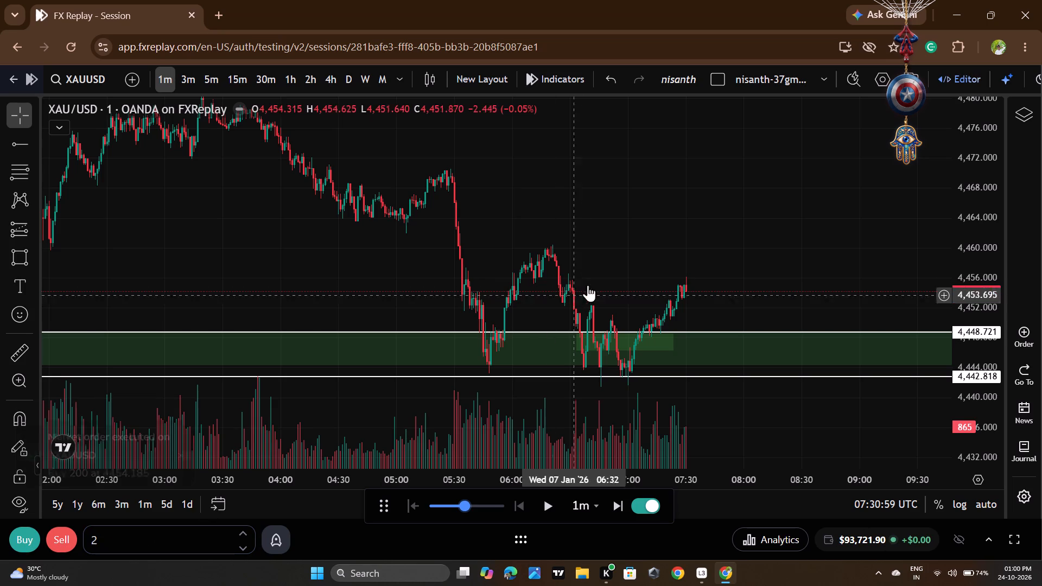
Add a stop loss to the size 2 long trade at 4,443.789, just above the 4,442.818 line.
left_click_drag(797, 291, 799, 391)
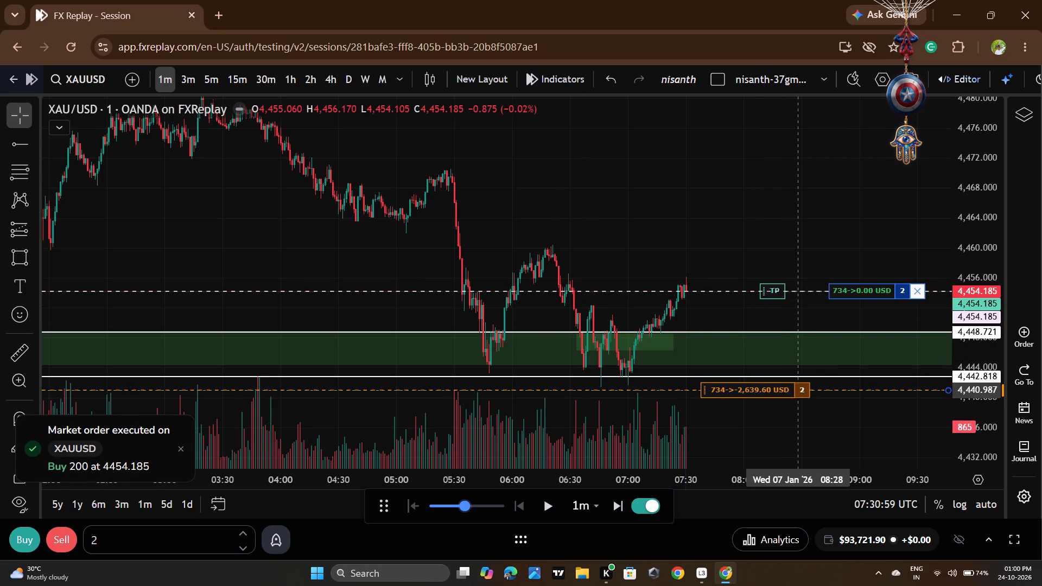
left_click_drag(799, 391, 814, 367)
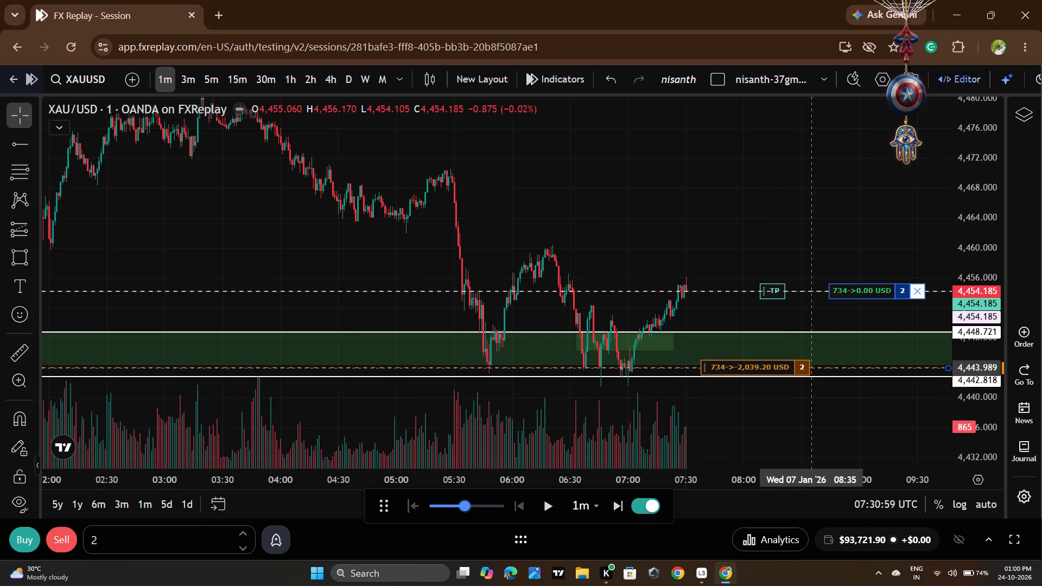
left_click_drag(814, 367, 814, 370)
Add a take profit to the size 2 long trade at 4,474.208.
scroll(653, 368, "down", 2)
left_click_drag(839, 406, 838, 459)
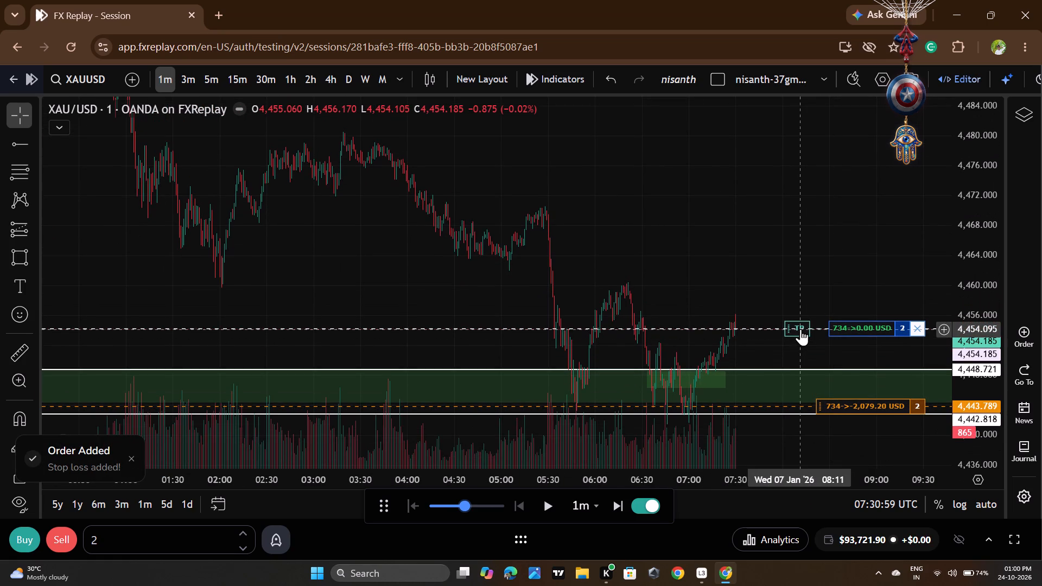
left_click_drag(800, 329, 809, 186)
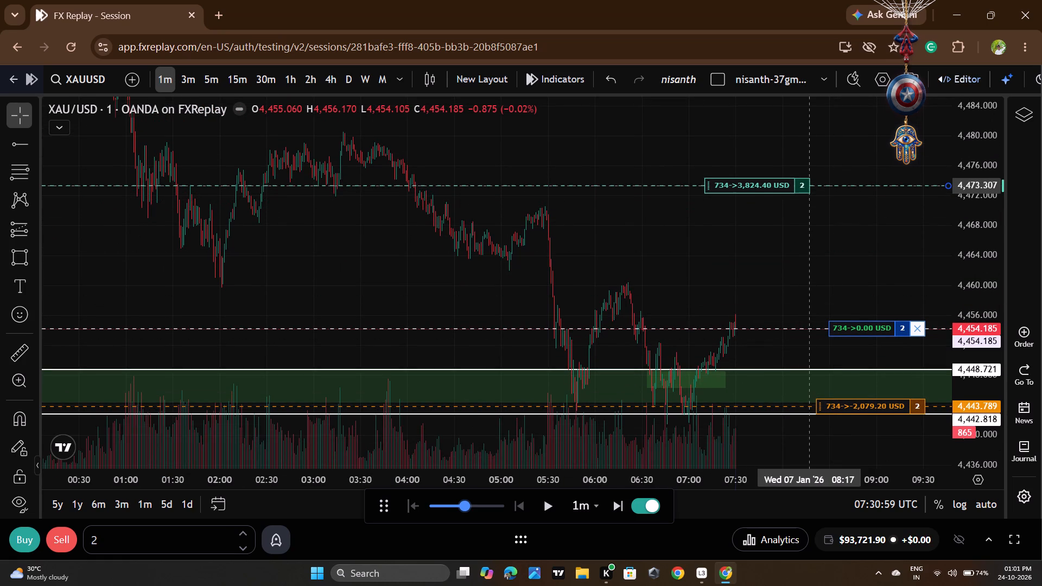
left_click_drag(809, 186, 812, 180)
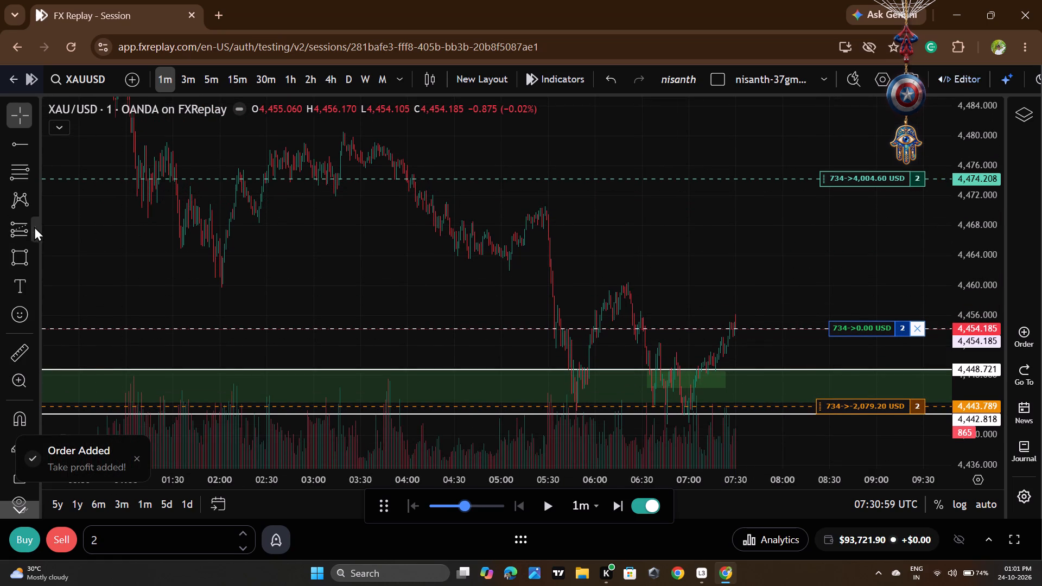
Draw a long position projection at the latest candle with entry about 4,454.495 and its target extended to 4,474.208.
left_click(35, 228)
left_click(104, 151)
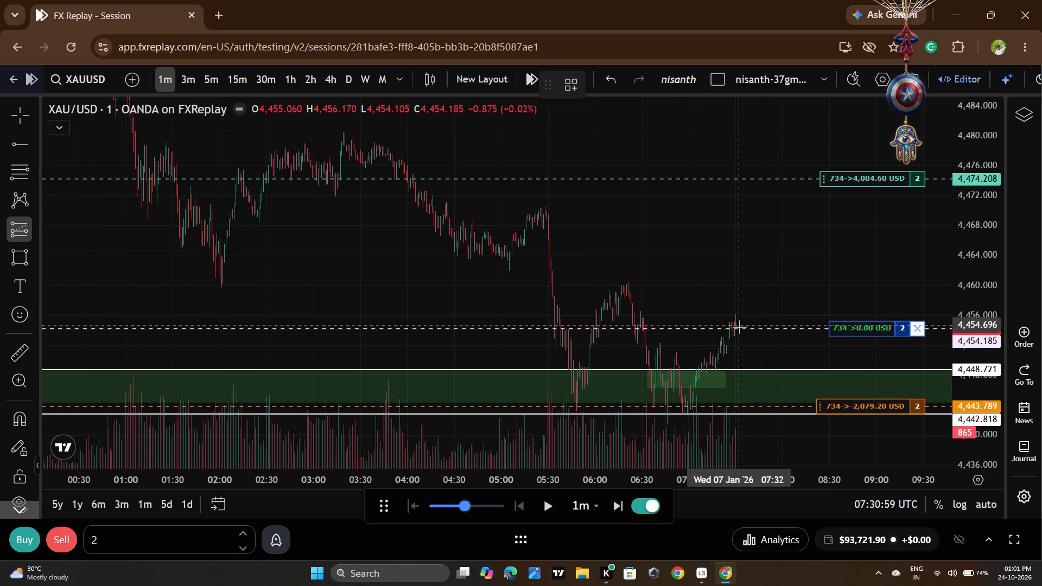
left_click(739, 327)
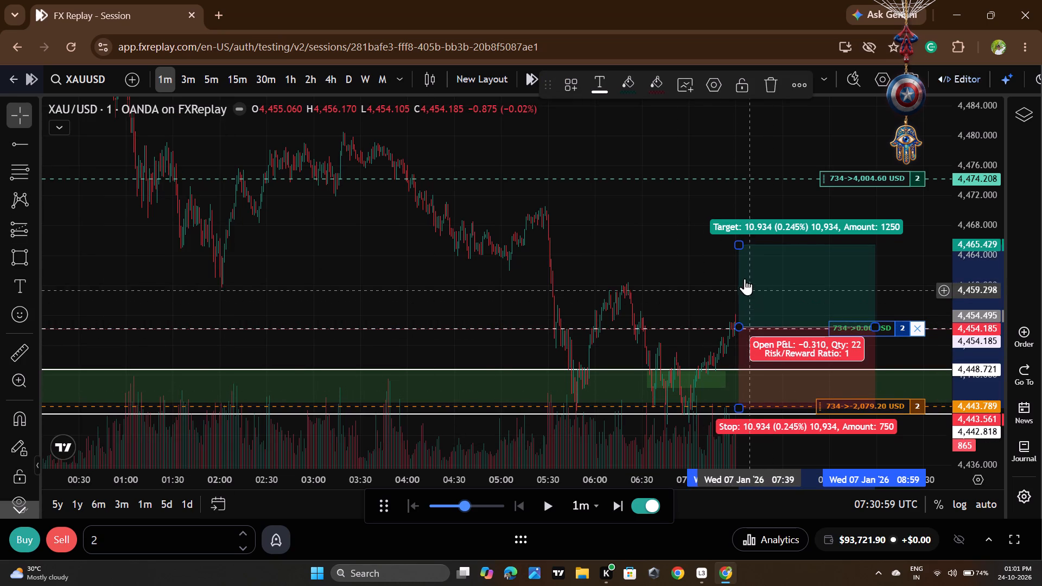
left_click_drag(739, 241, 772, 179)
Raise the replay speed to 16x per second, play the 1-minute chart and pause it at 07:56 UTC.
left_click_drag(480, 504, 521, 504)
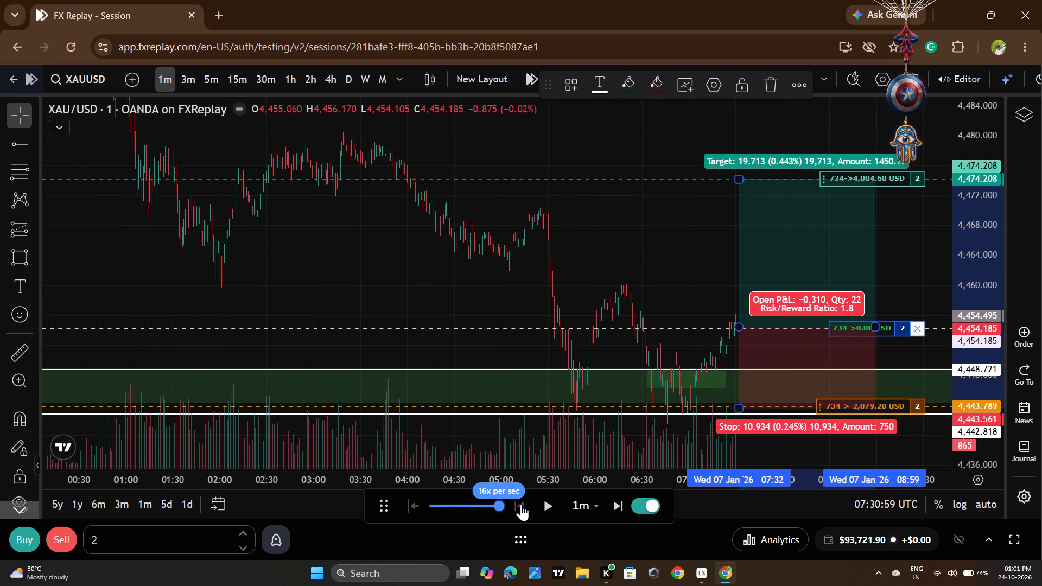
left_click_drag(521, 504, 522, 504)
left_click(539, 506)
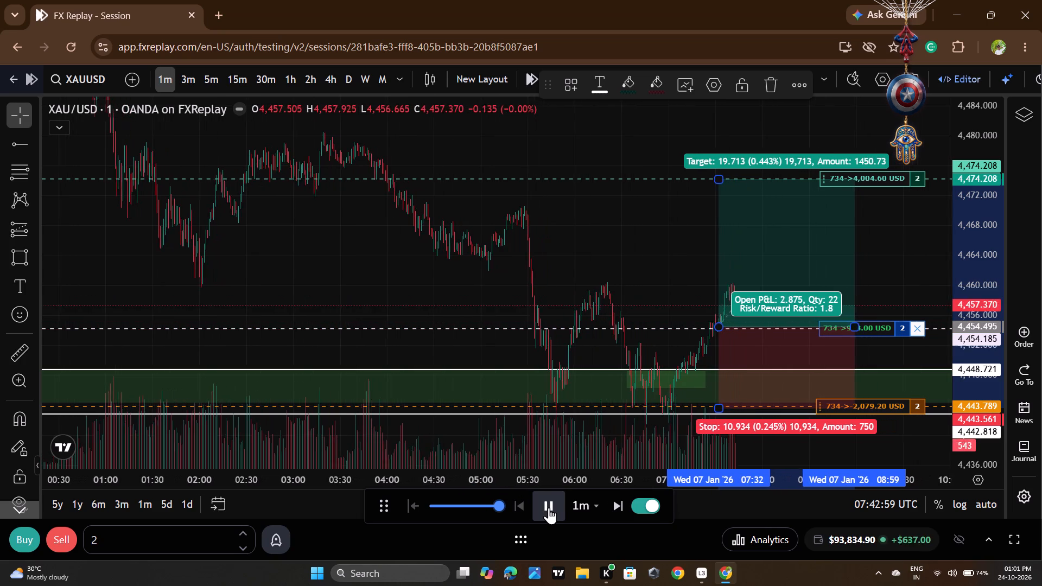
left_click(549, 507)
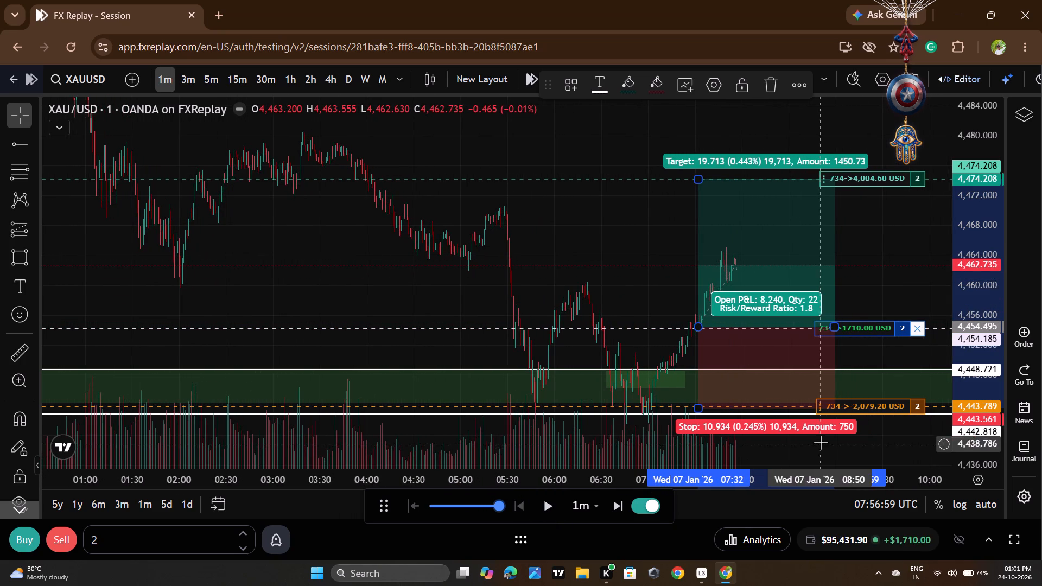
Move the long trade's stop loss up to 4,454.696, just above the entry price.
left_click_drag(871, 405, 884, 332)
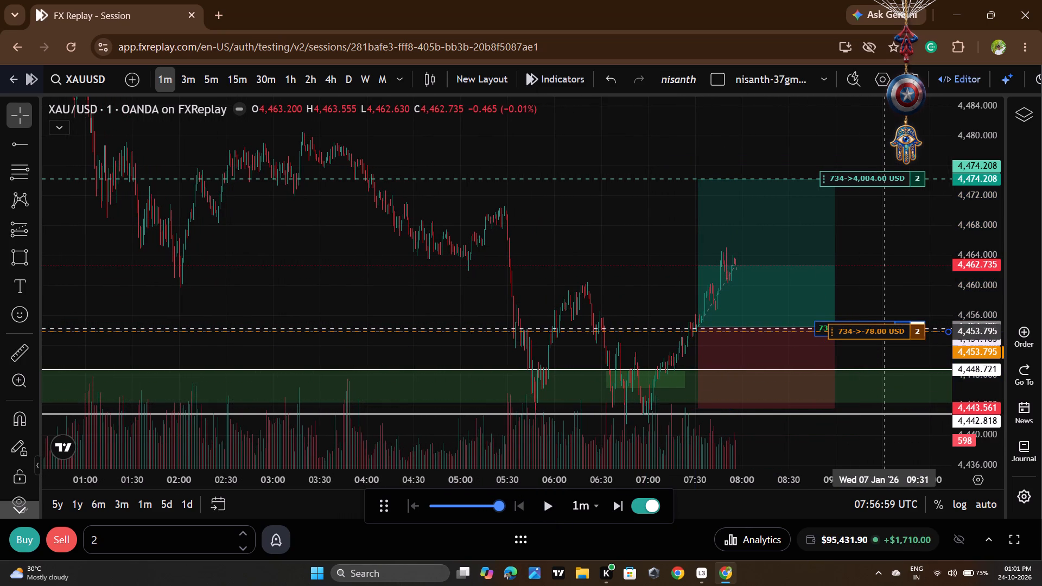
left_click_drag(884, 332, 885, 325)
Resume the replay until the long trade's take profit is hit and pause at 08:49 UTC.
left_click(548, 502)
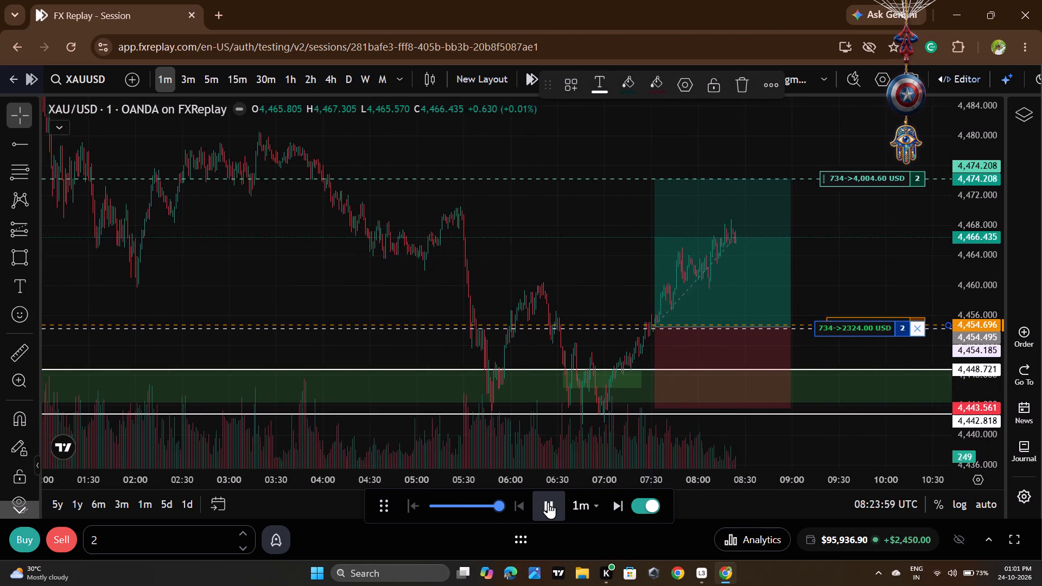
left_click(548, 502)
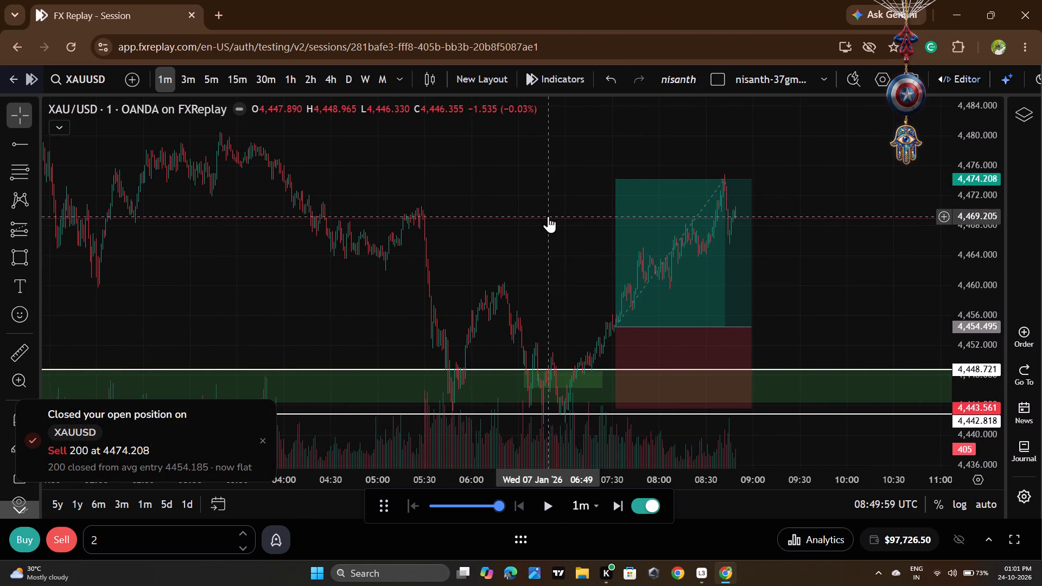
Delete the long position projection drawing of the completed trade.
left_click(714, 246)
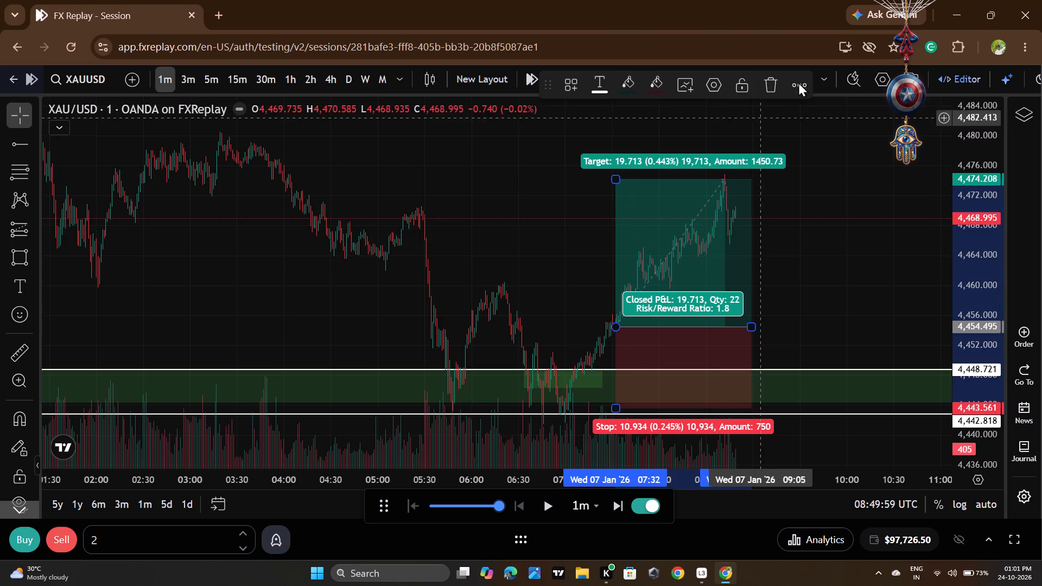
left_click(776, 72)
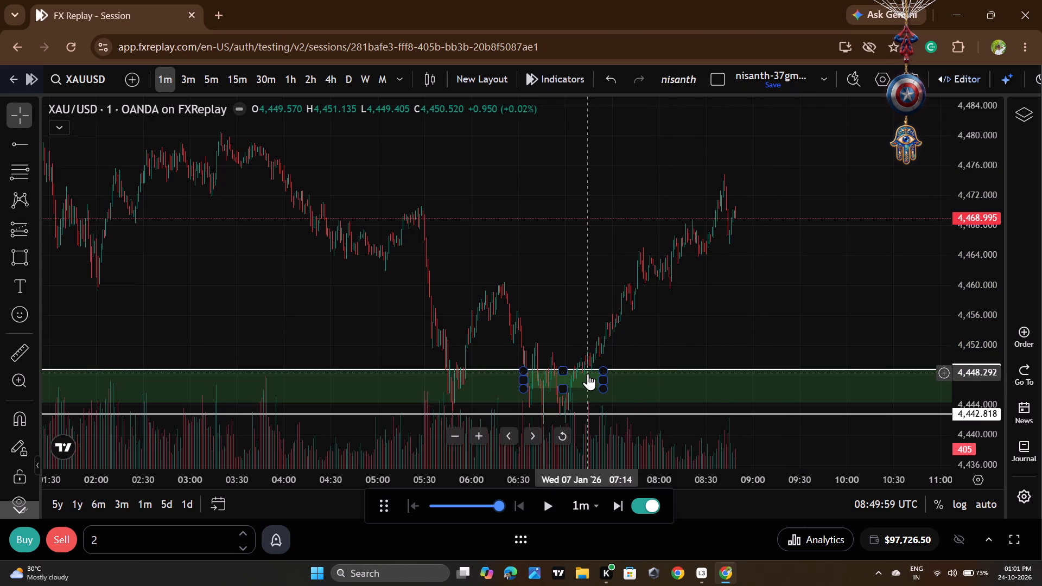
Delete the small green rectangle inside the larger green zone below 4,448.721.
left_click(588, 373)
left_click(827, 92)
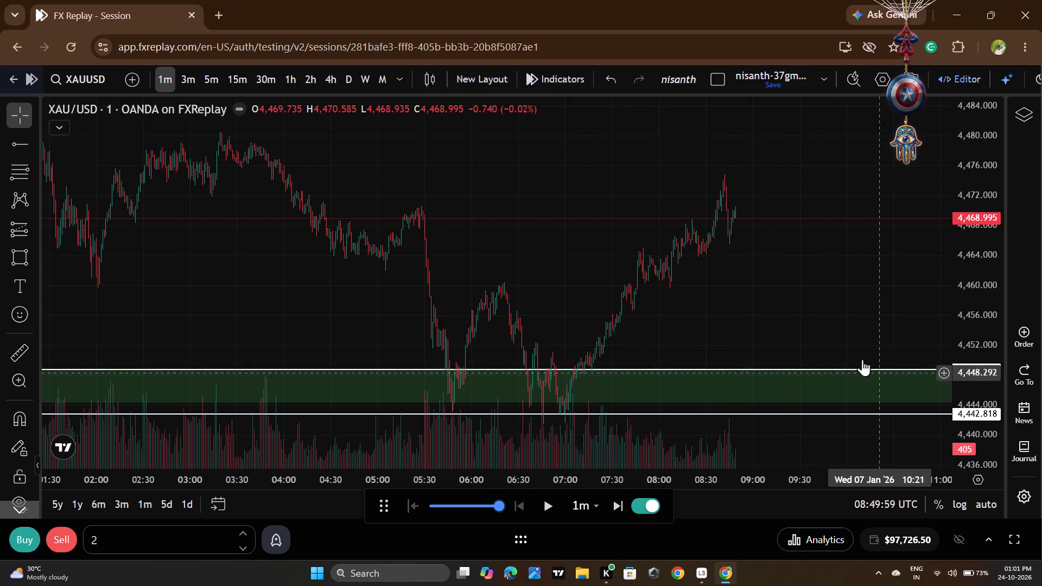
Draw a horizontal ray at 4,500.124 from the swing high before the 7 January drop.
scroll(865, 348, "down", 2)
left_click_drag(904, 329, 856, 218)
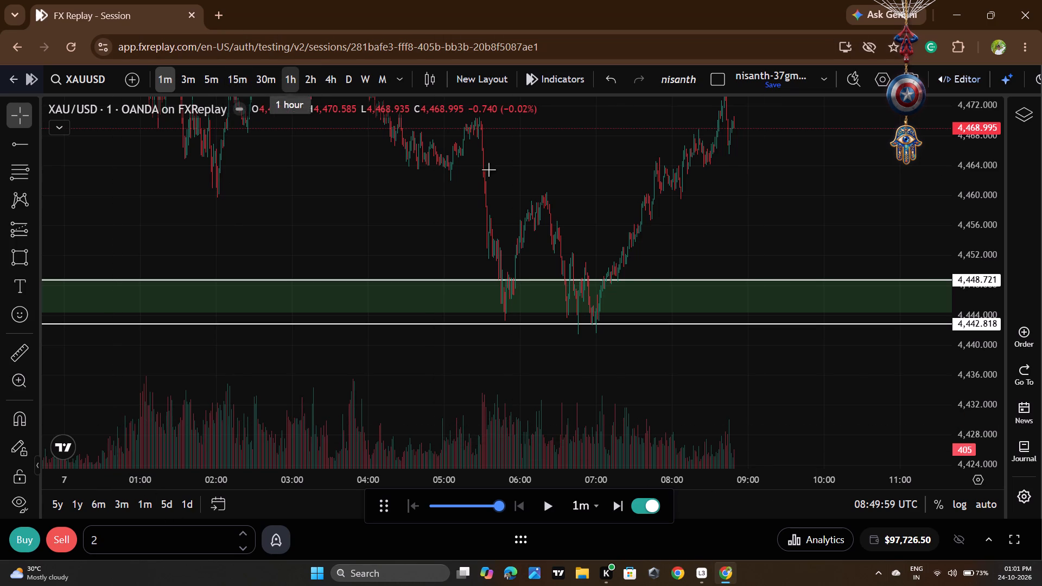
scroll(674, 204, "down", 3)
left_click_drag(871, 206, 845, 456)
scroll(665, 255, "down", 2)
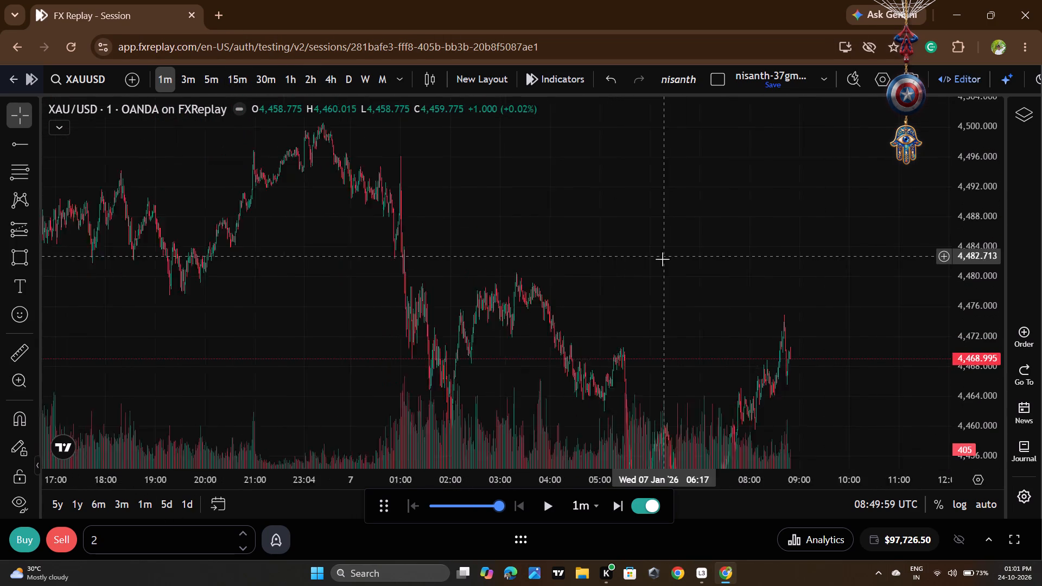
left_click_drag(707, 239, 749, 355)
scroll(712, 263, "down", 5)
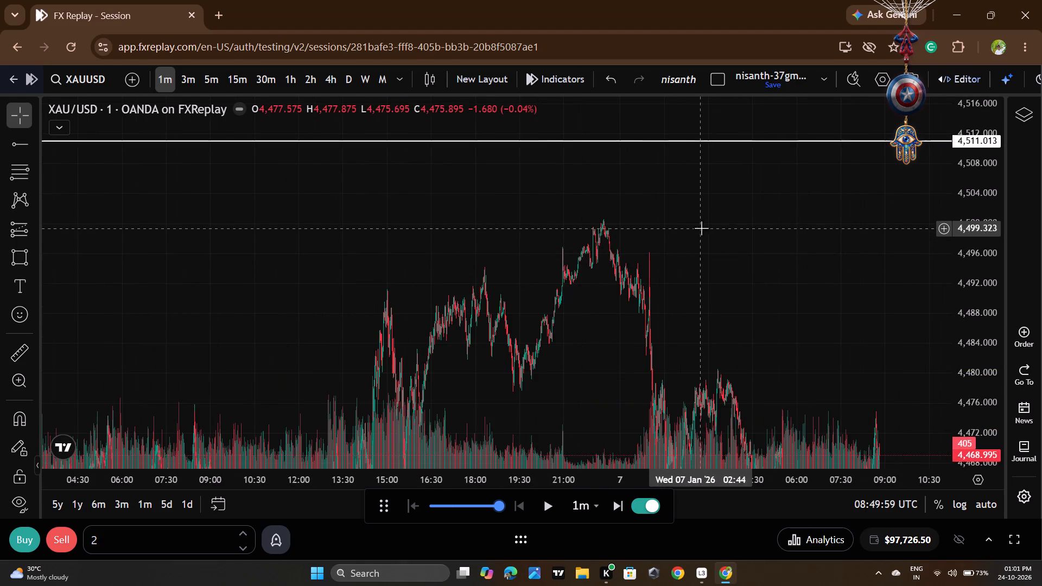
left_click(22, 139)
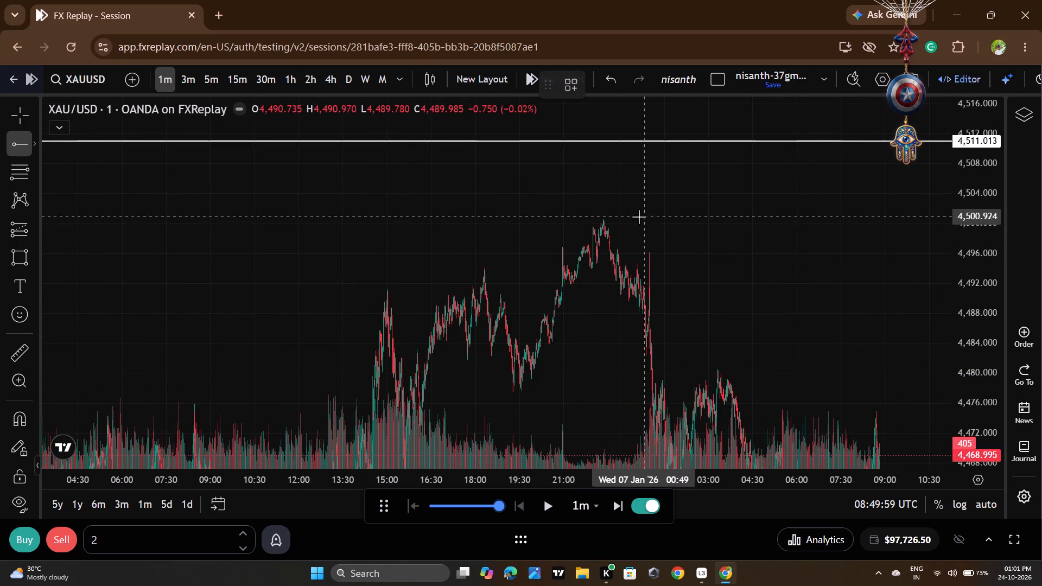
left_click(587, 222)
left_click(733, 285)
Play the replay onward from 08:49 UTC and pause it at 09:38 UTC.
left_click_drag(747, 287, 592, 193)
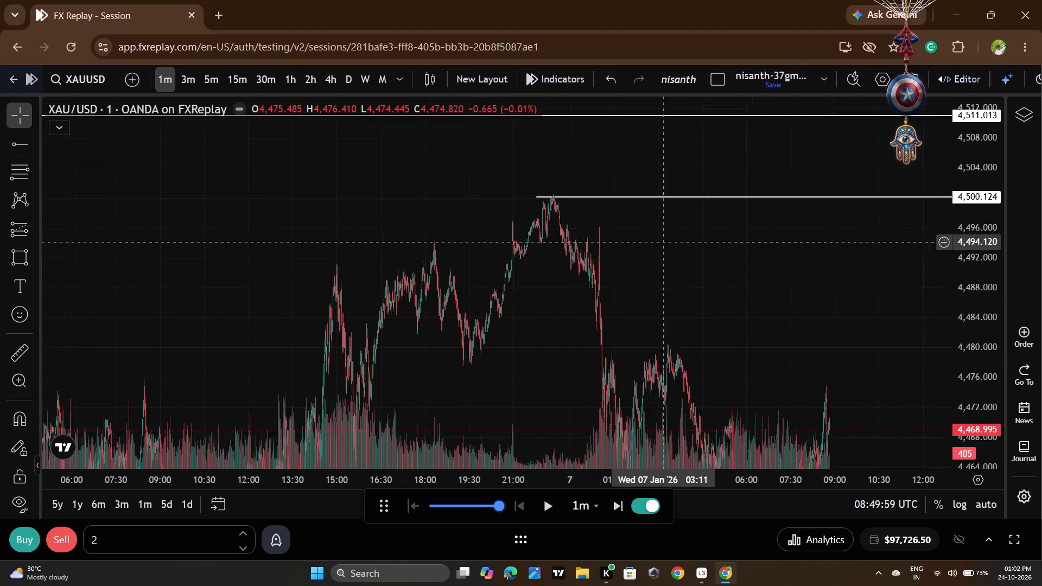
left_click_drag(592, 193, 488, 130)
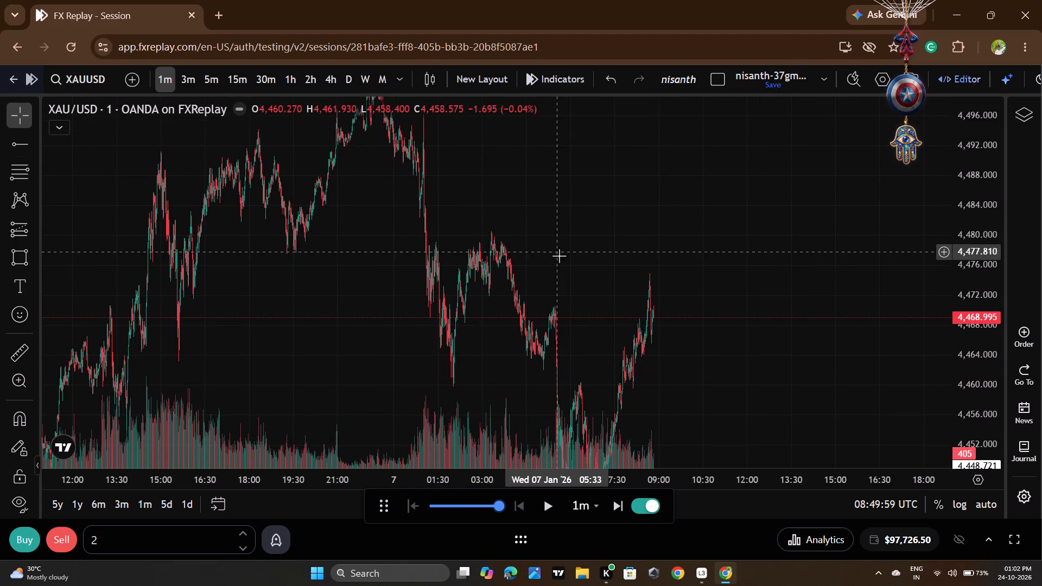
left_click(548, 501)
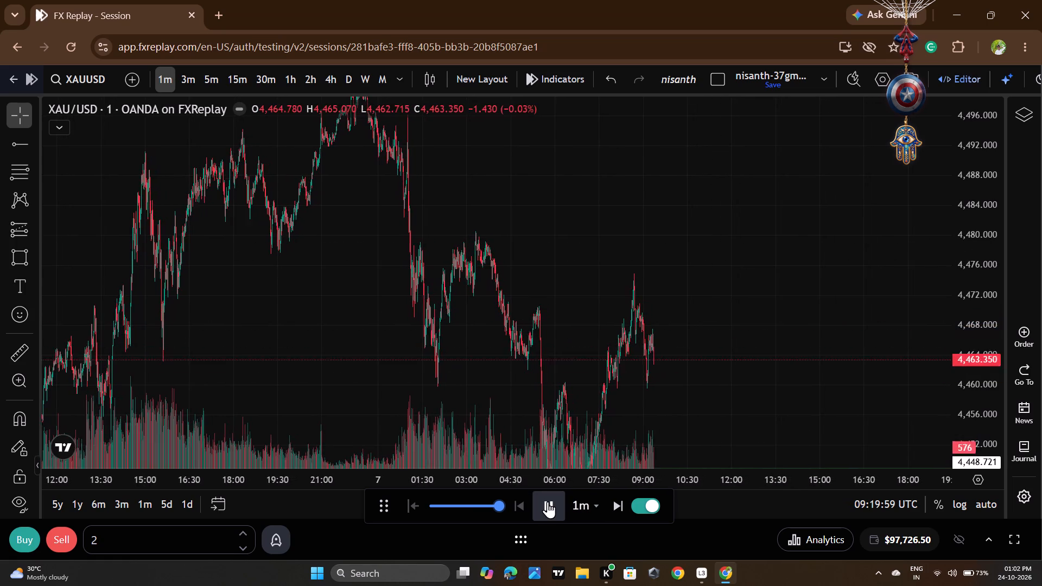
left_click(548, 501)
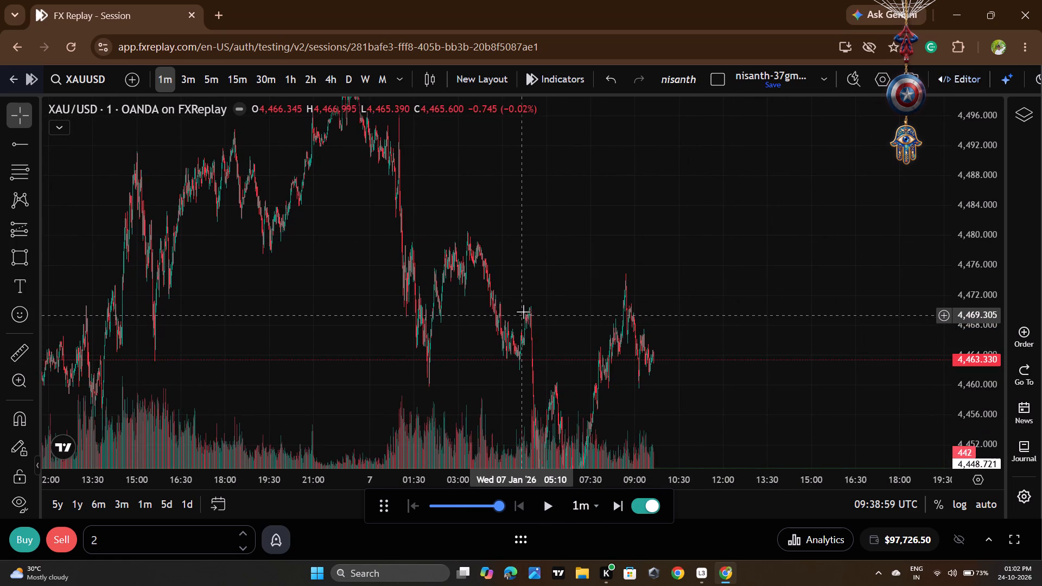
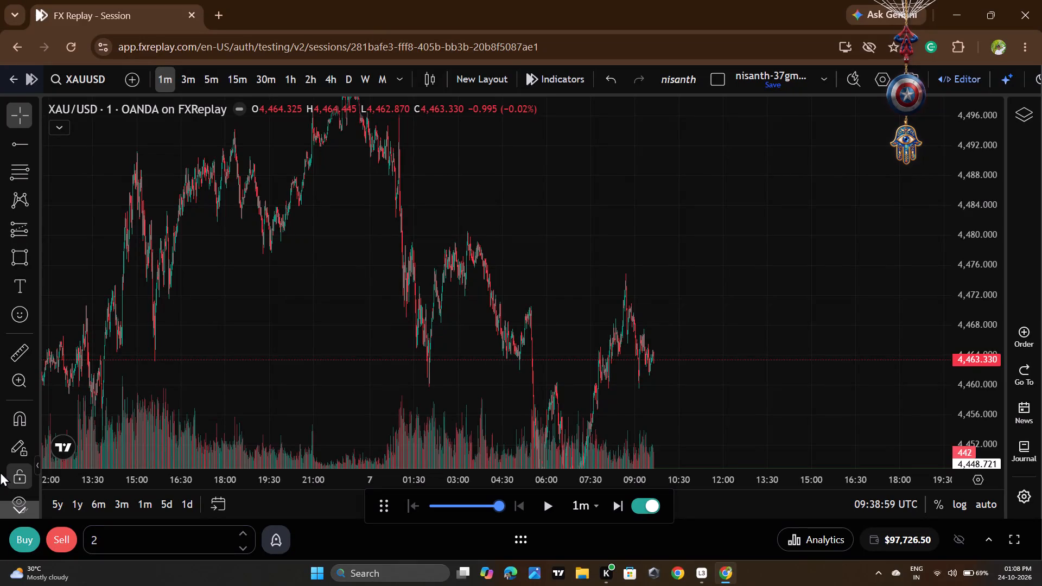
Draw a horizontal ray at 4,480.476 from the 7 January swing high near 03:00.
scroll(252, 288, "down", 4)
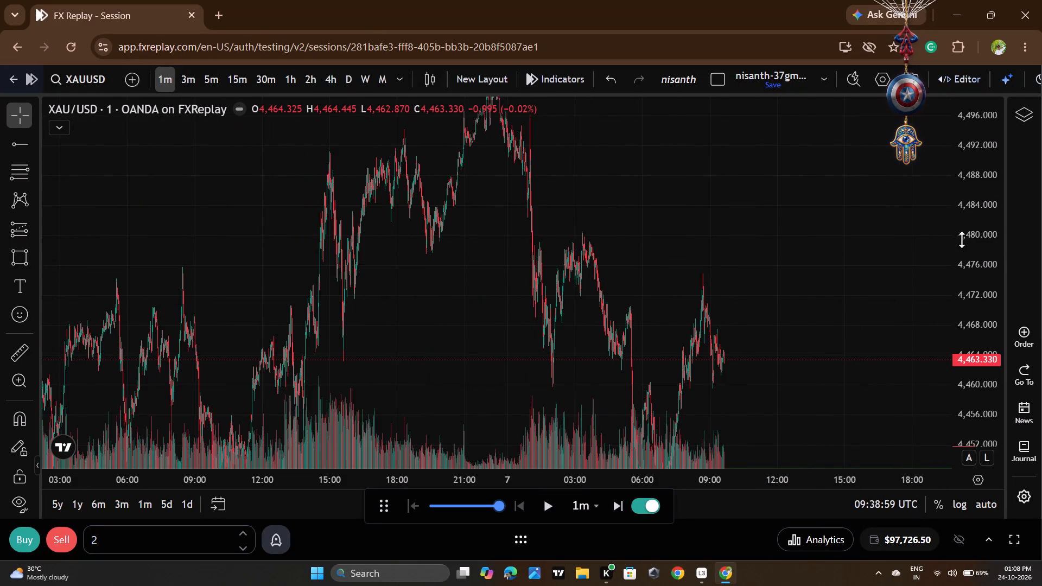
scroll(964, 243, "down", 5)
scroll(838, 256, "down", 1)
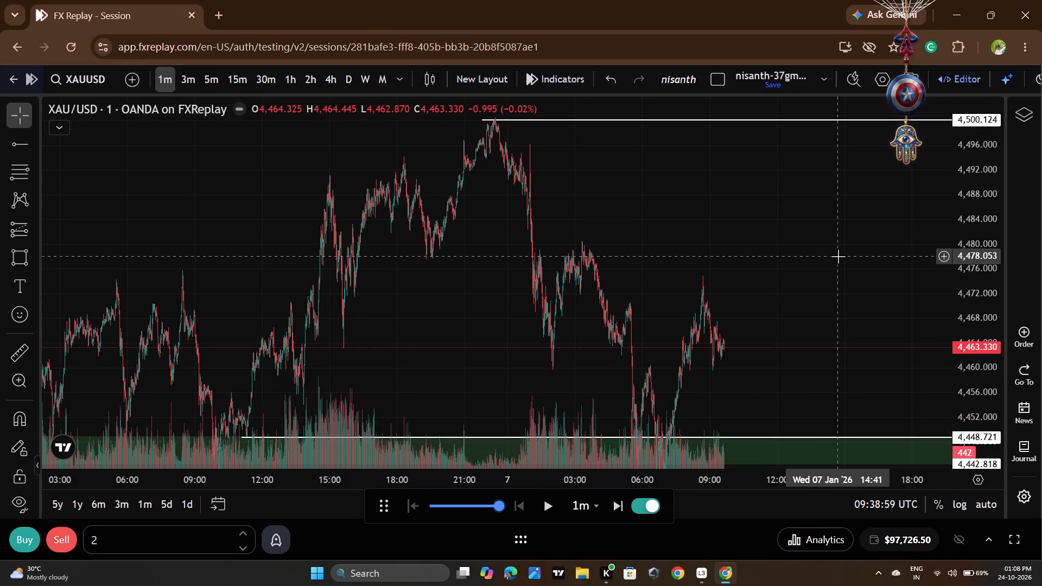
scroll(838, 256, "down", 1)
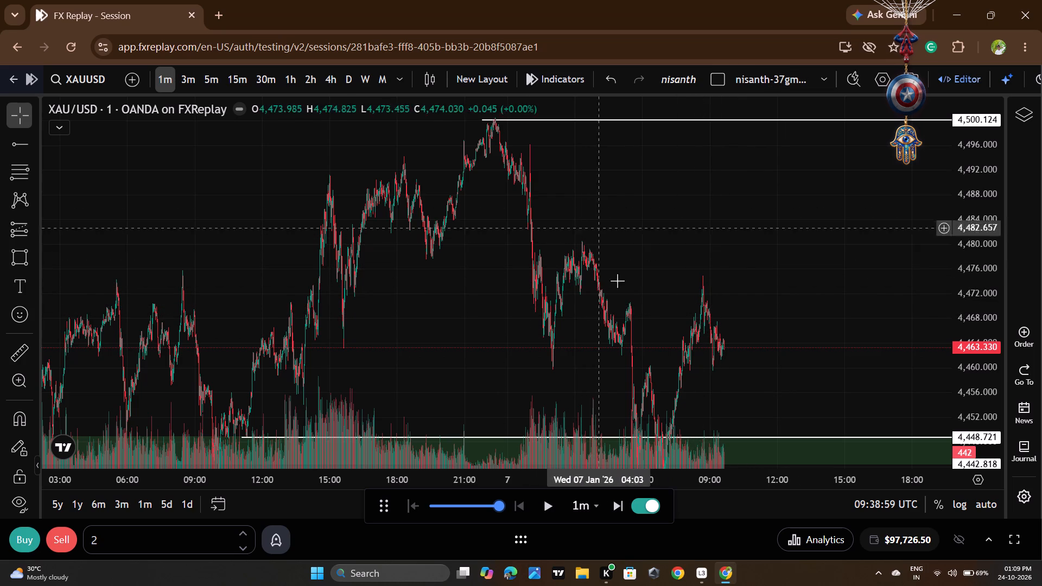
left_click_drag(9, 136, 10, 136)
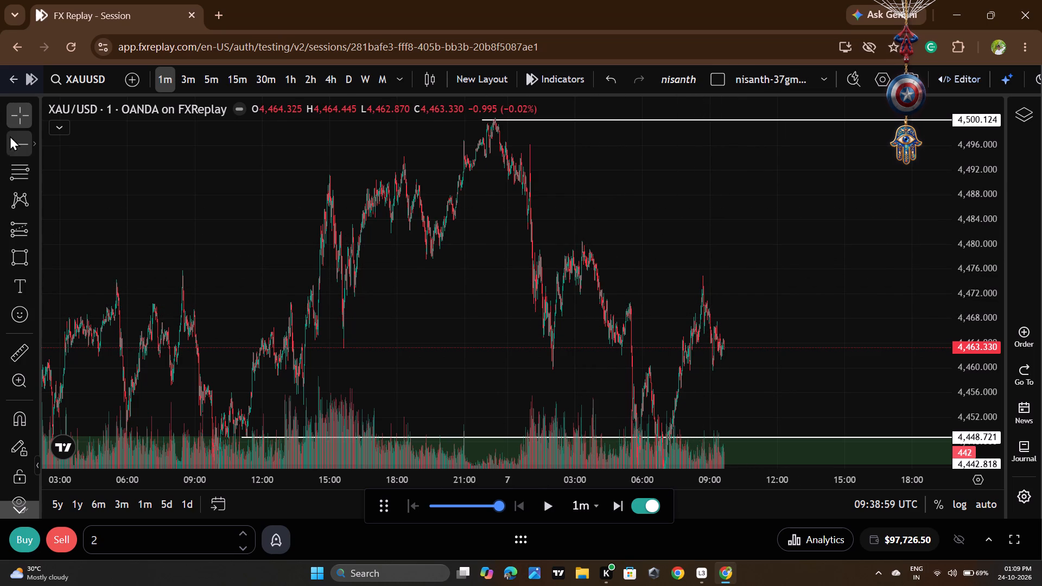
left_click_drag(10, 136, 14, 138)
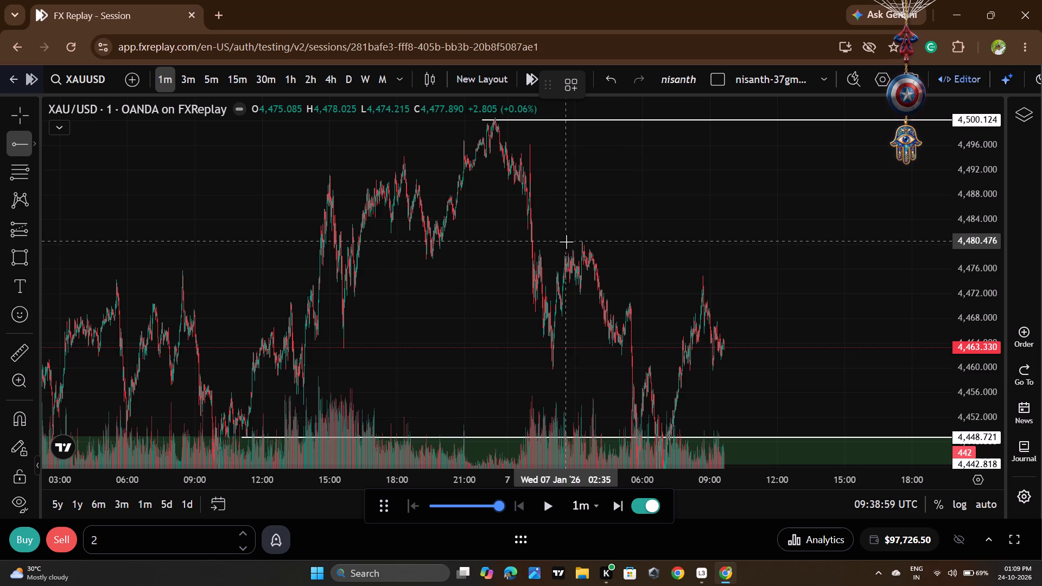
left_click(566, 241)
left_click(684, 209)
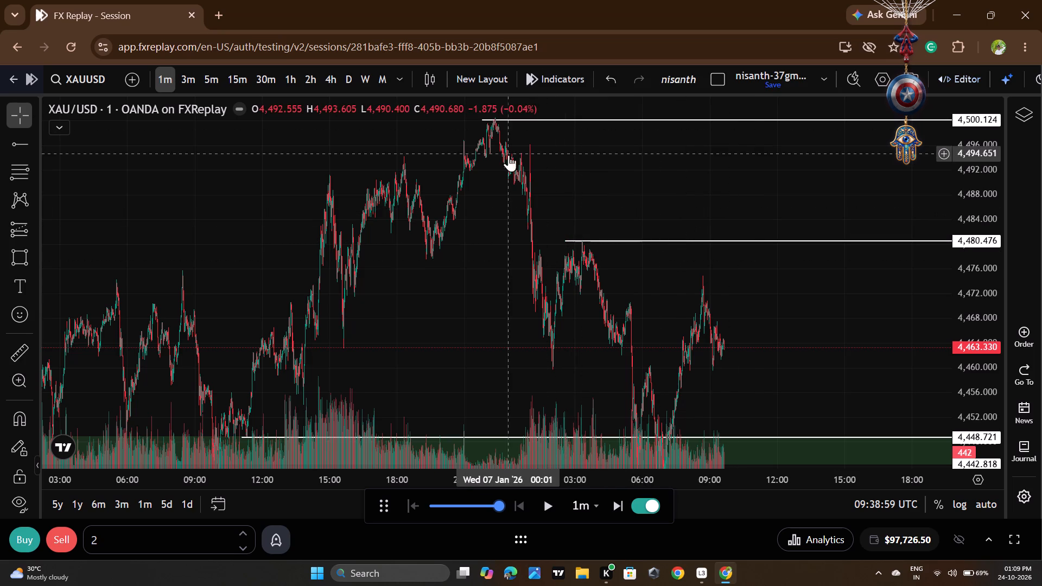
Play the replay onward from 09:38 UTC and pause it at 11:57 UTC.
left_click(562, 499)
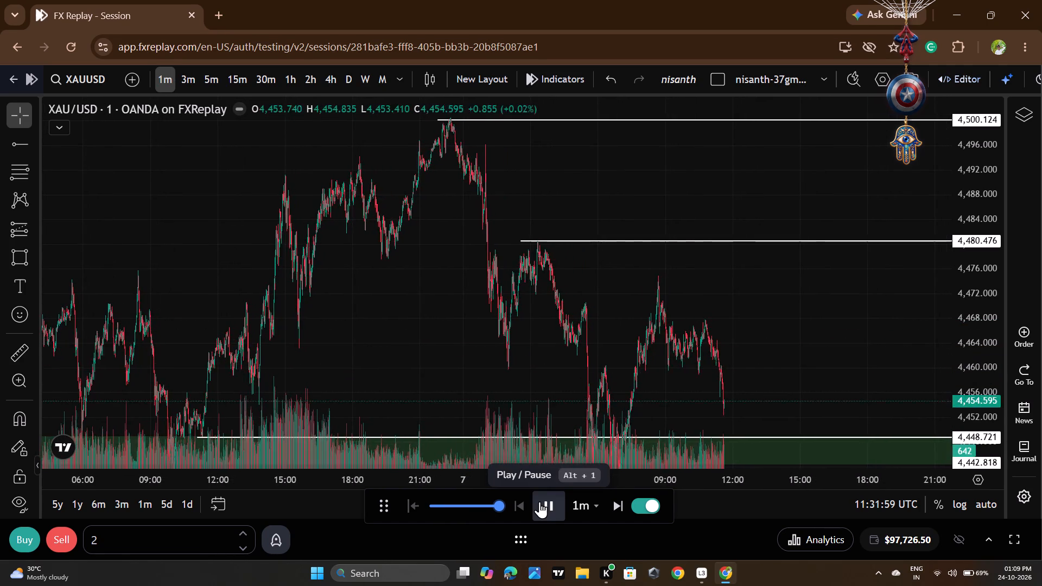
left_click(539, 501)
Continue the replay from 11:57 UTC in short runs and pause it at 13:12 UTC.
left_click_drag(773, 390, 774, 382)
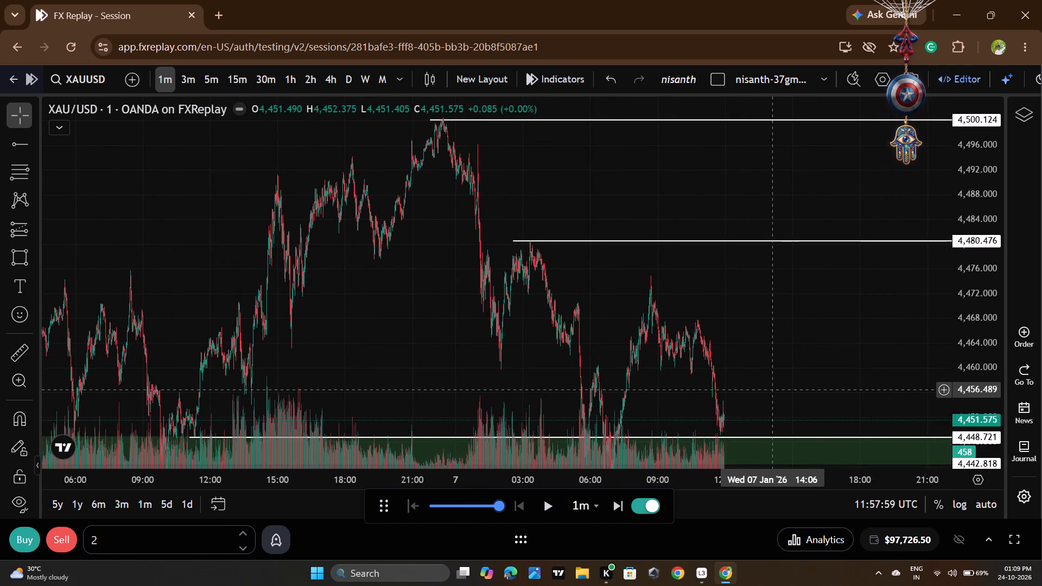
left_click_drag(774, 382, 812, 227)
left_click(557, 501)
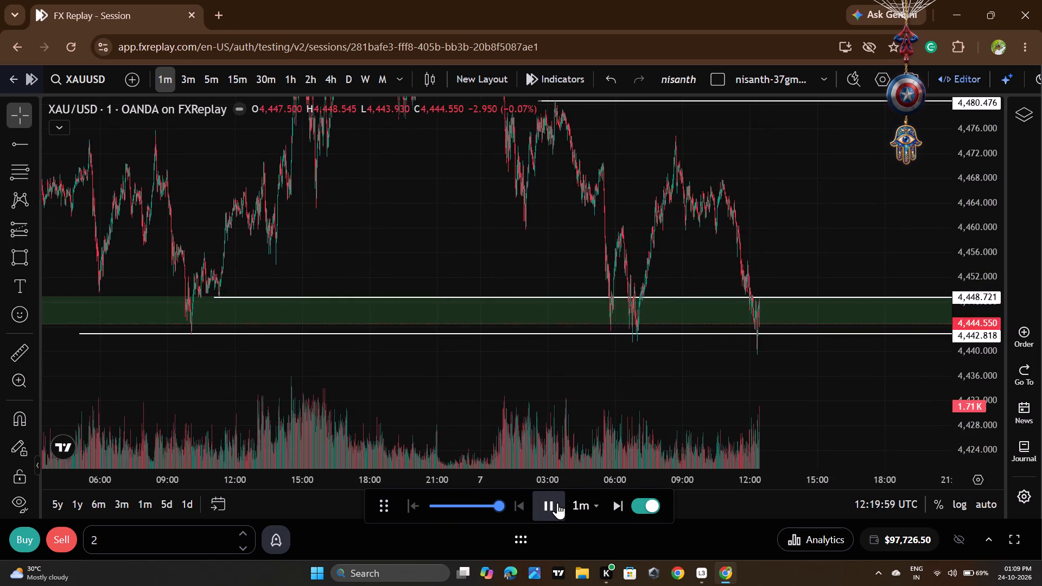
left_click(557, 502)
left_click(557, 502)
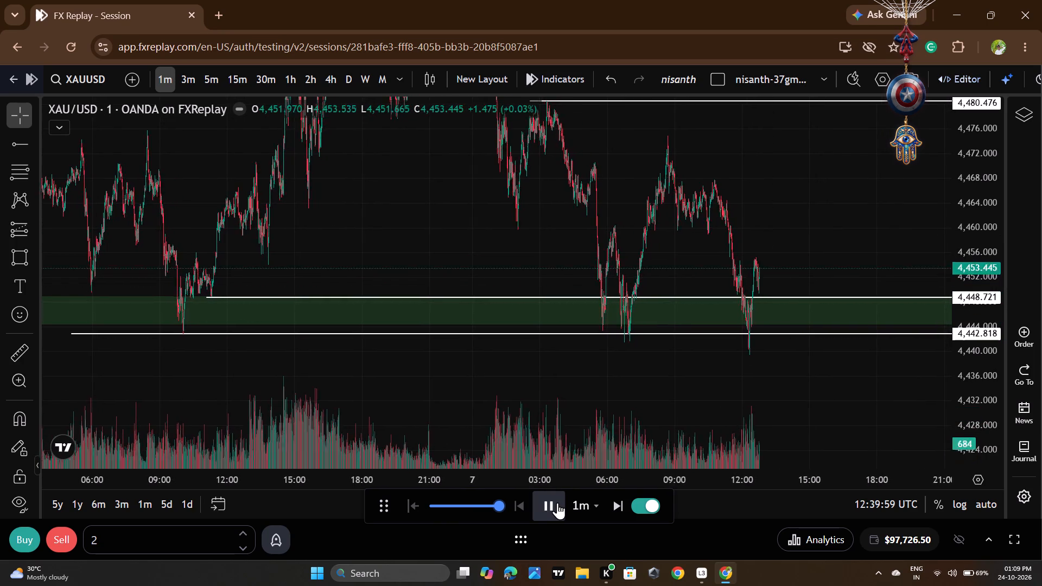
left_click(557, 502)
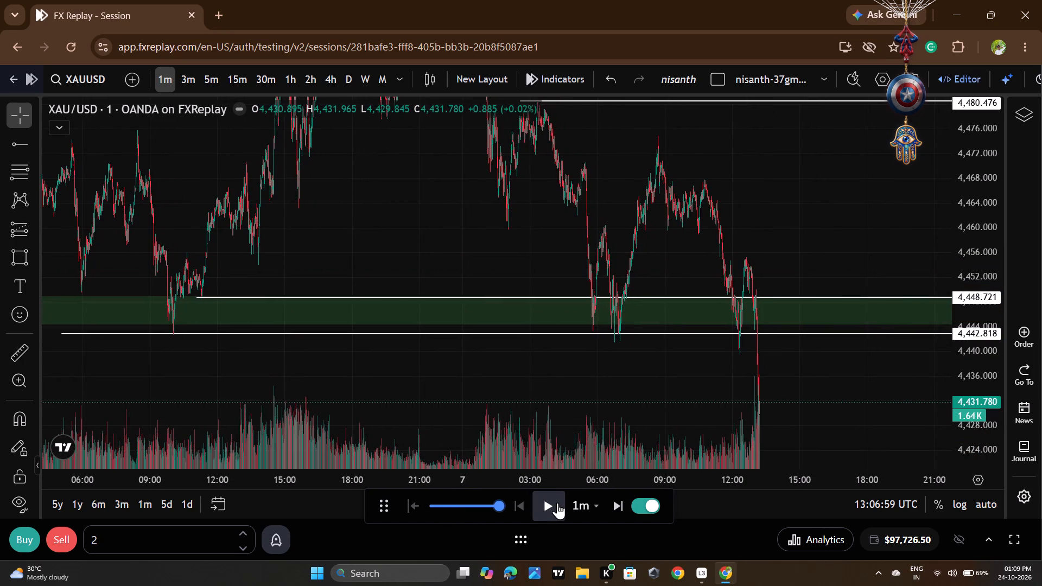
Examine the 4-hour chart for price structure around the marked levels from 4,547.620 down to 4,272.855.
scroll(551, 363, "down", 5)
left_click_drag(669, 409, 555, 205)
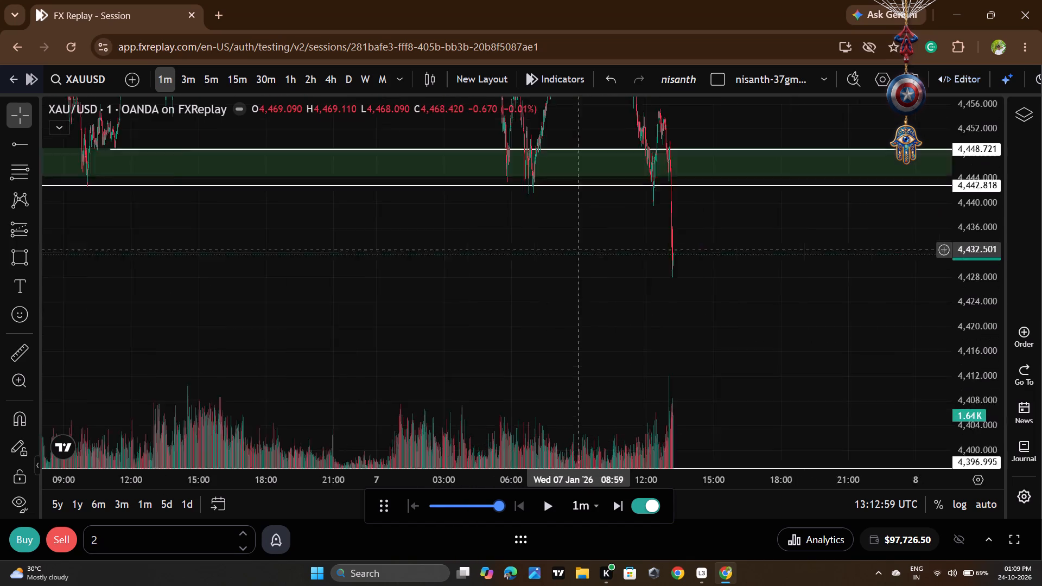
left_click_drag(555, 205, 552, 196)
scroll(976, 245, "down", 13)
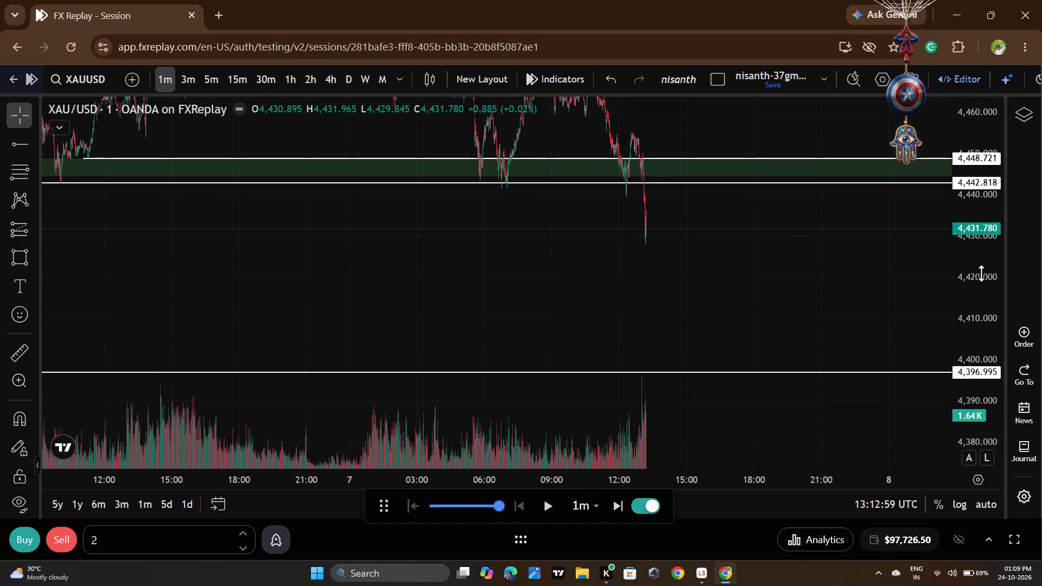
scroll(585, 271, "down", 4)
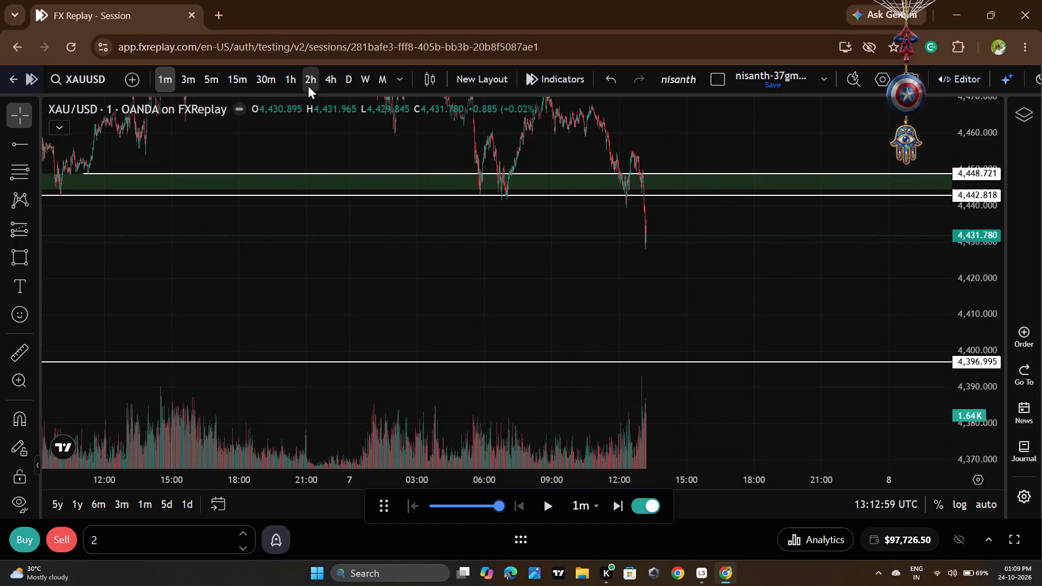
left_click(336, 81)
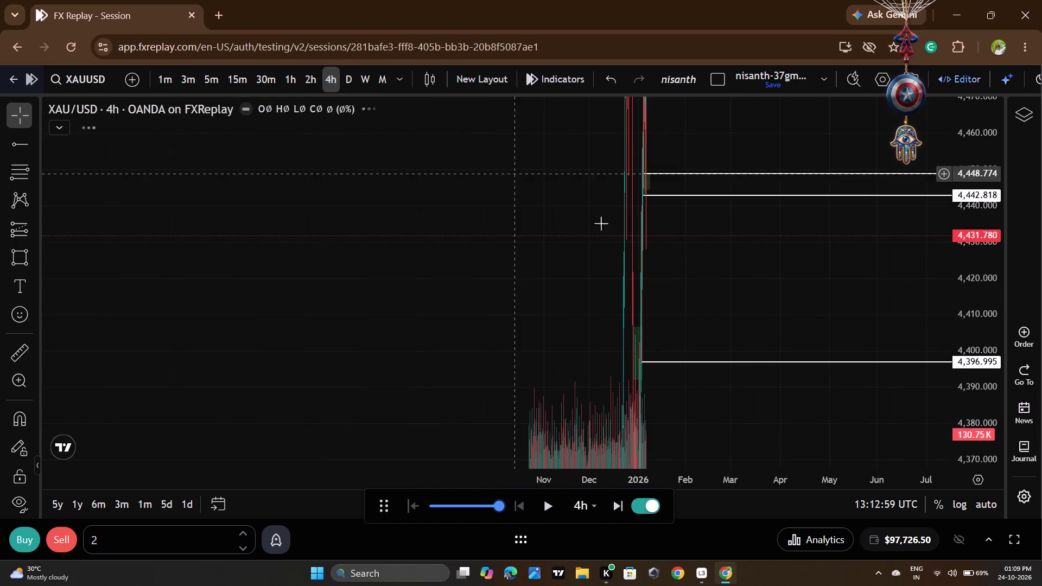
scroll(974, 232, "down", 19)
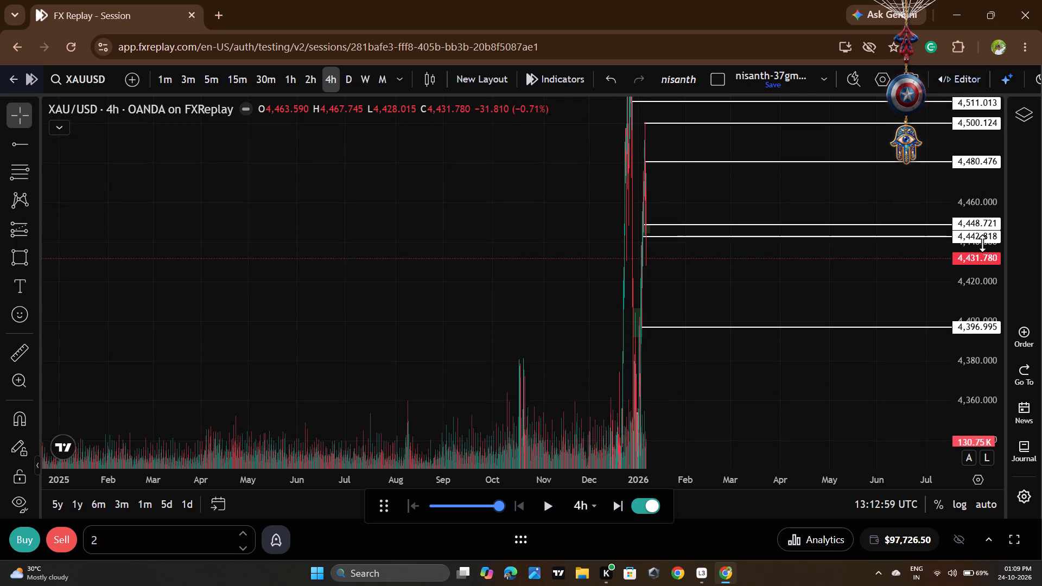
scroll(982, 243, "down", 18)
scroll(984, 240, "down", 6)
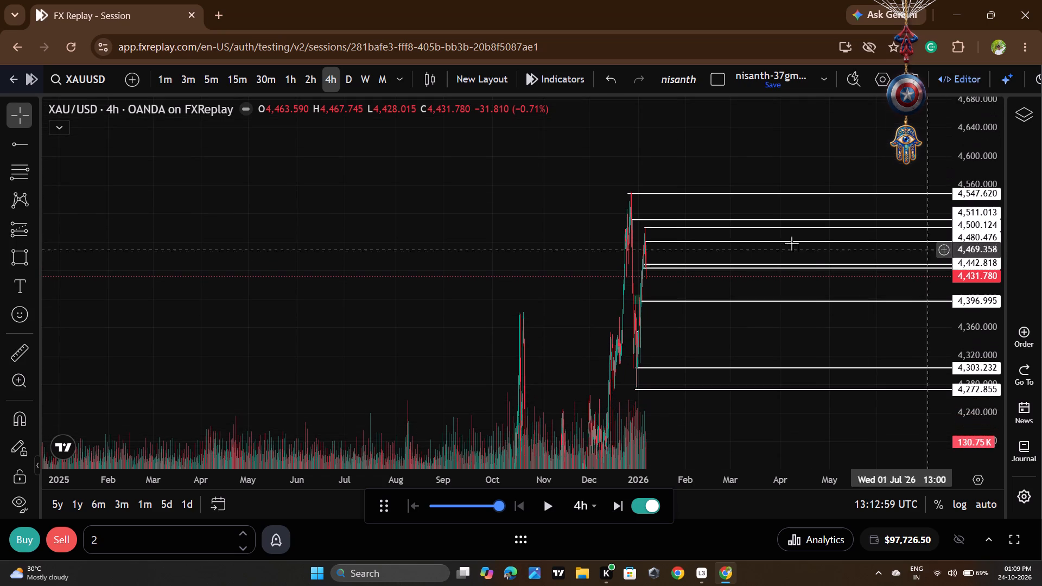
scroll(615, 321, "up", 13)
scroll(500, 334, "up", 3)
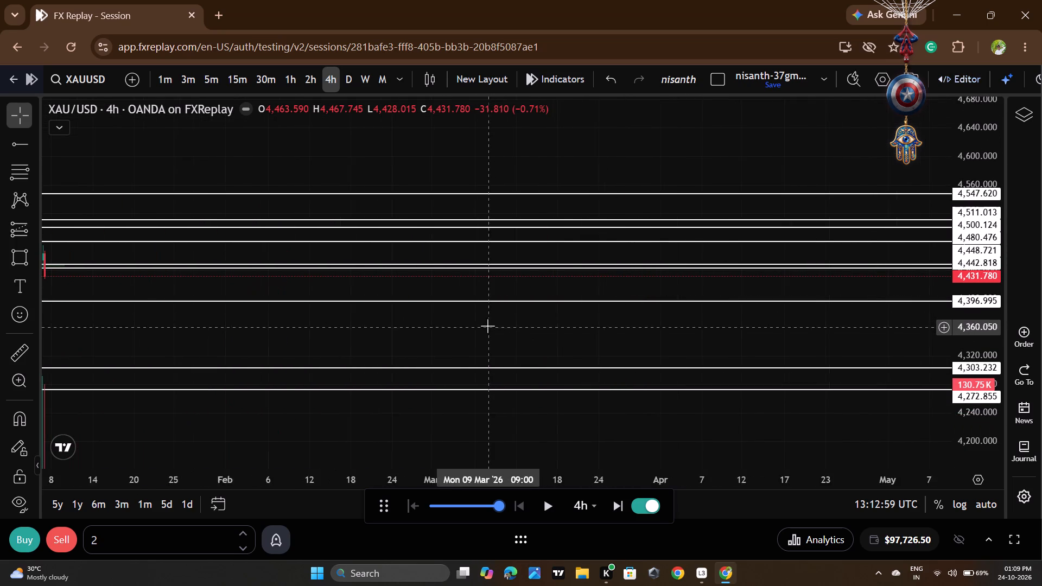
scroll(487, 326, "up", 1)
left_click_drag(319, 336, 958, 375)
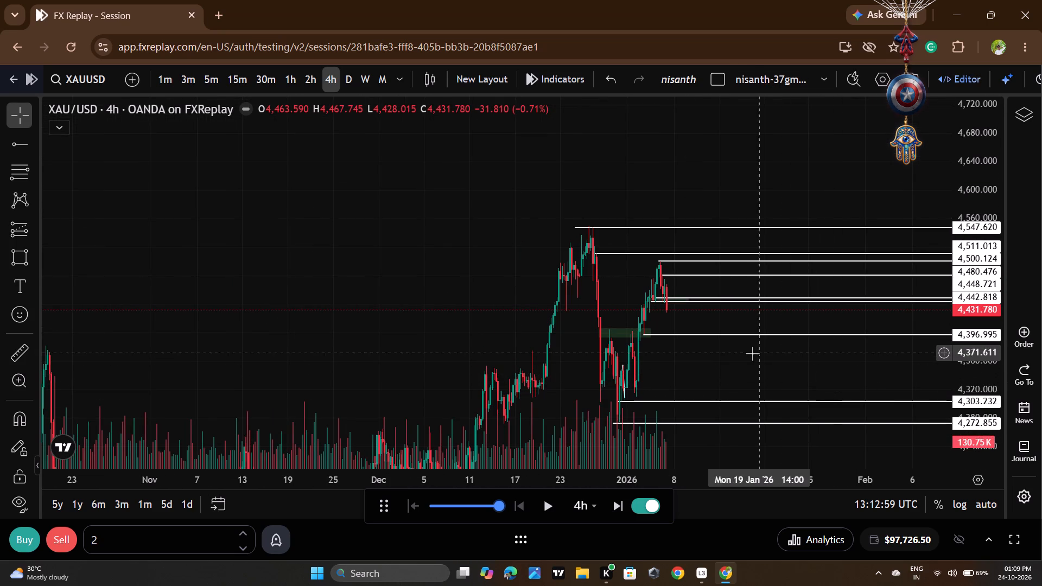
left_click_drag(752, 353, 775, 353)
scroll(993, 320, "up", 7)
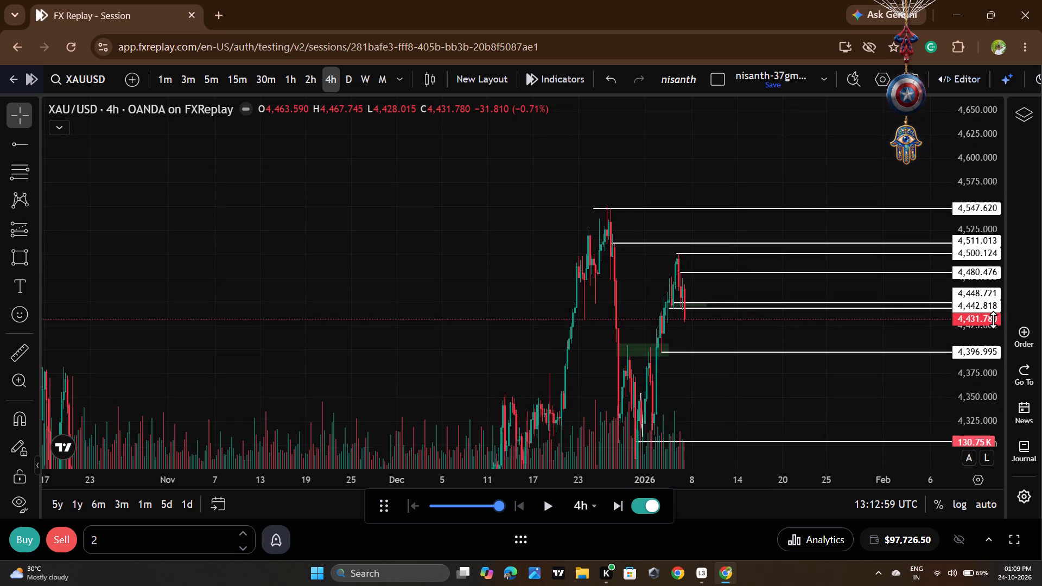
scroll(992, 308, "up", 4)
scroll(785, 391, "up", 4)
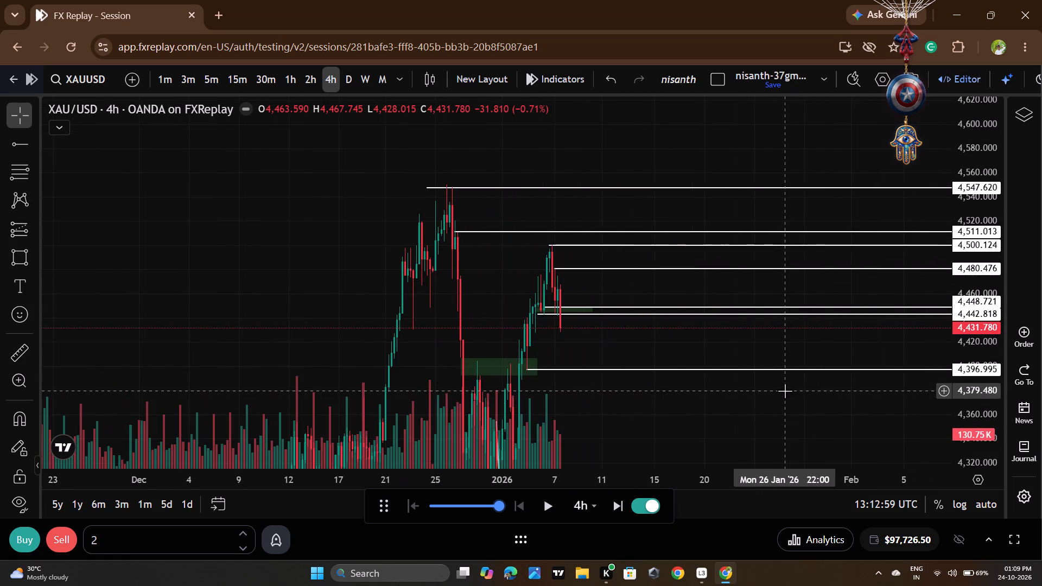
scroll(785, 389, "up", 2)
left_click_drag(582, 393, 617, 381)
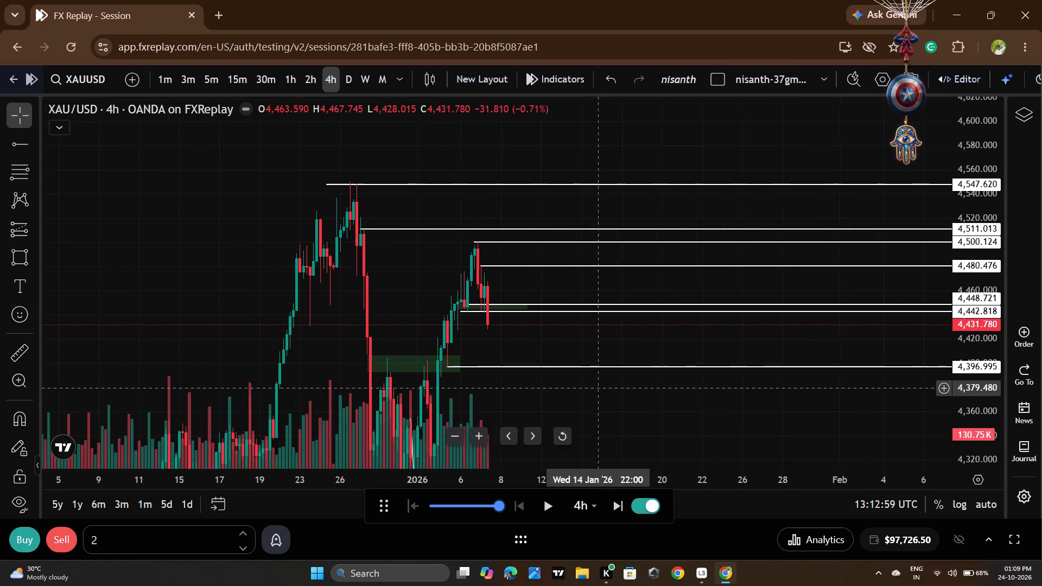
left_click_drag(617, 381, 621, 381)
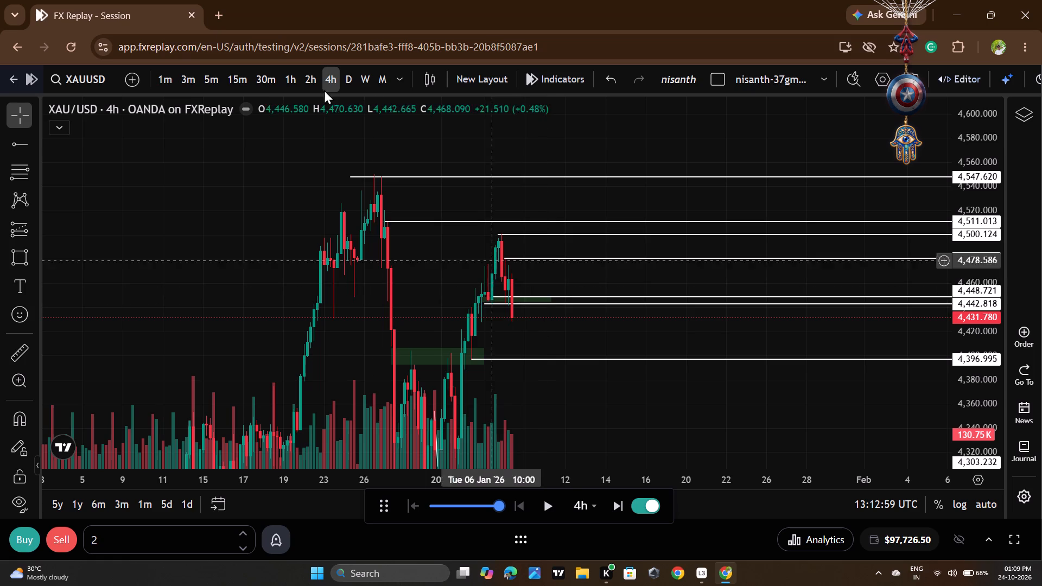
Back on the 1-minute chart, move the horizontal ray just below the green zone down to 4,439.503, at the swing low before 12:30.
left_click(156, 77)
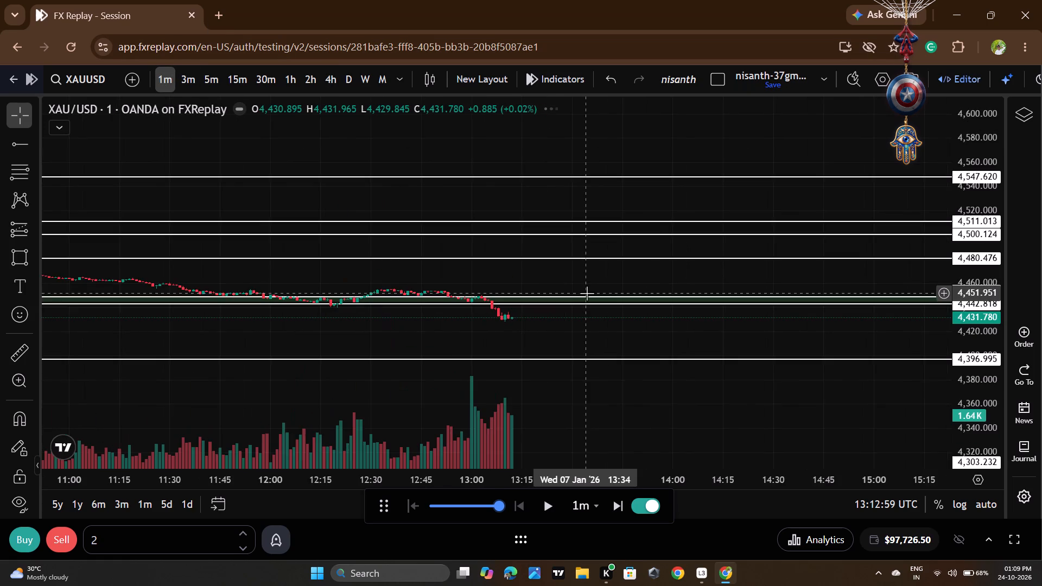
scroll(567, 313, "down", 10)
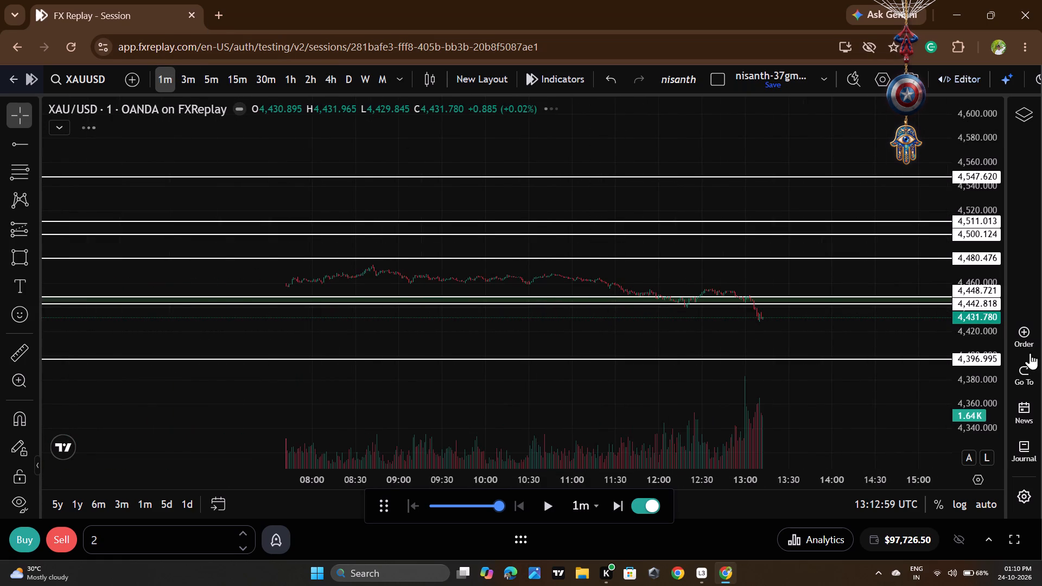
scroll(993, 330, "up", 18)
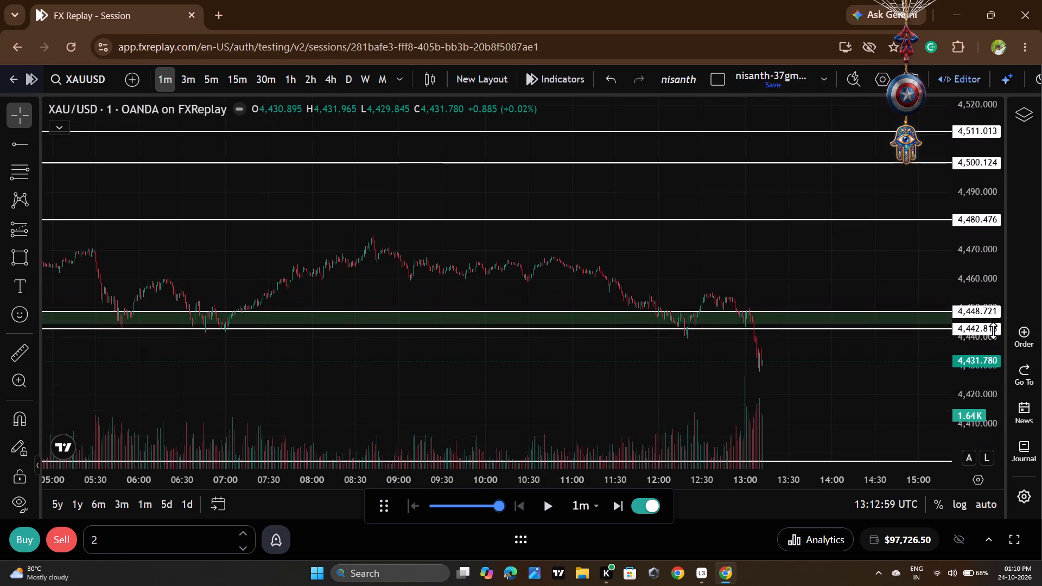
scroll(993, 330, "up", 20)
scroll(993, 330, "up", 1)
left_click_drag(844, 309, 729, 88)
left_click_drag(752, 203, 752, 219)
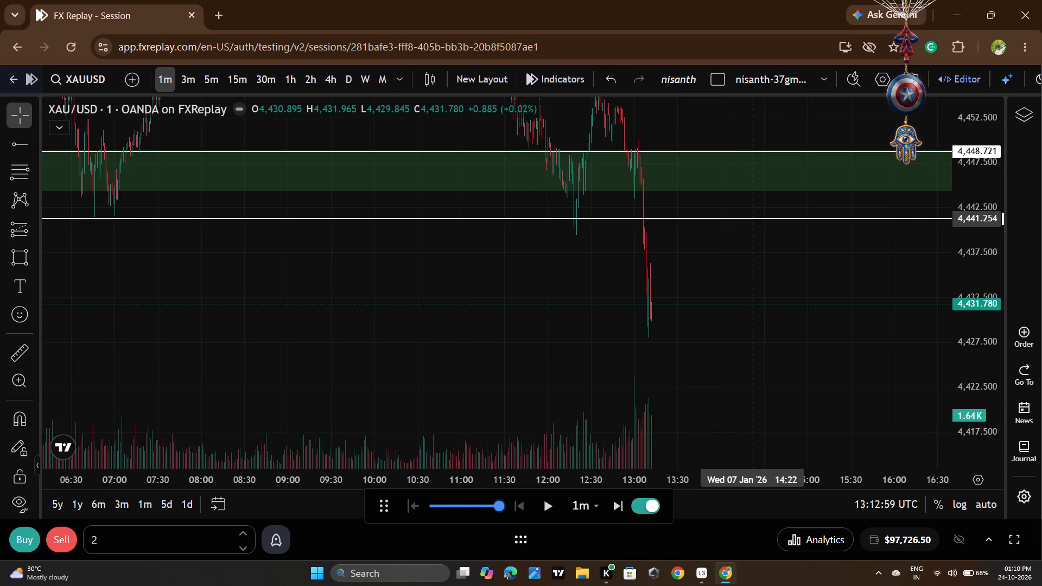
left_click_drag(752, 219, 750, 233)
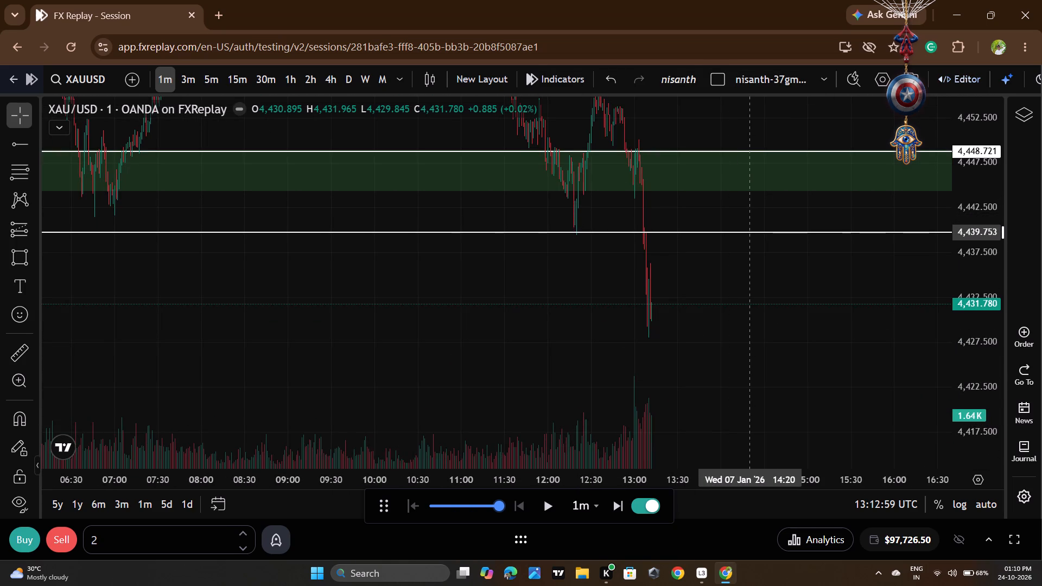
left_click_drag(750, 233, 749, 235)
Delete the horizontal ray at 4,448.721 along the green zone's upper edge.
left_click_drag(809, 273, 831, 349)
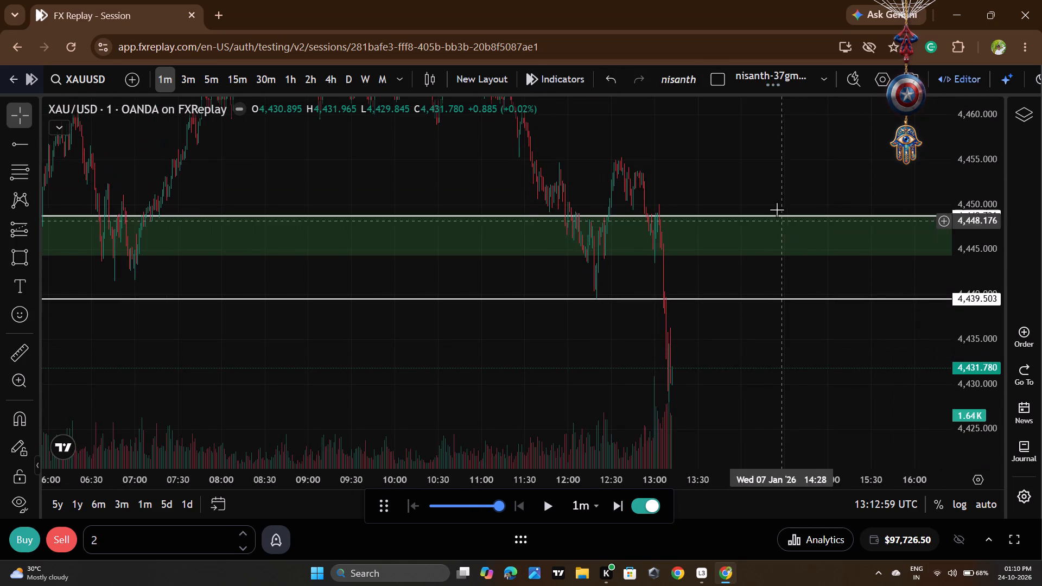
left_click(776, 216)
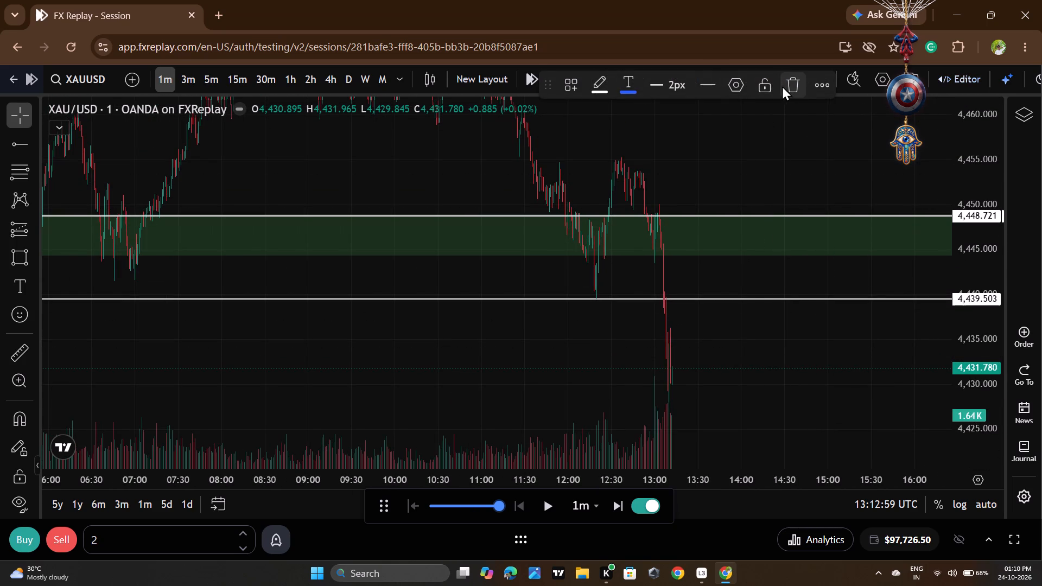
left_click(782, 86)
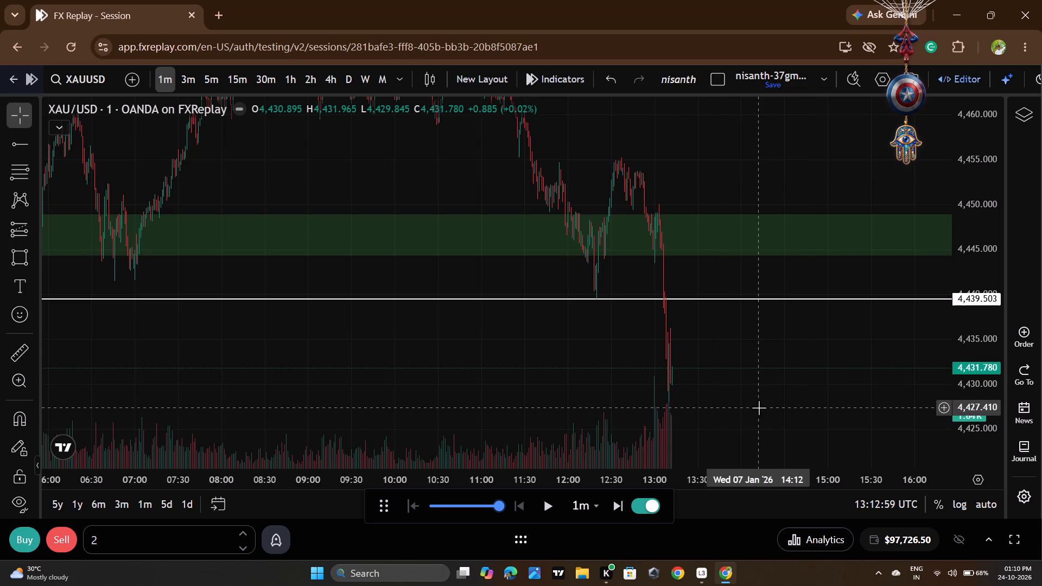
Play the replay onward from 13:12 UTC and pause it at 13:26 UTC.
scroll(668, 336, "down", 3)
scroll(779, 340, "up", 5)
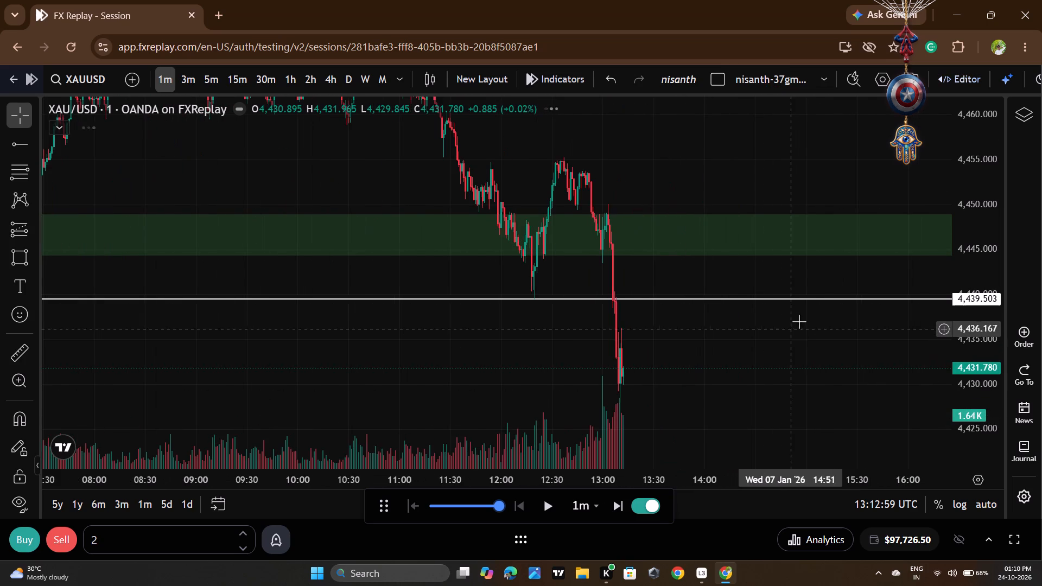
scroll(800, 320, "down", 5)
scroll(911, 327, "up", 4)
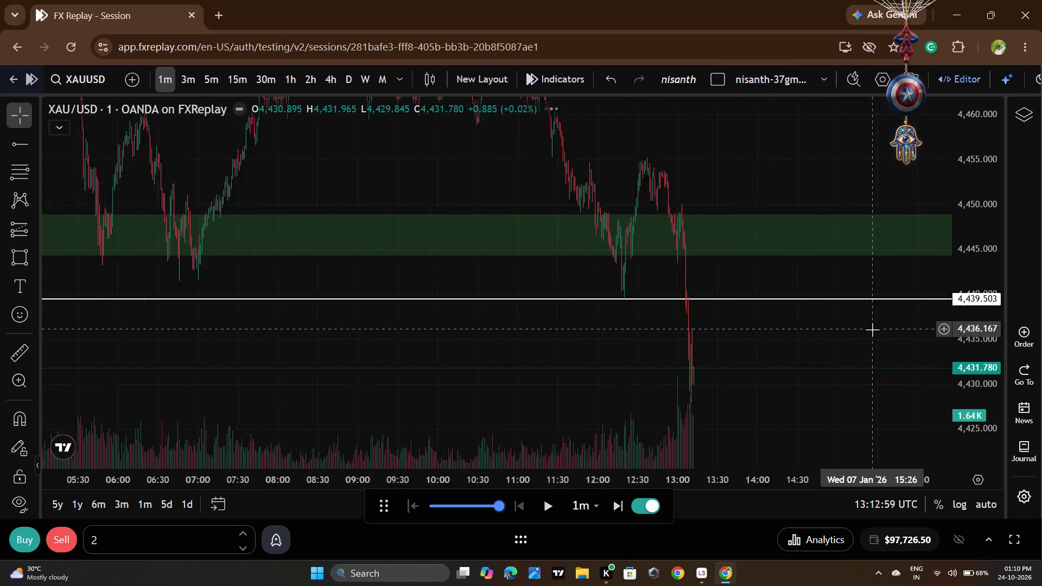
left_click(556, 509)
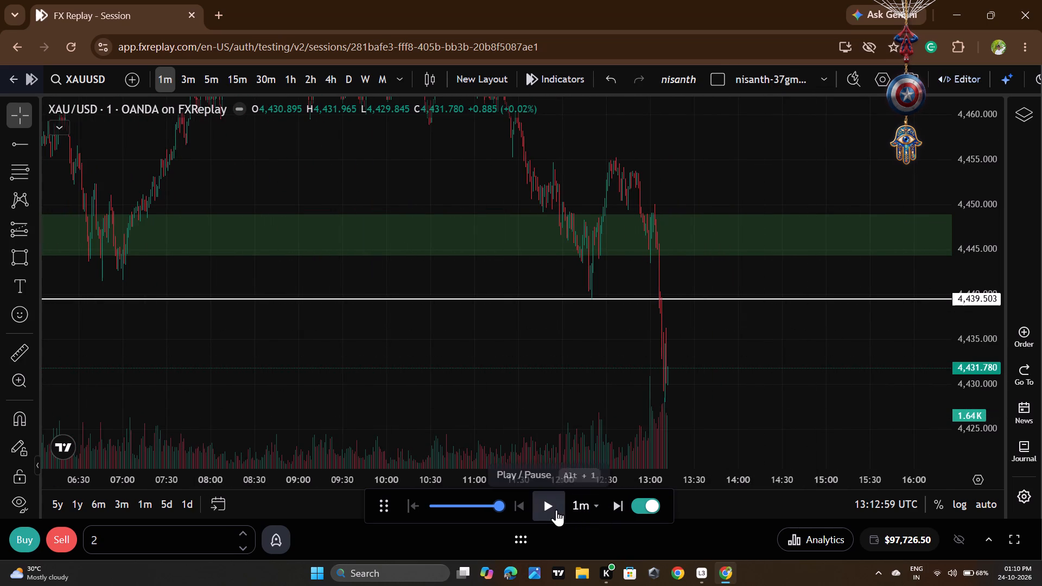
triple_click(556, 509)
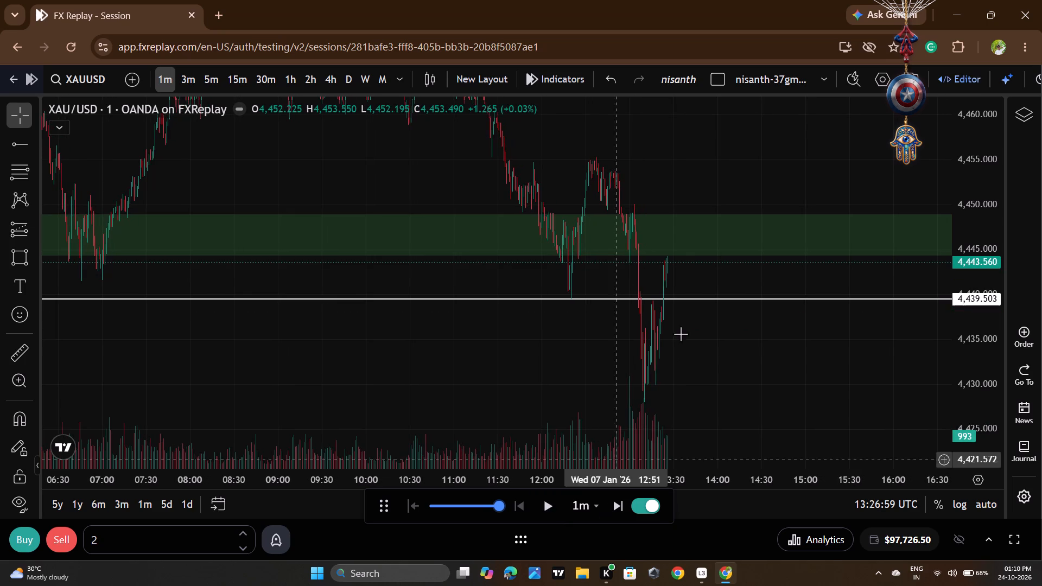
Draw a green rectangle zone from 4,435.666 to 4,437.751, spanning 13:05 to 14:10, below the horizontal ray.
scroll(681, 334, "up", 10)
left_click_drag(545, 366, 785, 395)
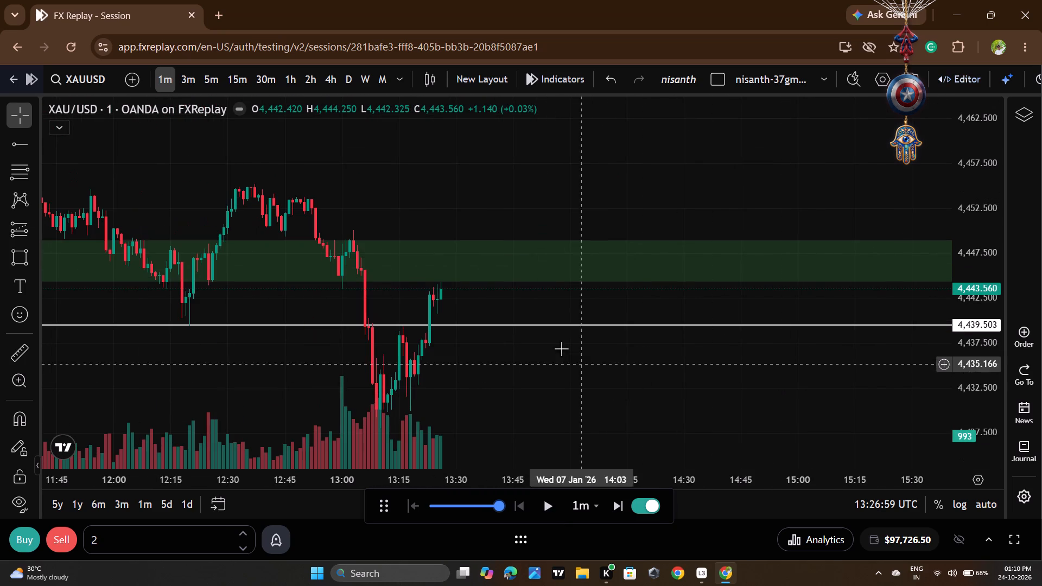
left_click_drag(625, 381, 633, 353)
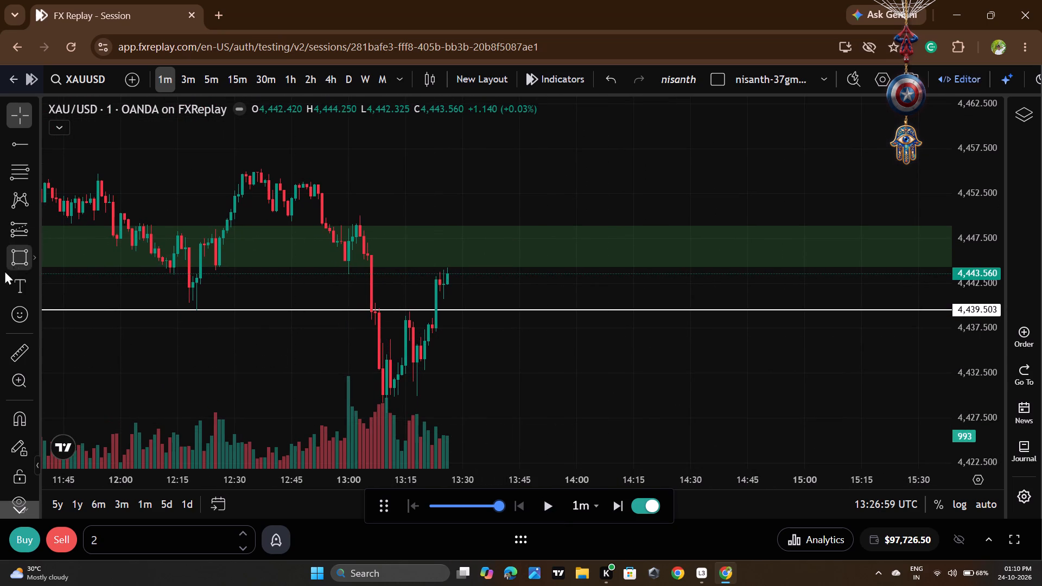
left_click(12, 257)
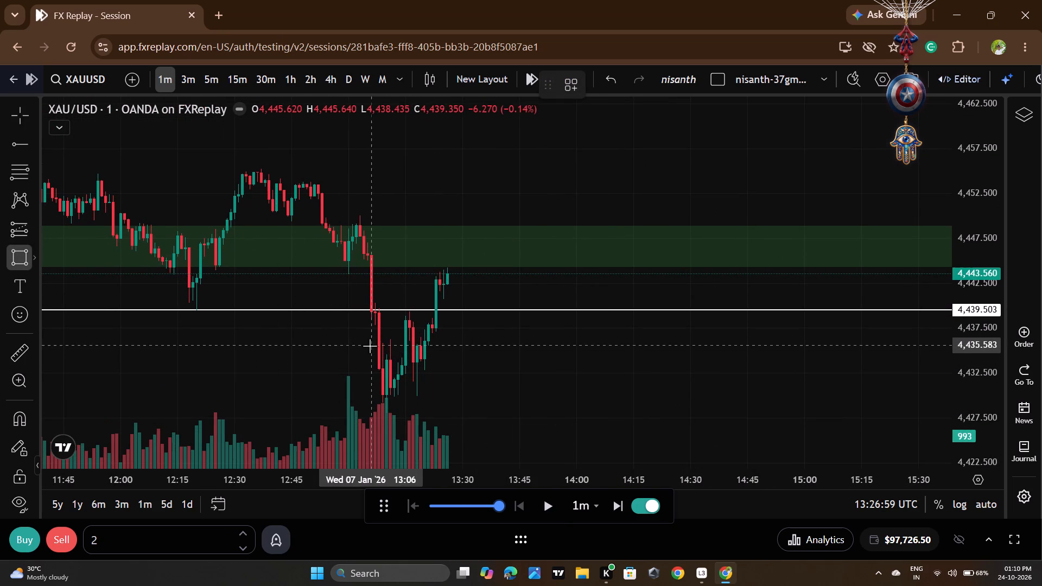
left_click_drag(366, 345, 385, 345)
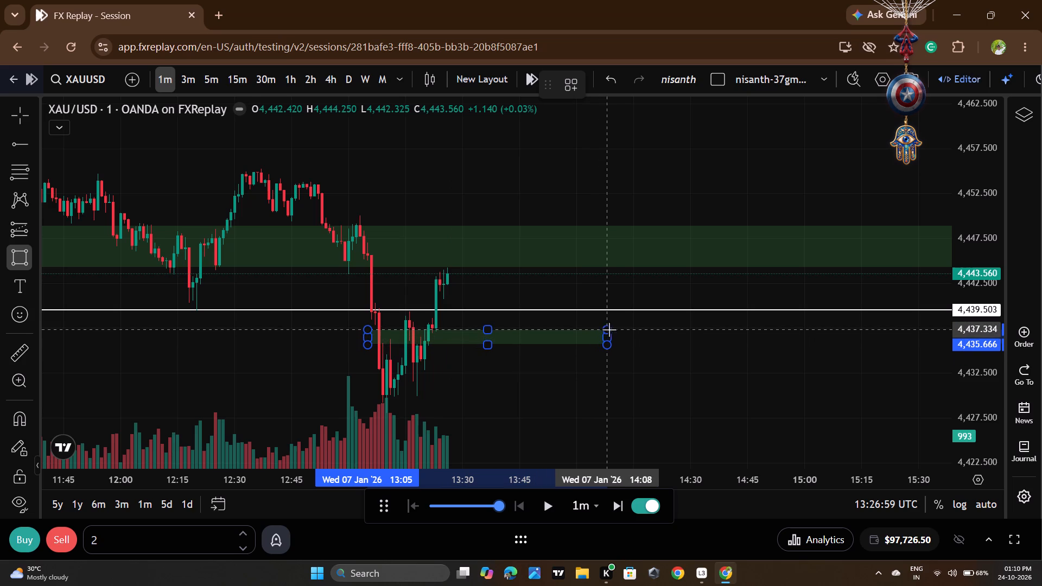
left_click(614, 326)
left_click(768, 335)
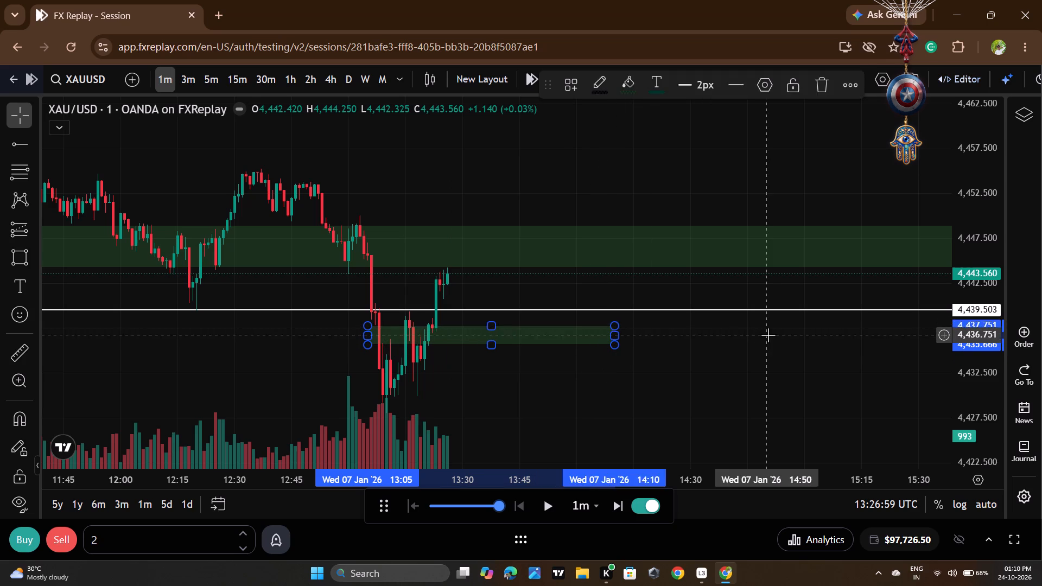
Draw a second green rectangle zone from about 4,440.2 to 4,444.8, starting at 12:59 and ending around 14:22.
left_click(17, 258)
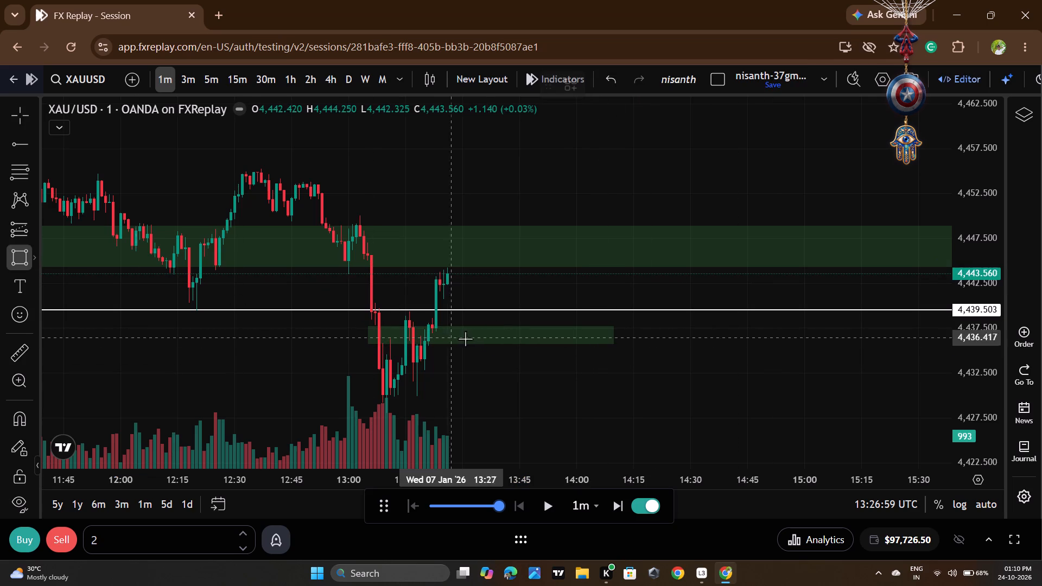
left_click(346, 304)
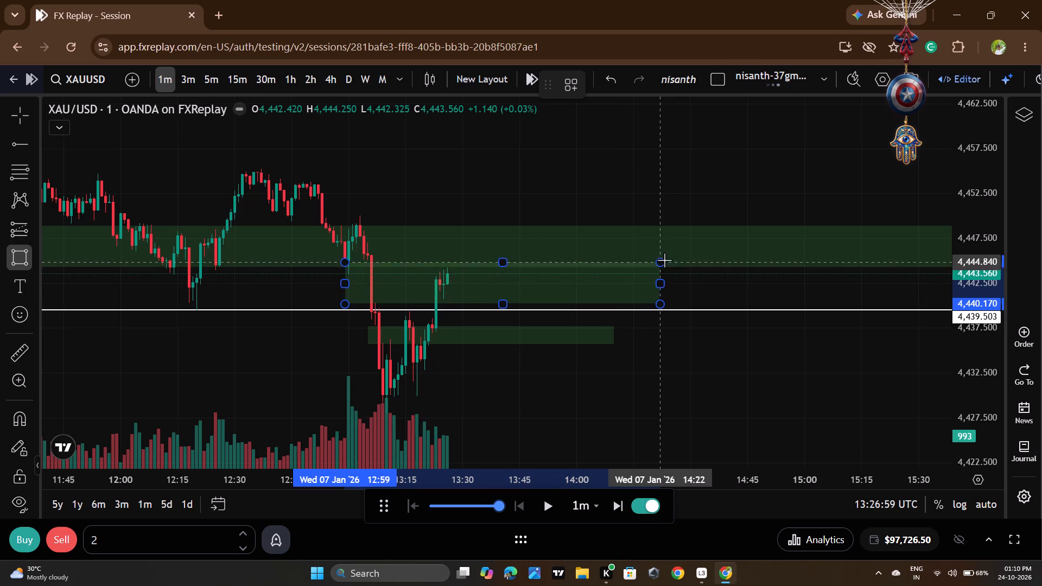
left_click(665, 263)
left_click(687, 267)
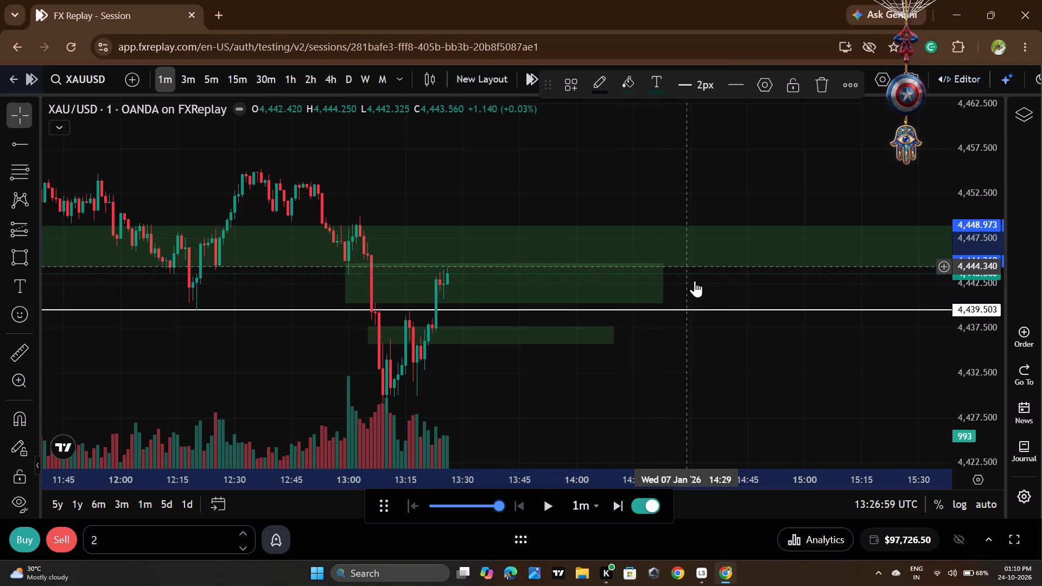
Slow the replay speed to 8x per sec and advance the chart in short bursts to 13:36 UTC.
left_click(464, 502)
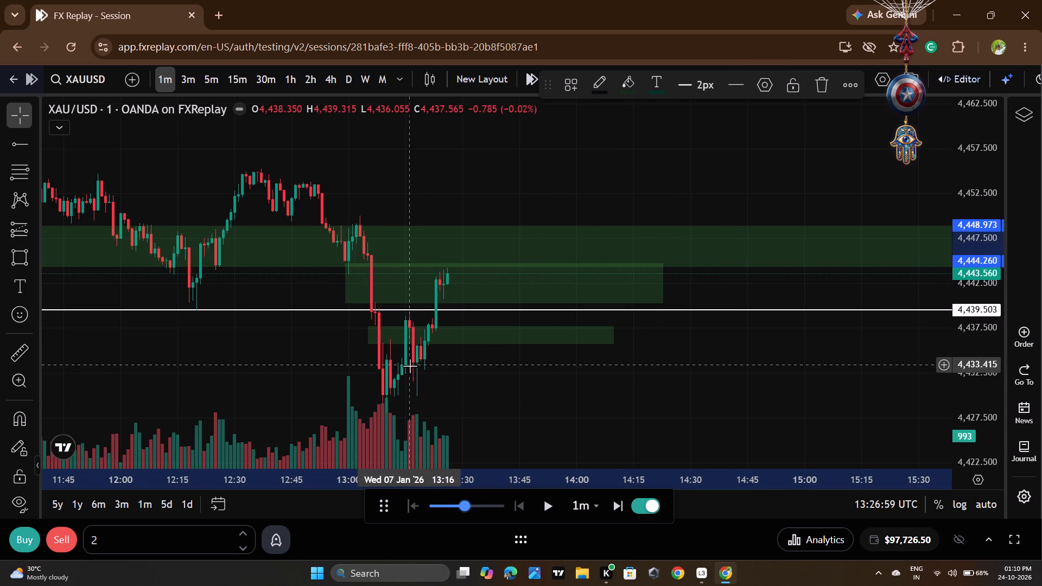
double_click(540, 503)
double_click(540, 503)
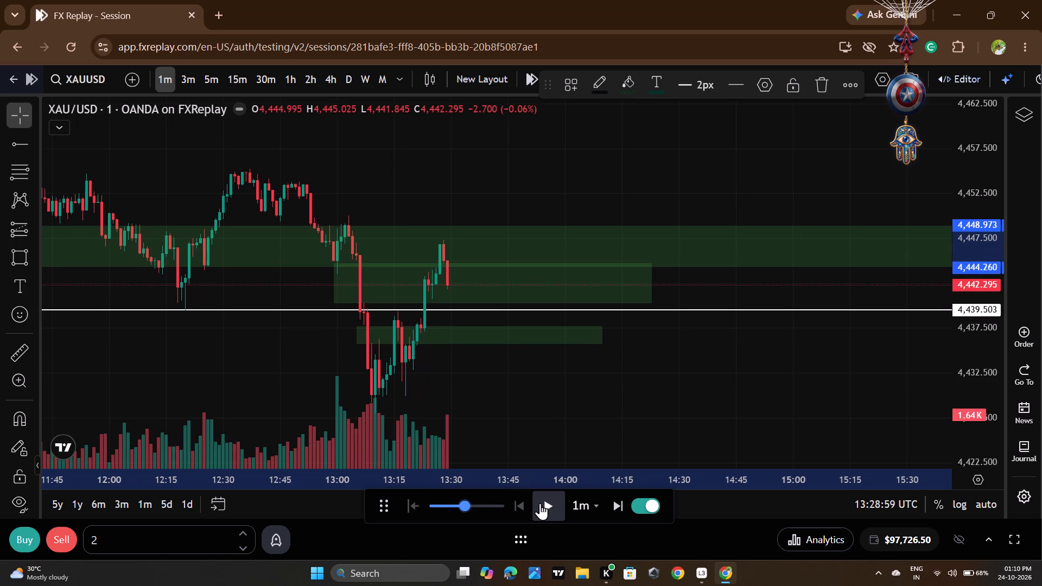
double_click(540, 503)
double_click(540, 503)
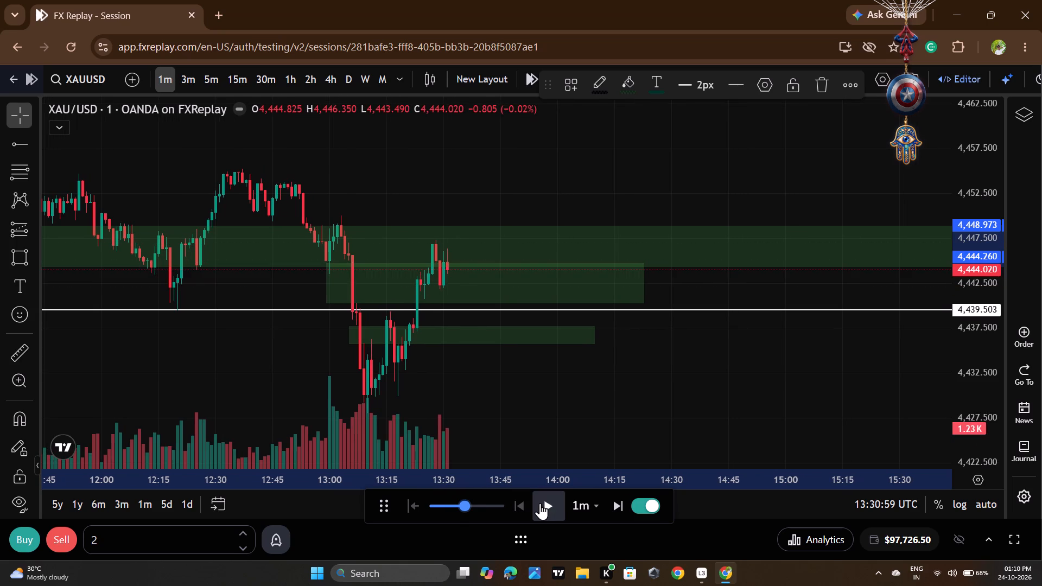
double_click(540, 503)
double_click(540, 503)
double_click(540, 503)
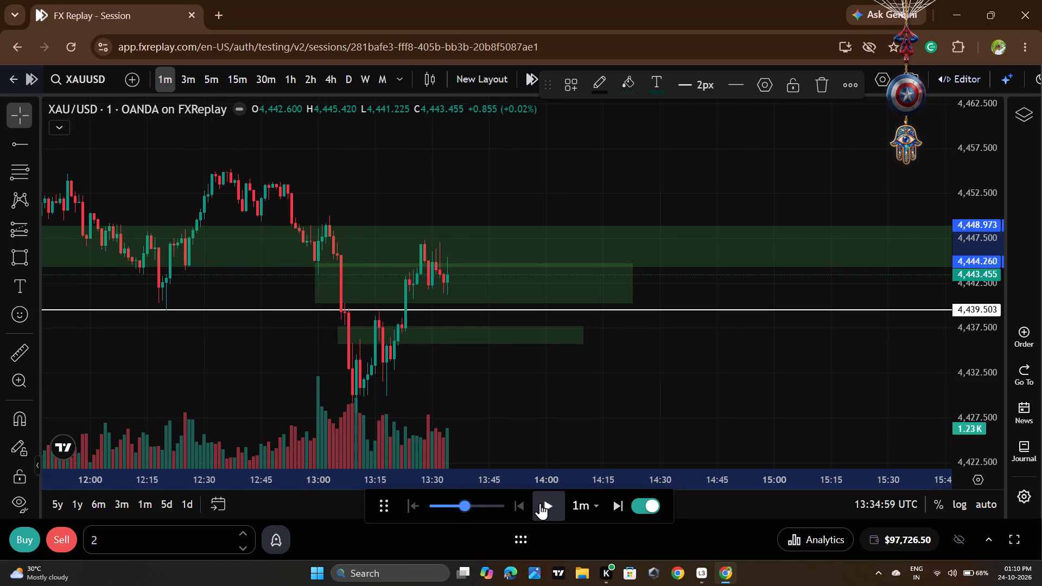
double_click(540, 503)
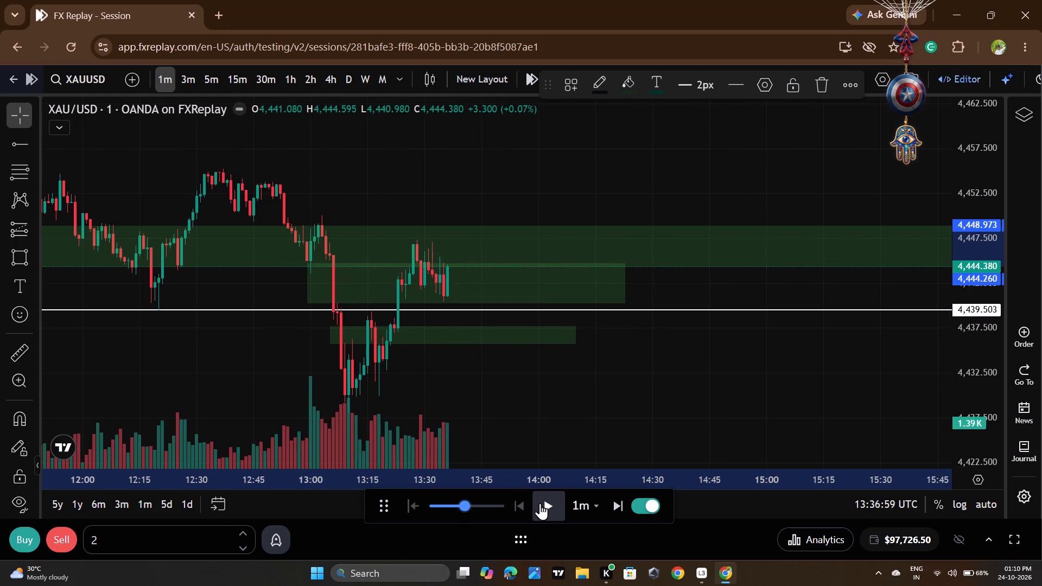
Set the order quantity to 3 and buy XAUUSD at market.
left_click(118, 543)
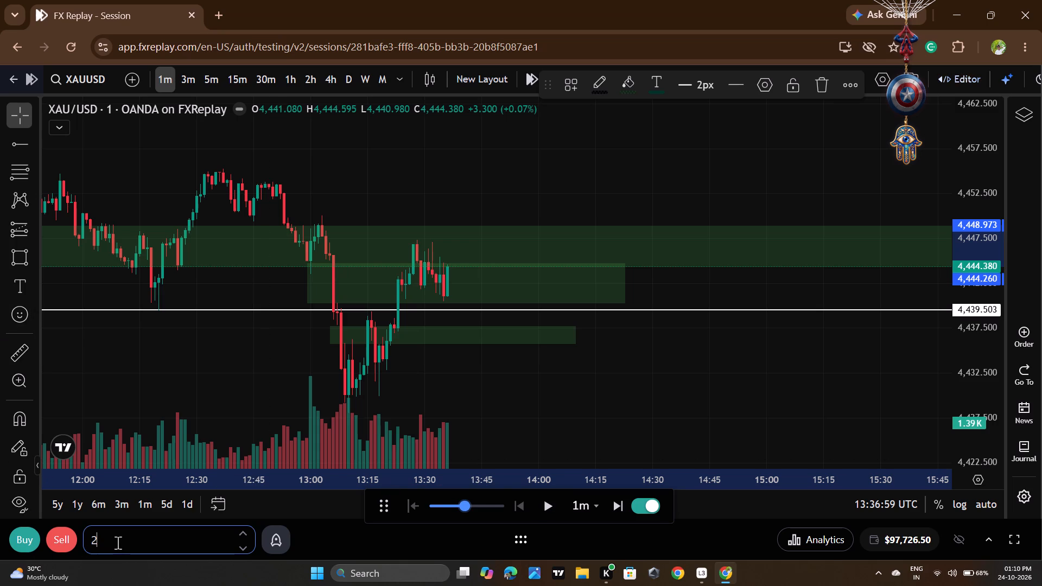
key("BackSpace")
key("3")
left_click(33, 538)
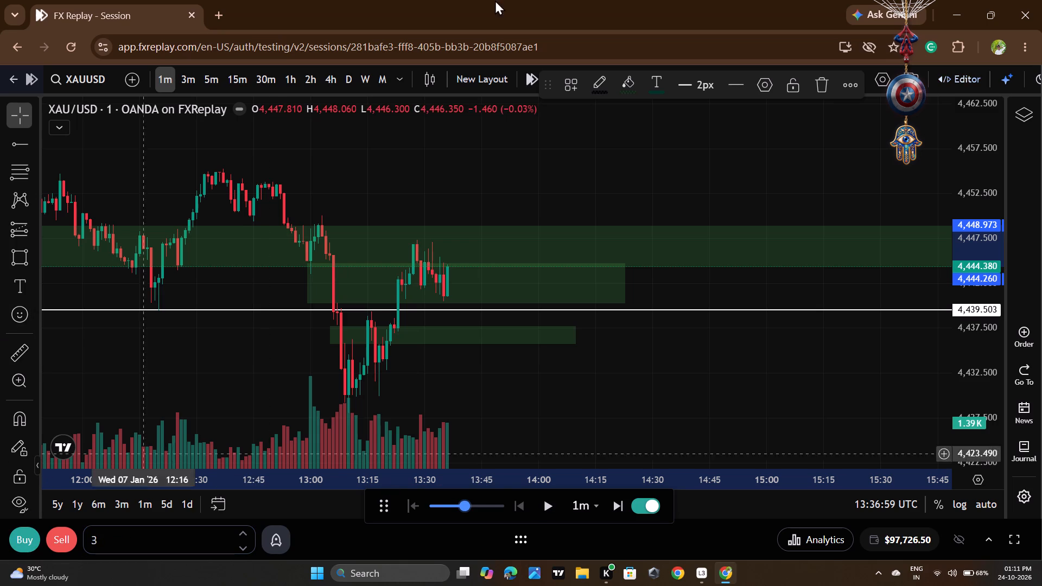
Shift the wide green zone to span 4,445.344 to 4,450.057.
left_click_drag(802, 269, 793, 303)
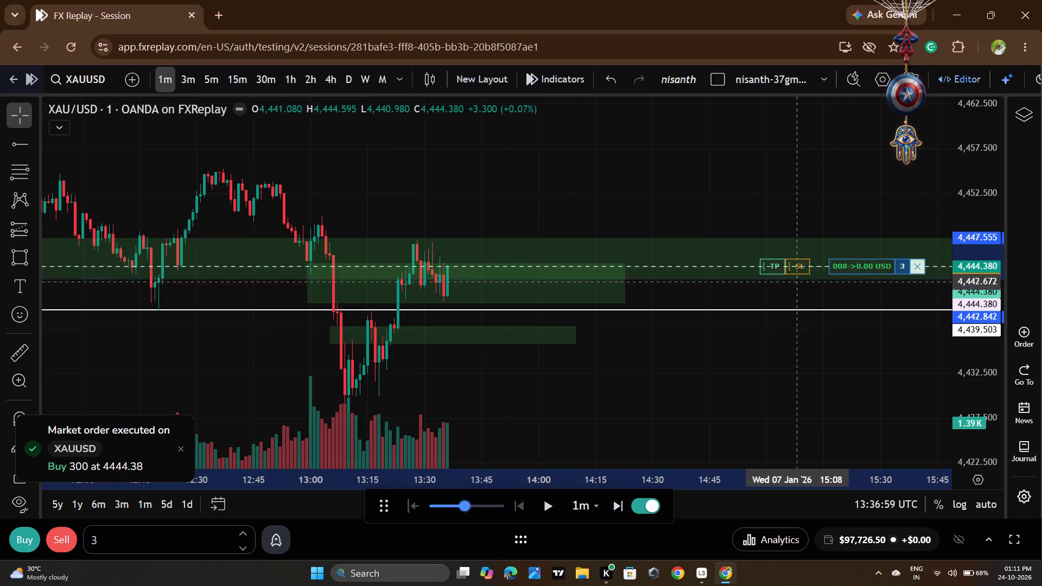
left_click_drag(793, 303, 803, 259)
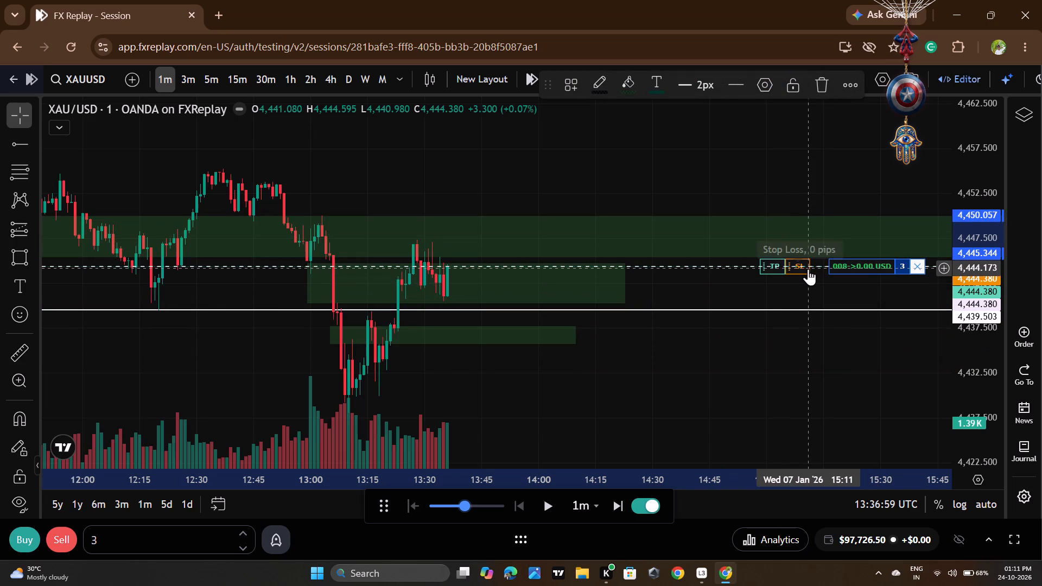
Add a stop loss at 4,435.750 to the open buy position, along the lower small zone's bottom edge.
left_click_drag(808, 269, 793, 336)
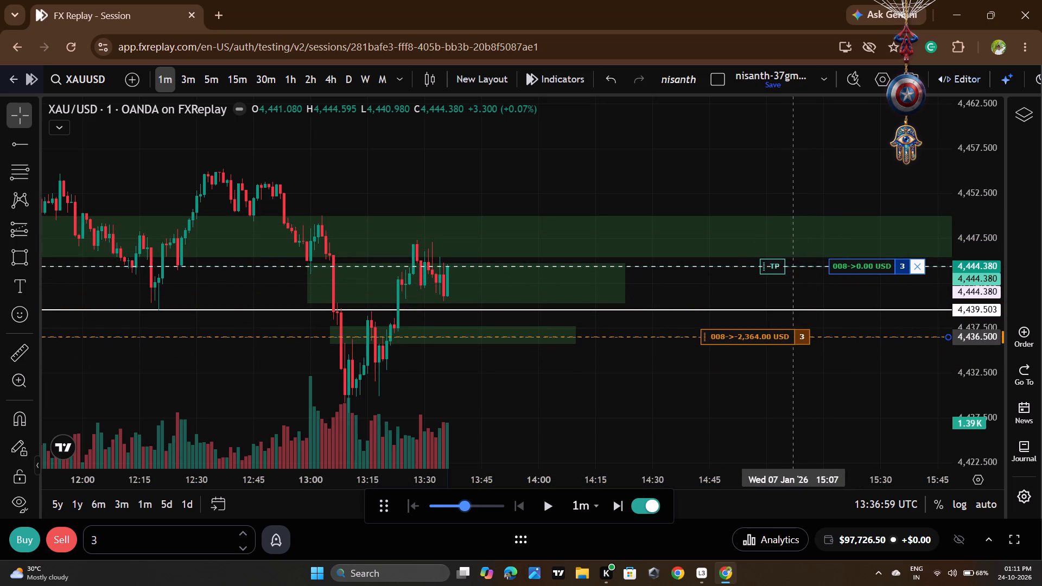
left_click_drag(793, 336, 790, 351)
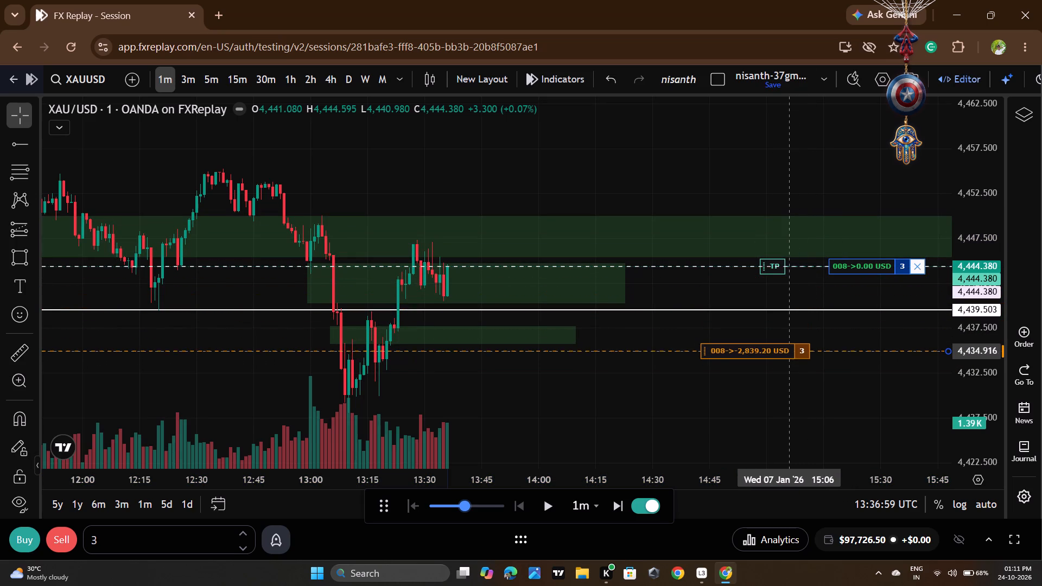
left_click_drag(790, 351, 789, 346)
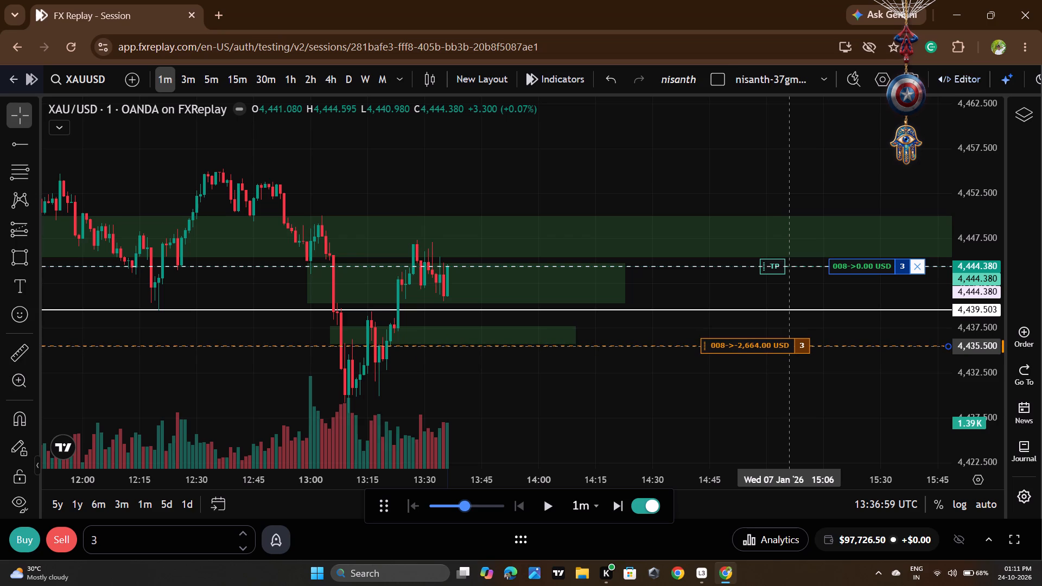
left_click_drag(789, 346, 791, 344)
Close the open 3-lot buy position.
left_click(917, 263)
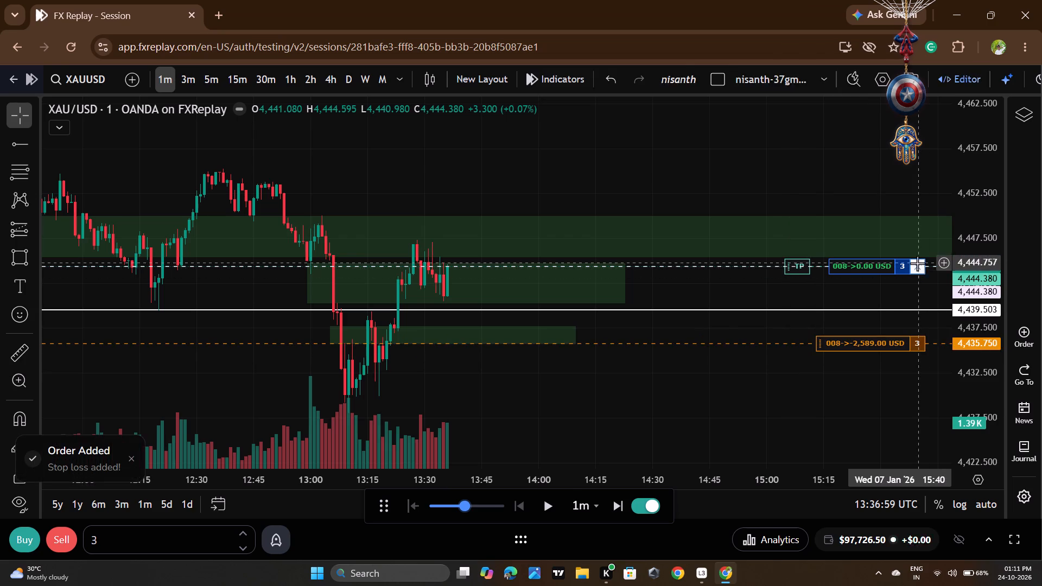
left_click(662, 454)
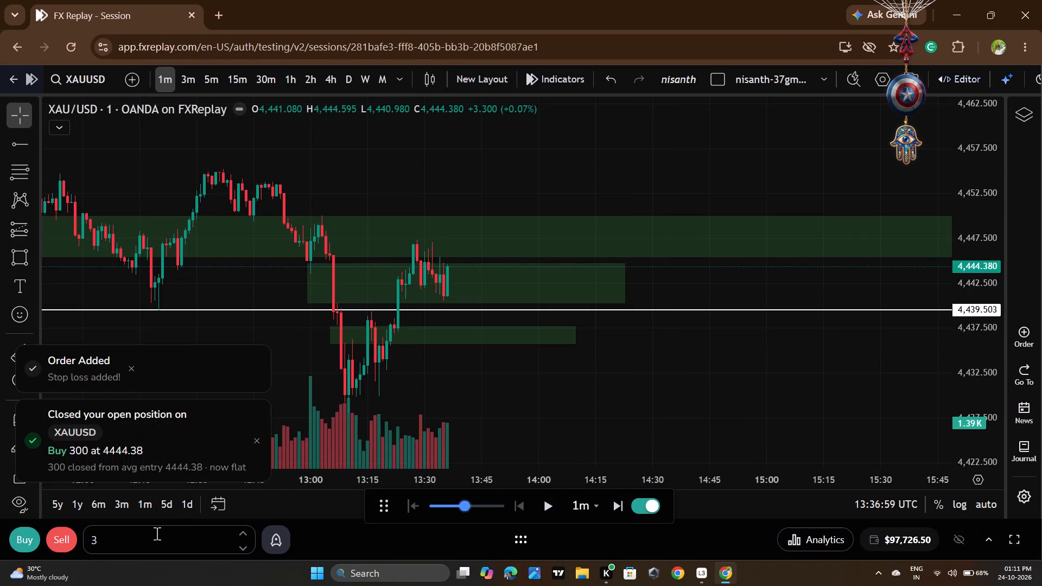
Set the order quantity to 2.5 and buy XAUUSD at market.
left_click(157, 534)
key("BackSpace")
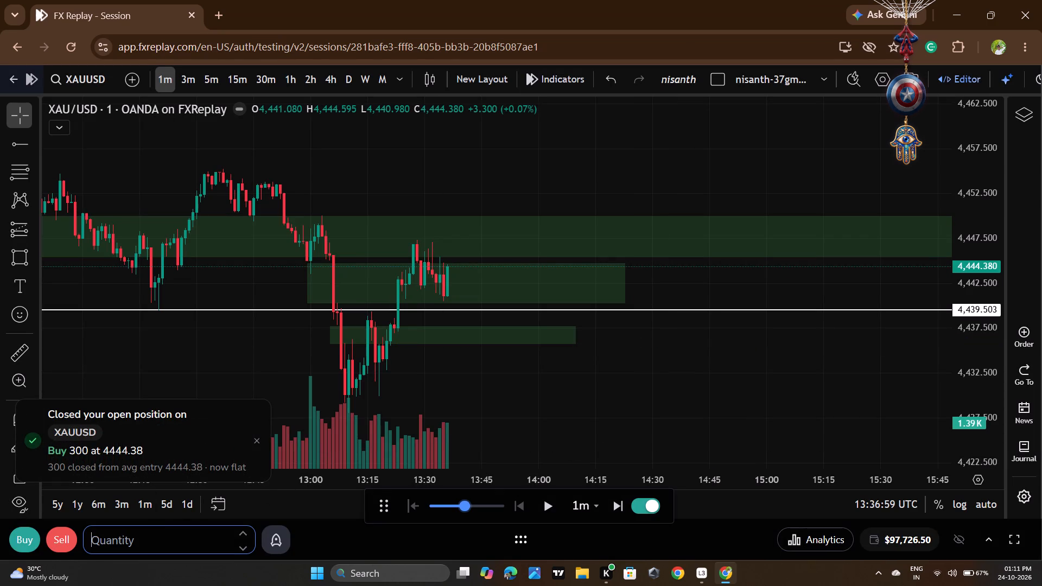
type("2.5")
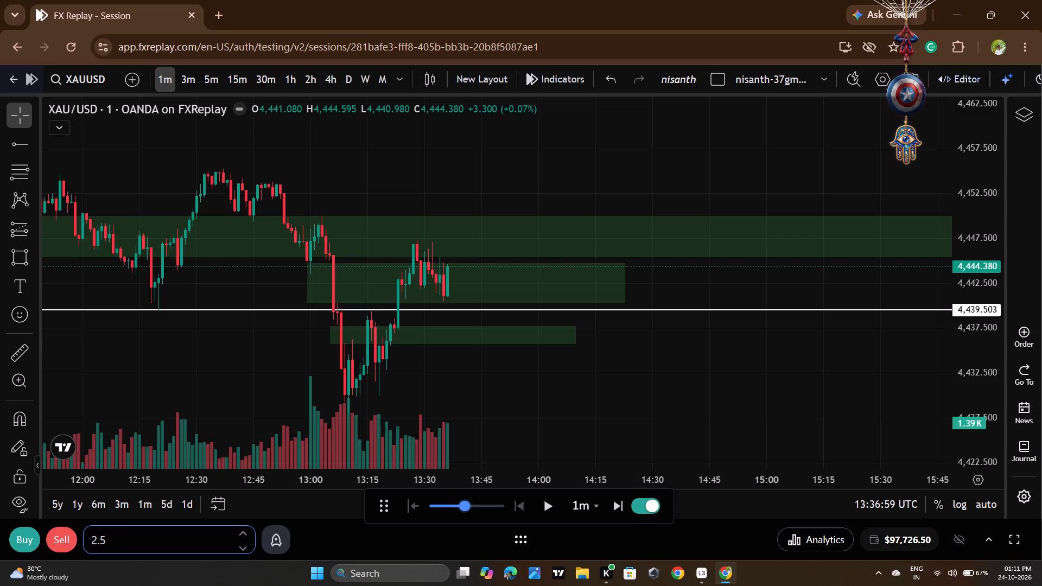
left_click(12, 533)
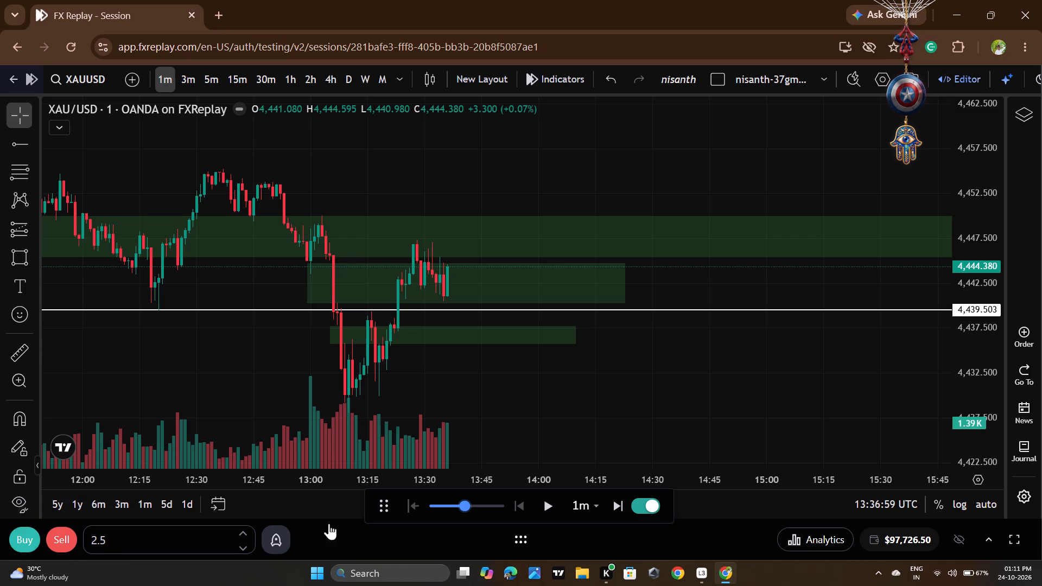
Give the 2.5-lot buy position a stop loss at 4,435.666 and a take profit at 4,460.520.
left_click_drag(798, 266, 781, 347)
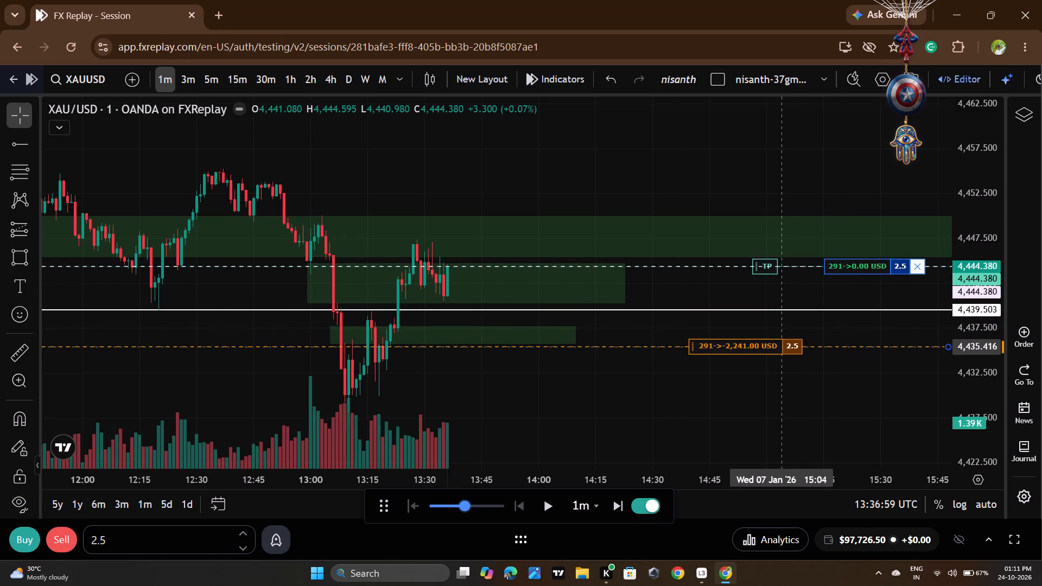
left_click_drag(781, 347, 781, 345)
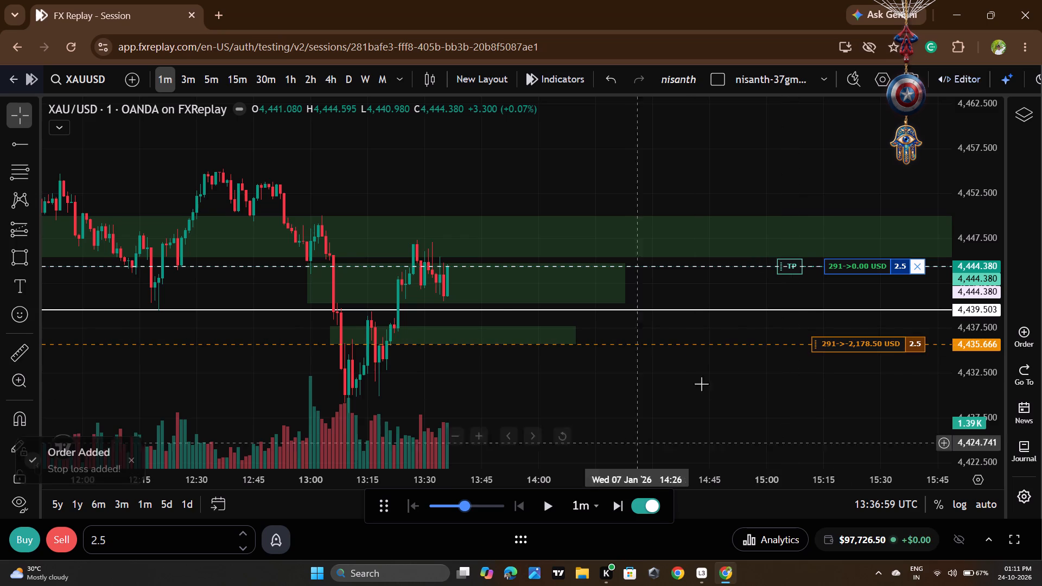
scroll(721, 371, "down", 2)
left_click_drag(865, 405, 850, 474)
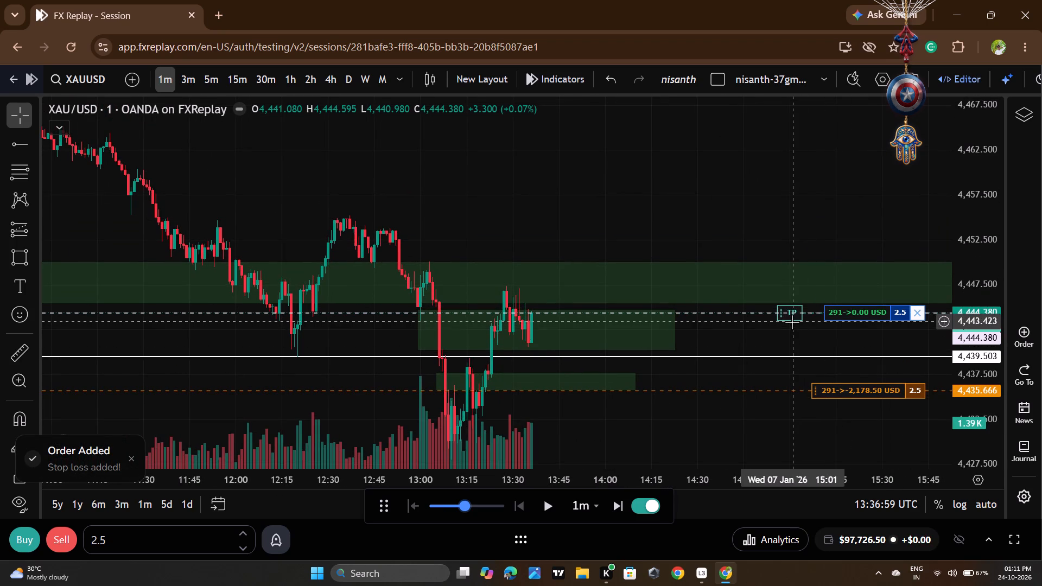
left_click_drag(792, 319, 844, 146)
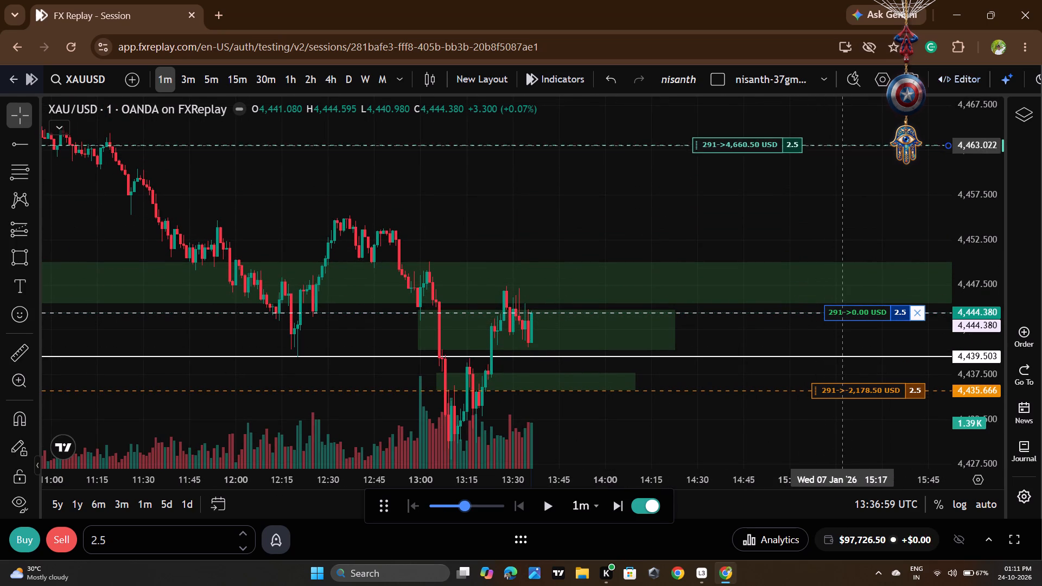
left_click_drag(844, 146, 831, 168)
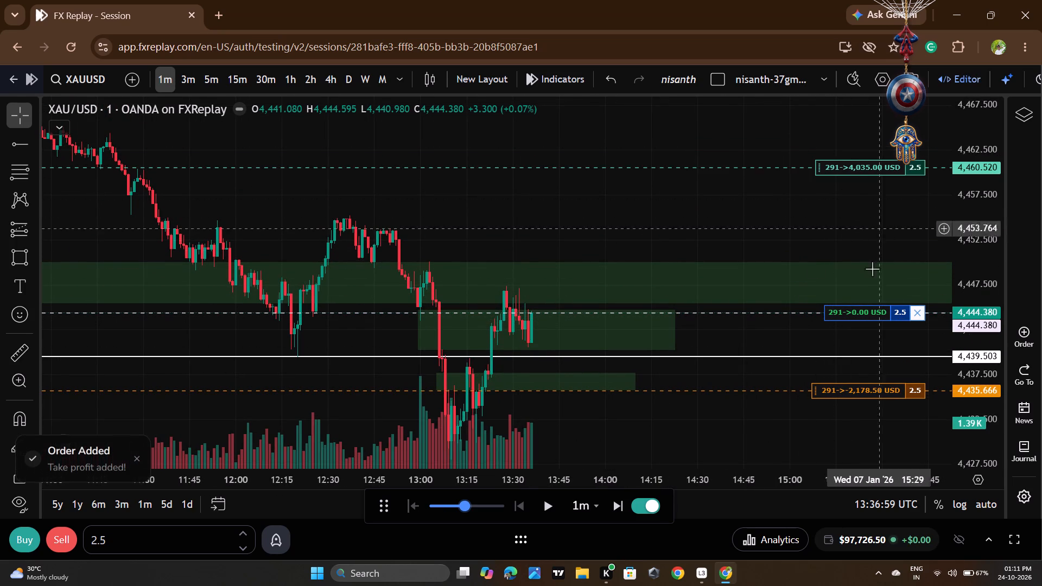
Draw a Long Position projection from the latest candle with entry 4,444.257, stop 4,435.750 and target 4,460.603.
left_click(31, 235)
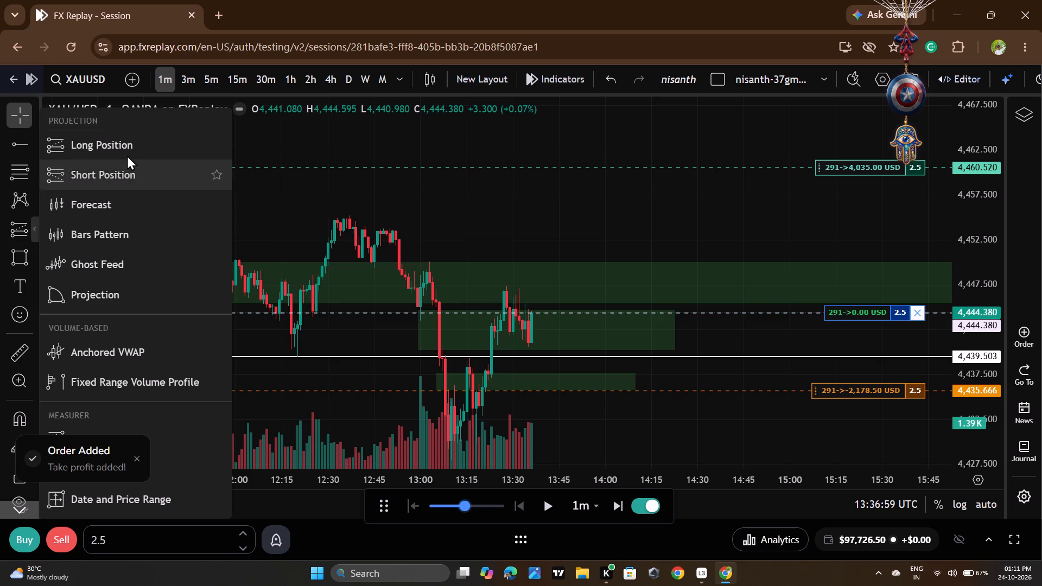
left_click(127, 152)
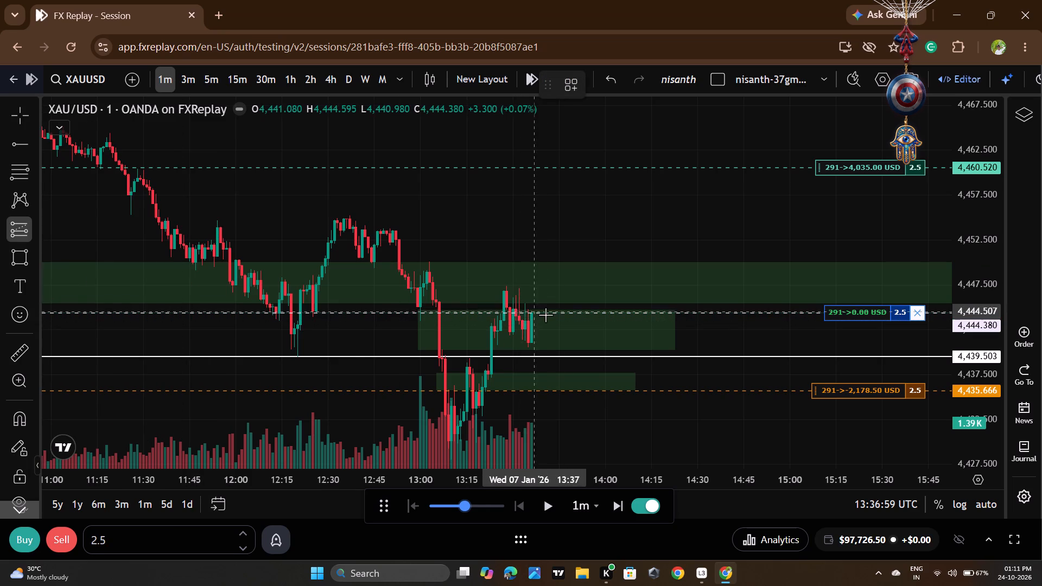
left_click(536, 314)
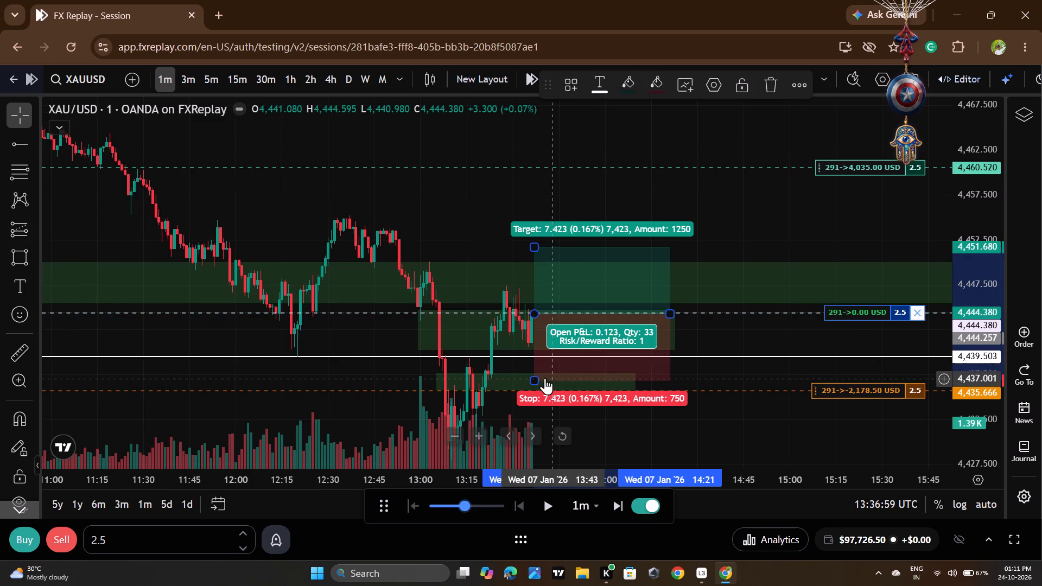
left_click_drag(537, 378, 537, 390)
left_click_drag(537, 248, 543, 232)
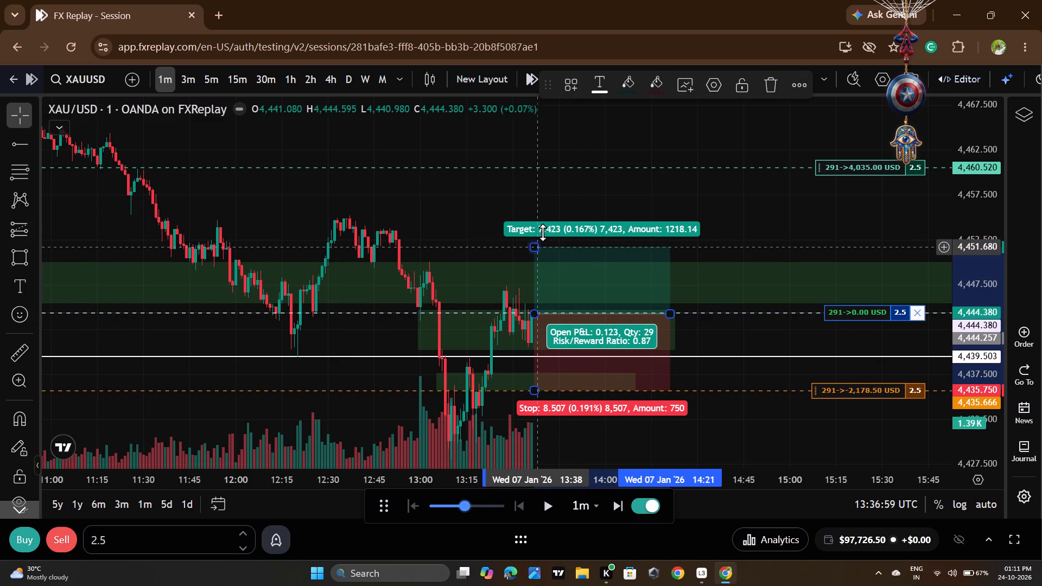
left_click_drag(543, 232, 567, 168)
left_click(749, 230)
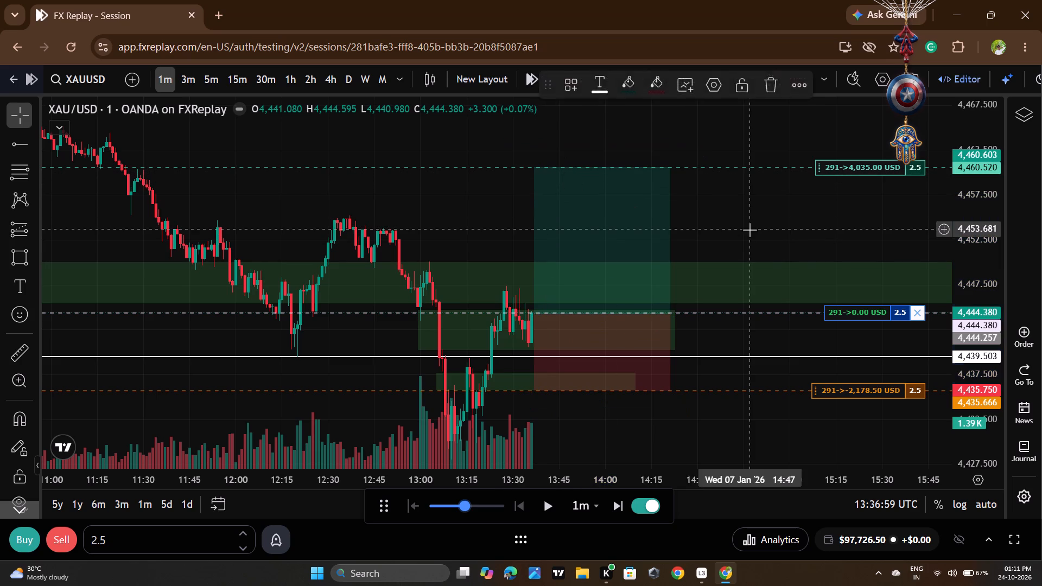
Replay the 1-minute chart to 13:57 UTC and pause it.
left_click(541, 511)
double_click(541, 511)
double_click(541, 511)
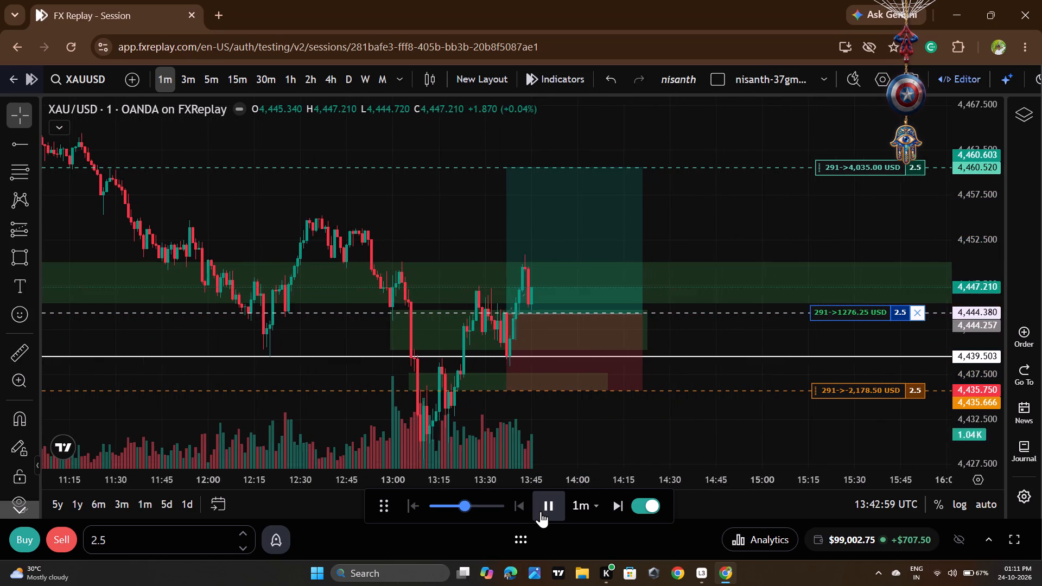
double_click(541, 511)
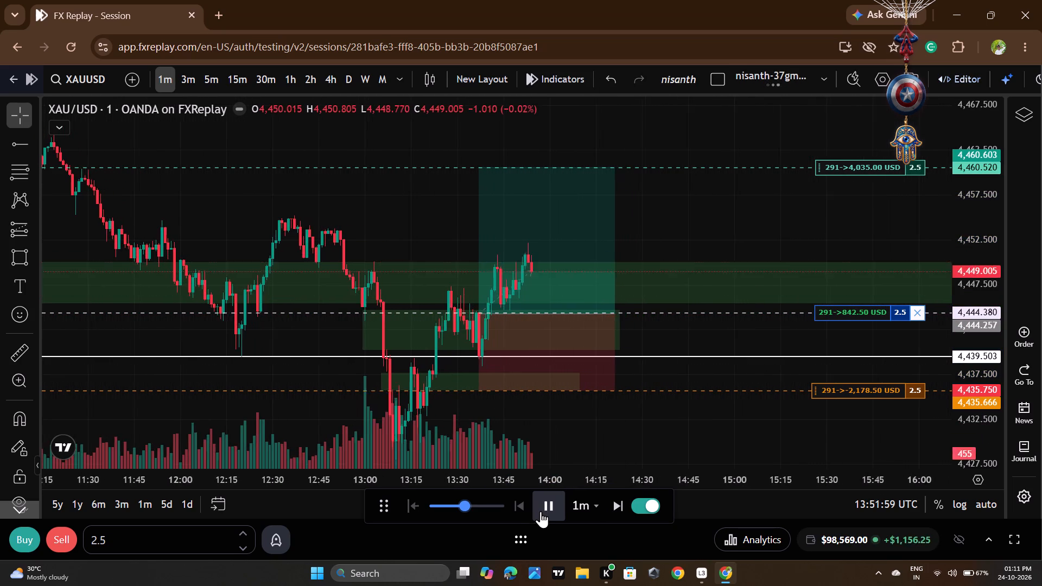
left_click(541, 511)
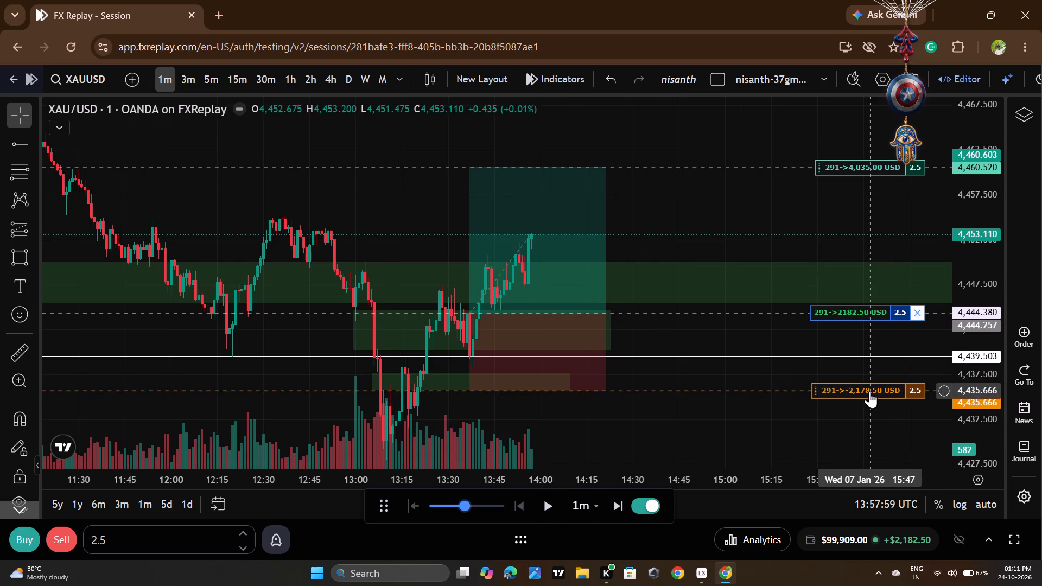
Move the open buy position's stop loss to 4,444.924, just above its entry price.
left_click_drag(869, 391, 886, 309)
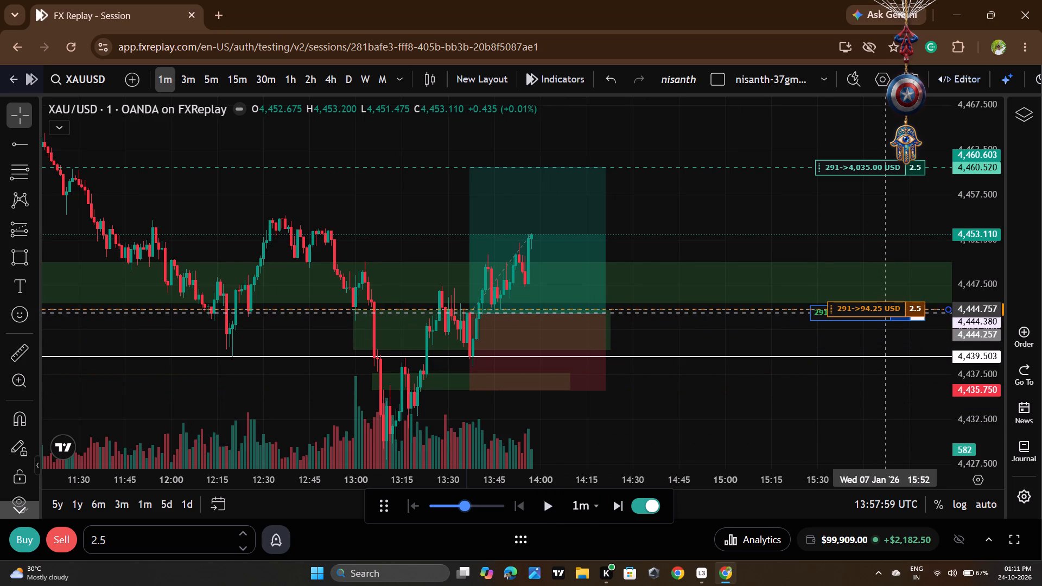
left_click_drag(886, 309, 886, 308)
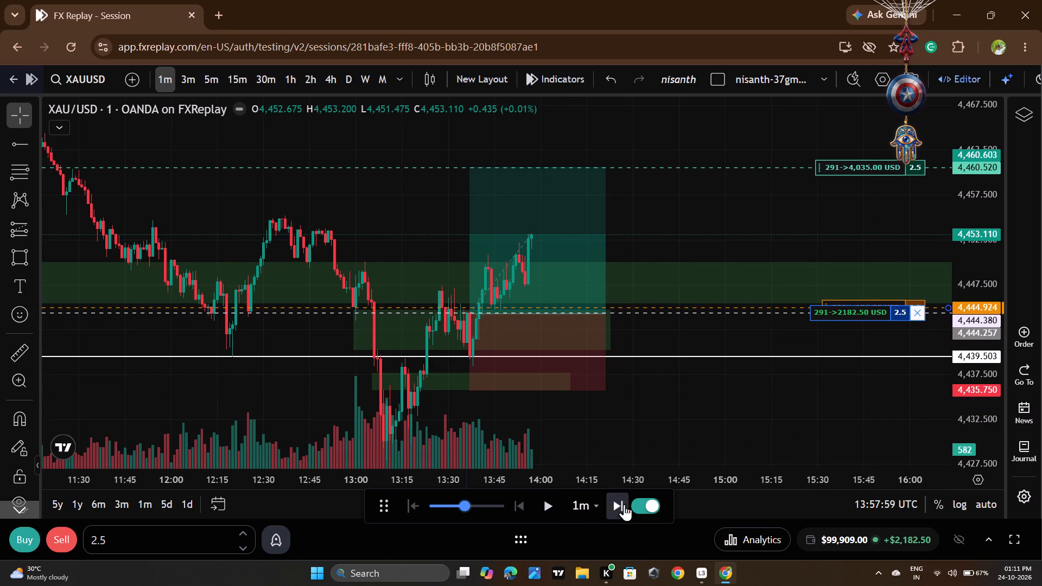
Continue the 1-minute replay to 14:34 UTC and pause it.
left_click(544, 499)
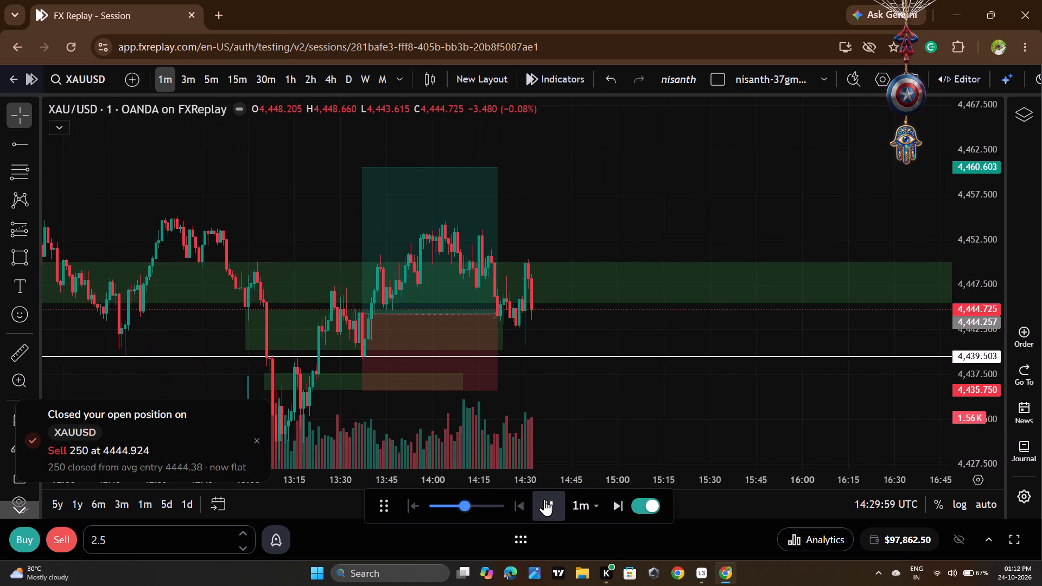
left_click(544, 499)
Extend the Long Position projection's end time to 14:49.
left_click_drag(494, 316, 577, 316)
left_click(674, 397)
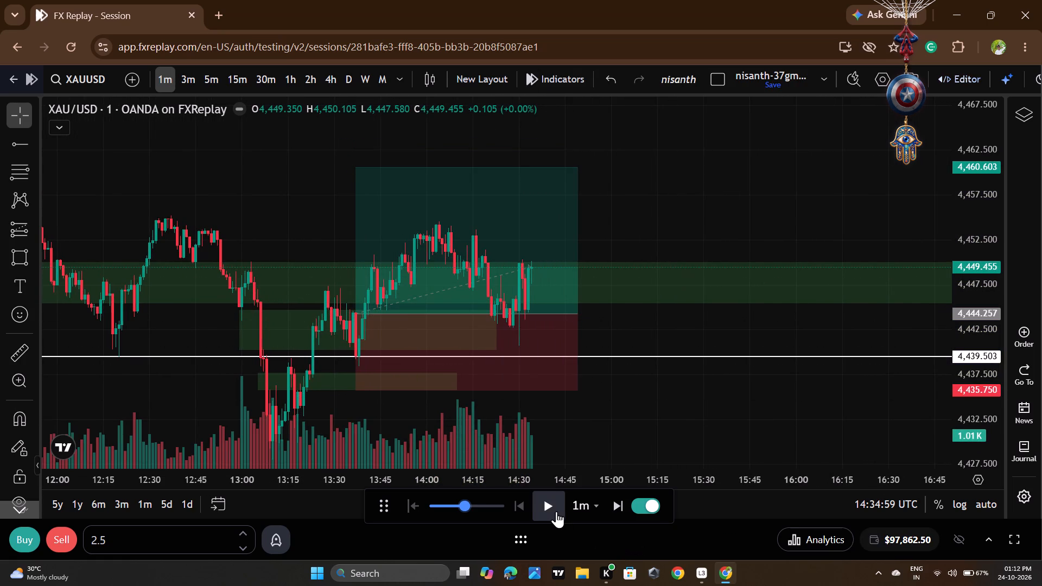
Continue the 1-minute replay to 15:17 UTC and pause it.
left_click(556, 511)
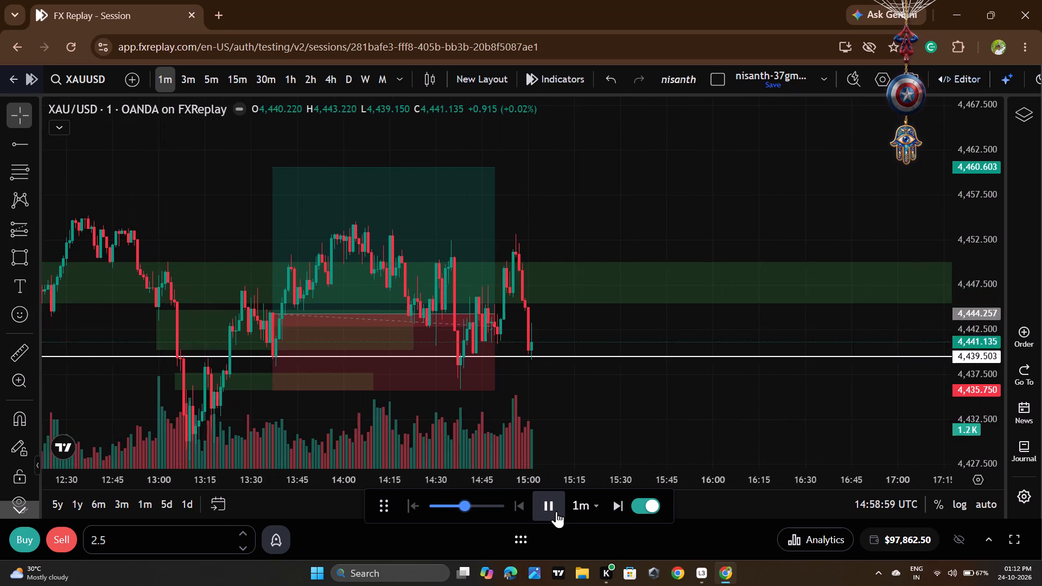
left_click(556, 511)
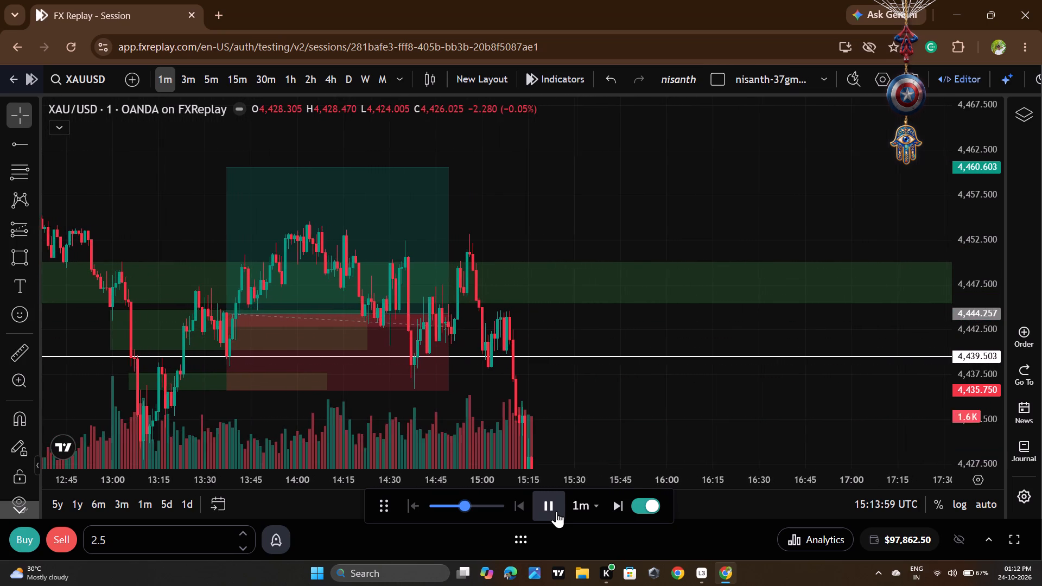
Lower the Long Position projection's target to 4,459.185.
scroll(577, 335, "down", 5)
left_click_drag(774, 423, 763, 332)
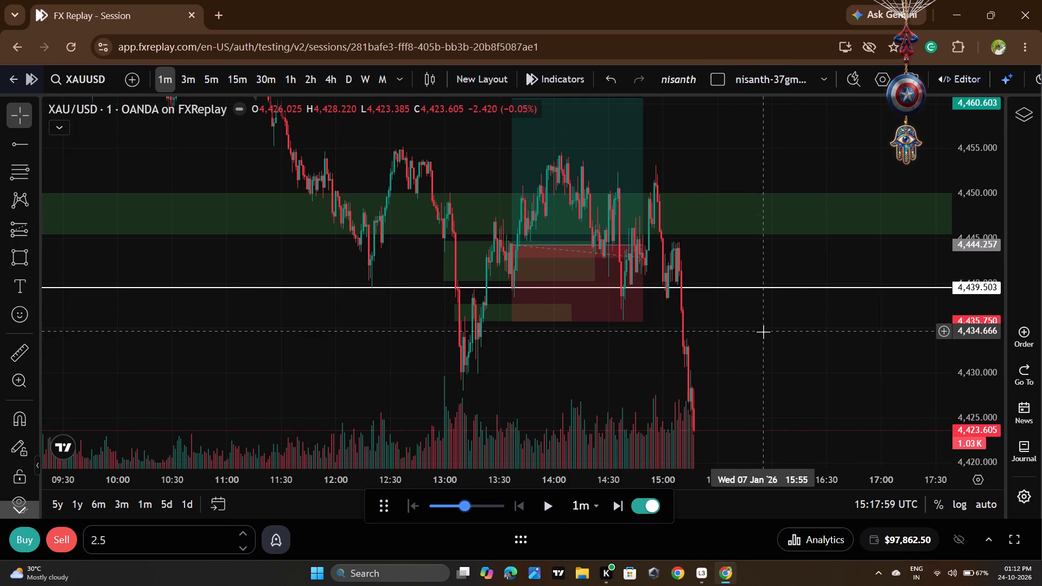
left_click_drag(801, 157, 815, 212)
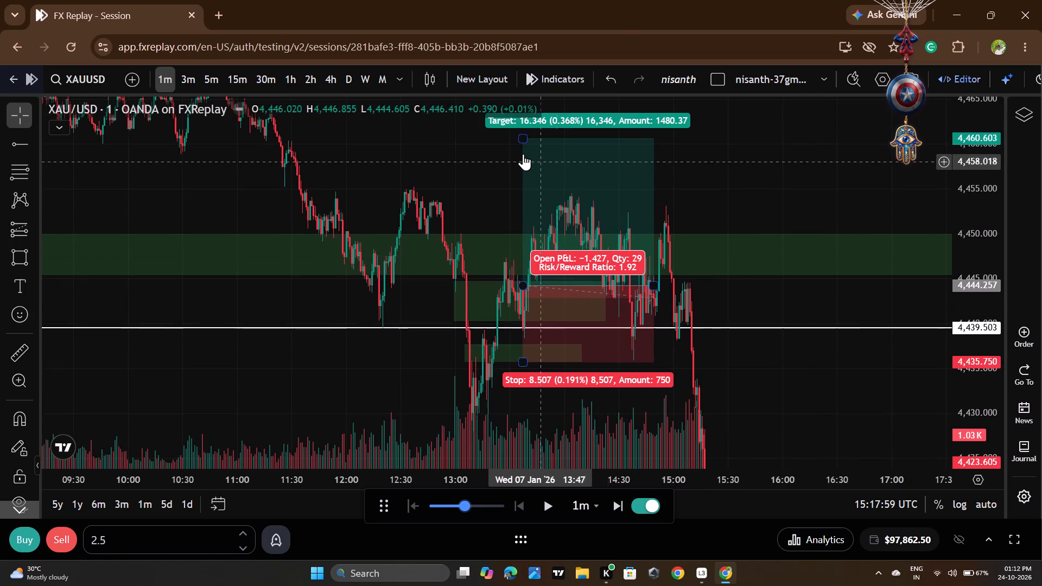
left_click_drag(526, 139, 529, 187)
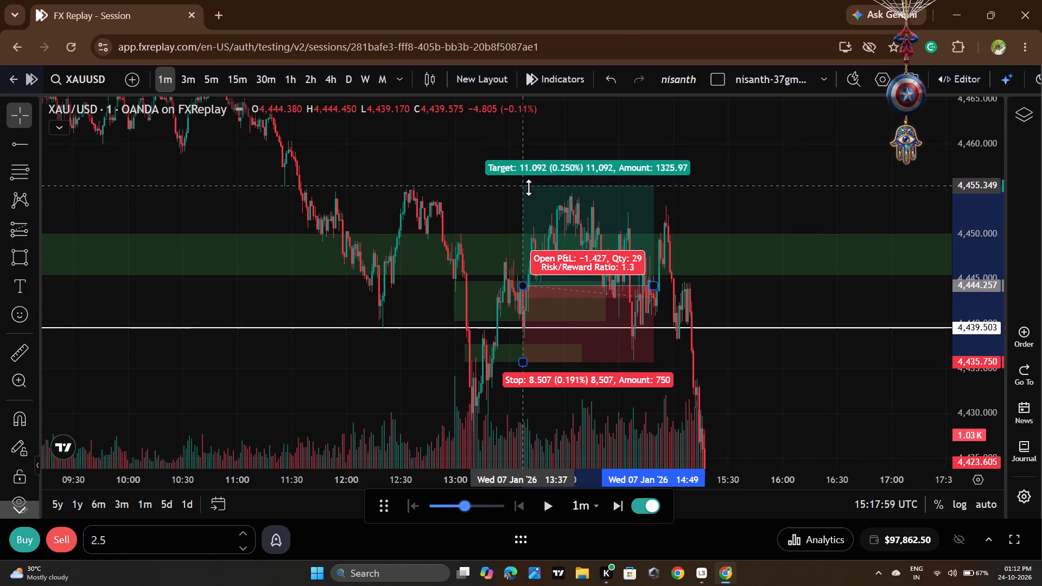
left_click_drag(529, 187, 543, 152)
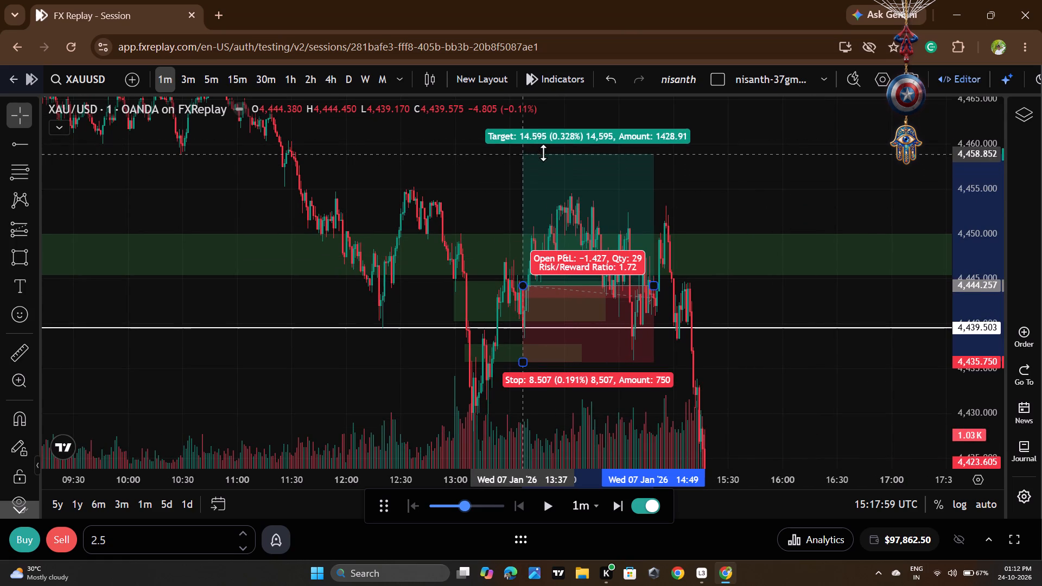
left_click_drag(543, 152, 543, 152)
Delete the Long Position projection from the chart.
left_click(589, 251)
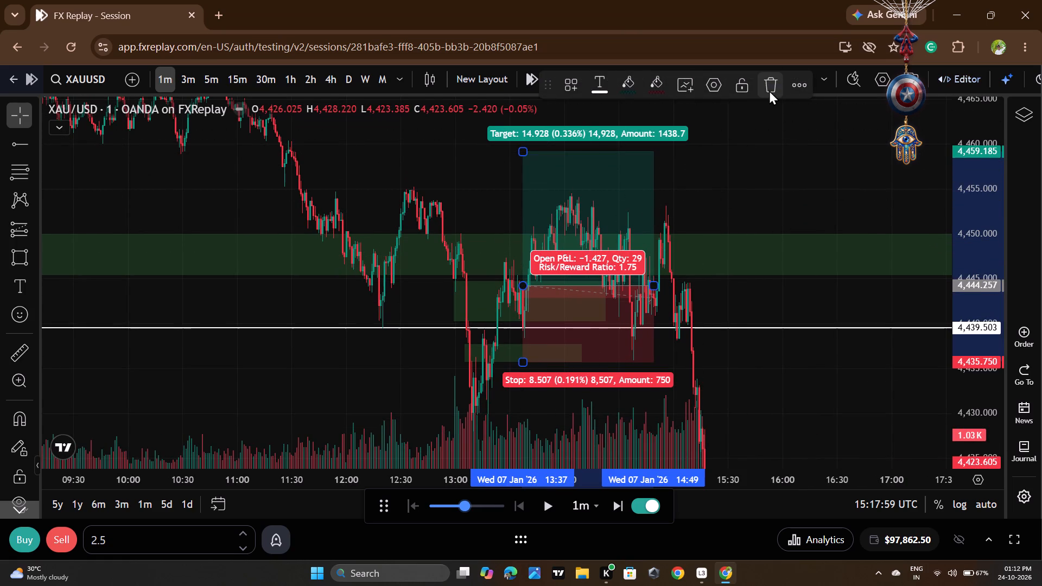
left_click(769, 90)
Draw a horizontal ray at 4,428.327 from the swing low shortly after 13:00.
scroll(674, 312, "down", 3)
left_click_drag(873, 418, 835, 280)
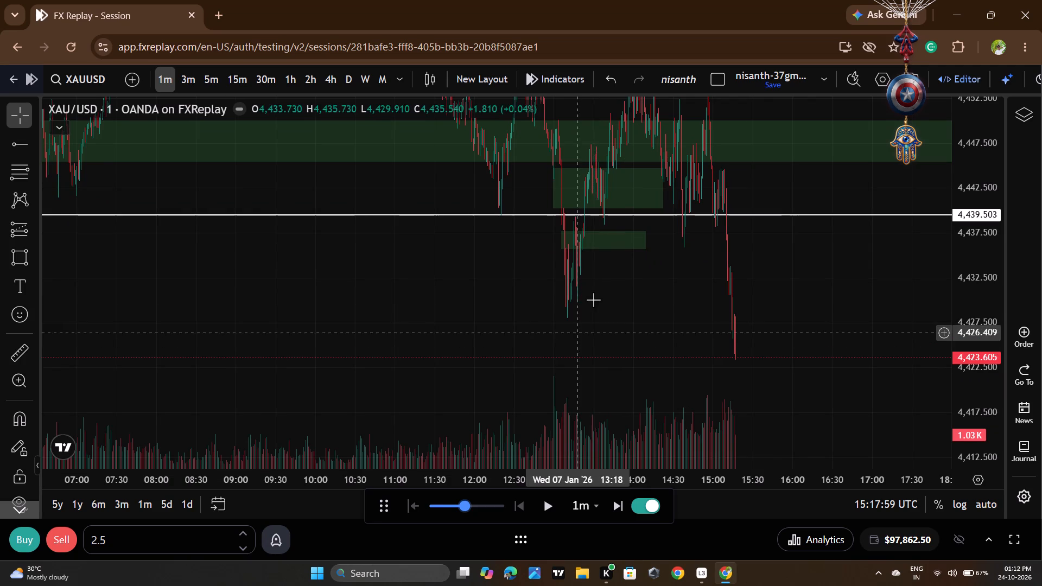
left_click(9, 135)
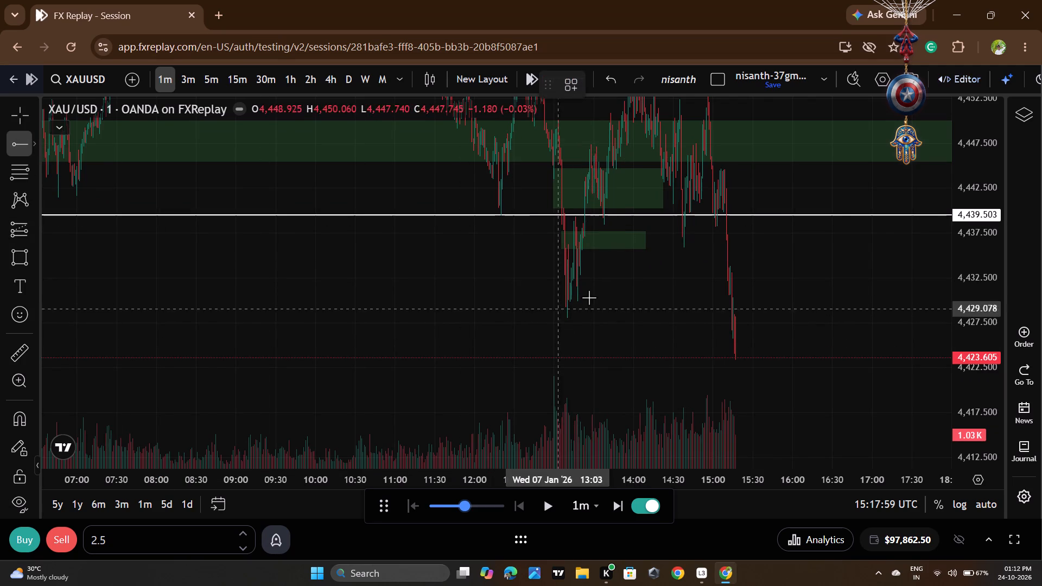
left_click(568, 315)
left_click(792, 328)
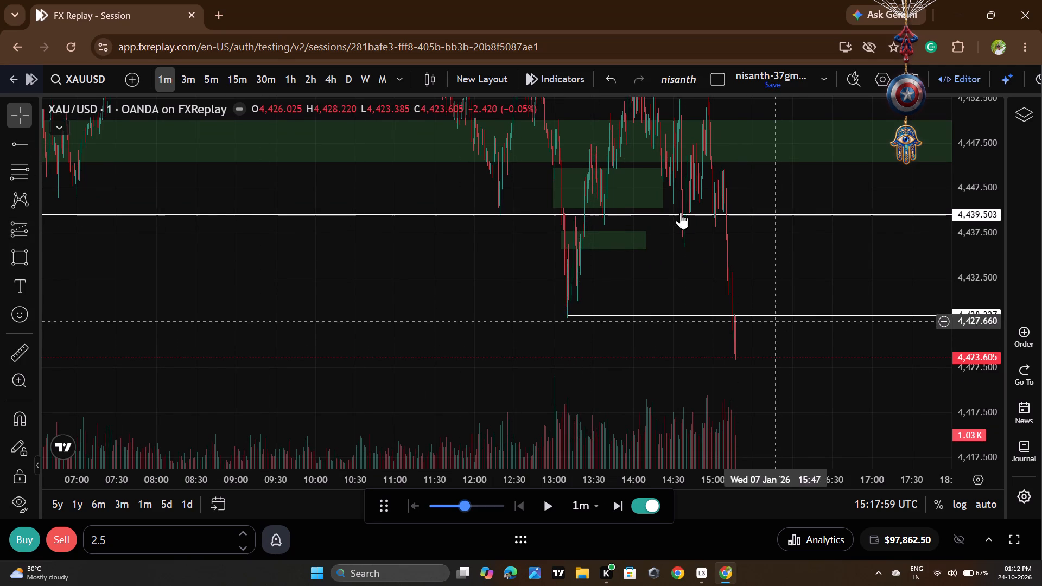
Delete the two small green zones around the 4,439.503 level.
left_click(726, 189)
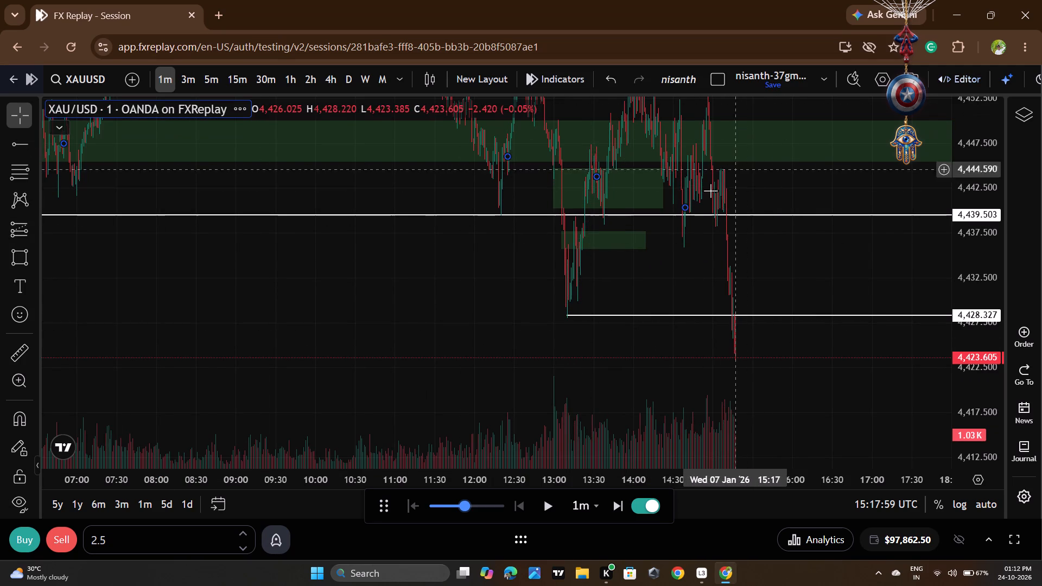
left_click(664, 185)
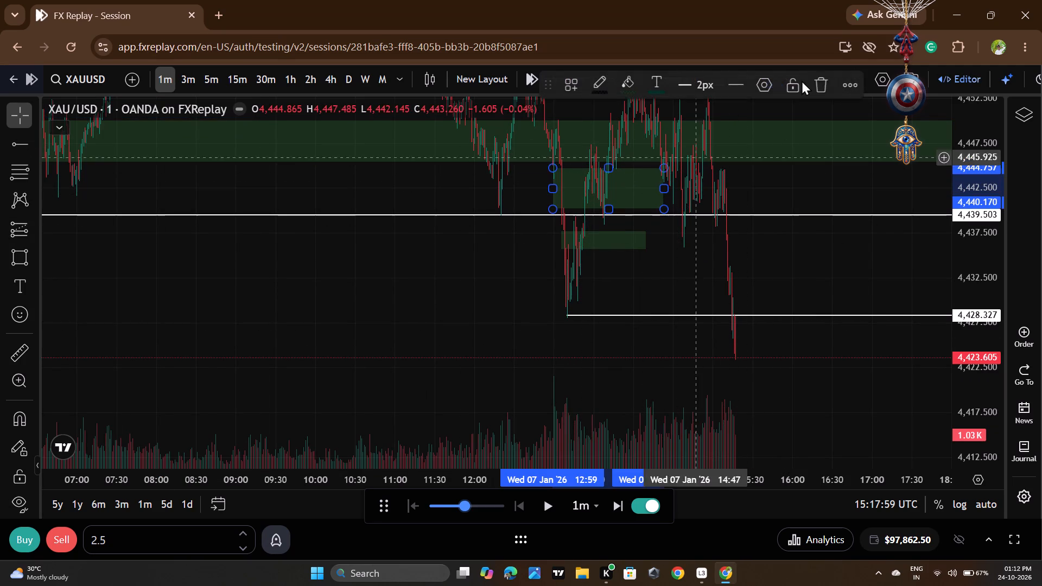
left_click(819, 77)
left_click(642, 240)
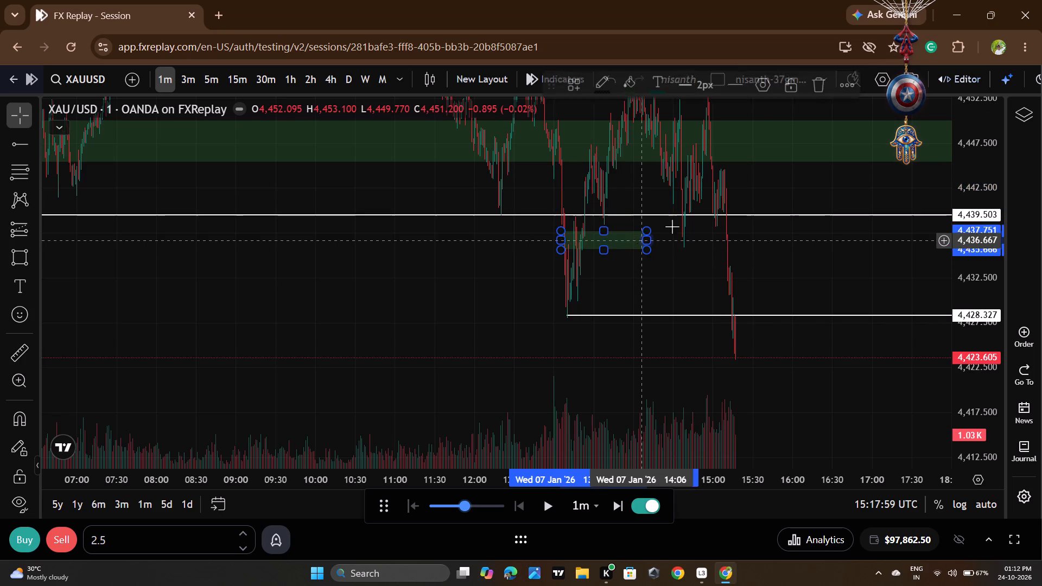
left_click(826, 91)
Continue the 1-minute replay to 15:22 UTC and pause it.
scroll(698, 259, "up", 4)
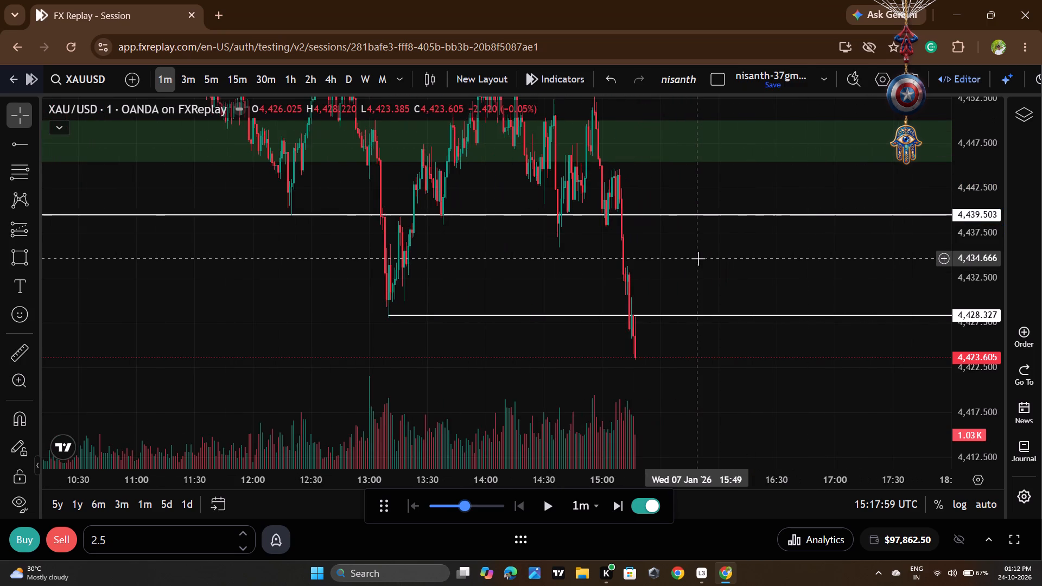
scroll(698, 258, "up", 3)
double_click(550, 501)
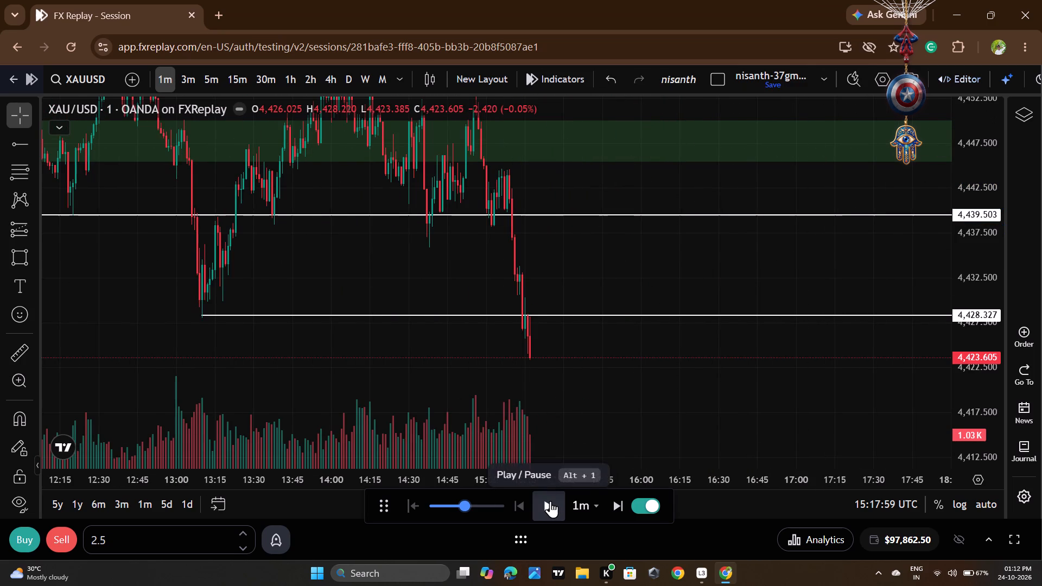
left_click(550, 501)
left_click(550, 501)
Draw a rectangle zone starting at 15:04, from 4,433.915 up to about 4,436.6, over the recent sell-off.
scroll(433, 388, "up", 2)
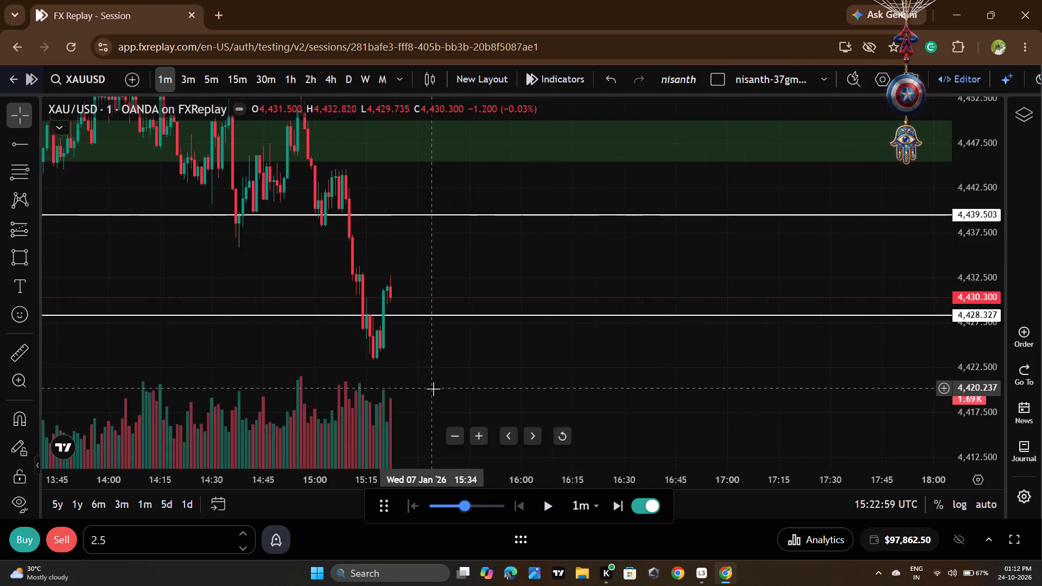
scroll(433, 388, "up", 4)
left_click_drag(321, 385, 471, 395)
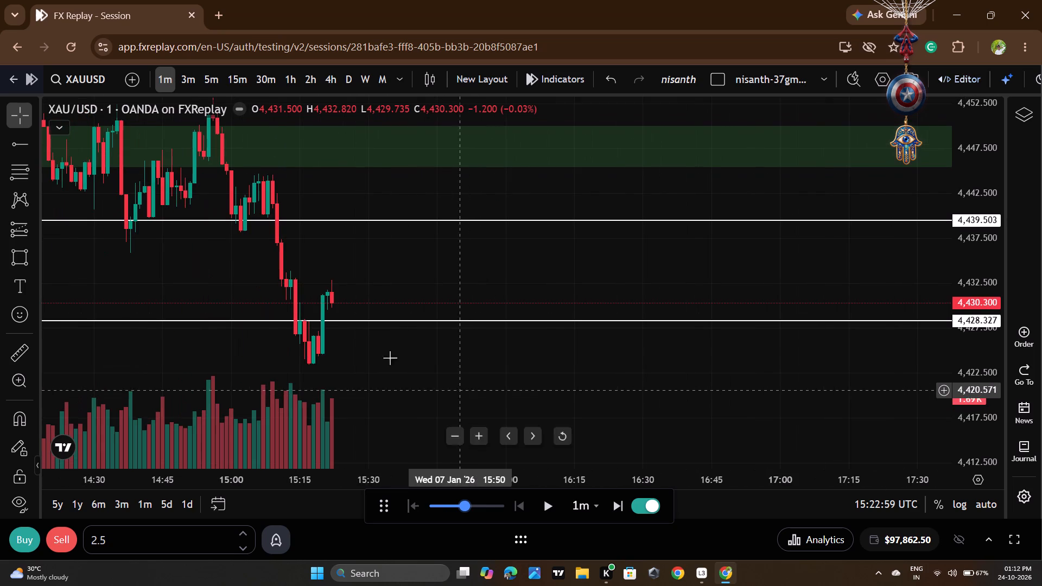
left_click(15, 267)
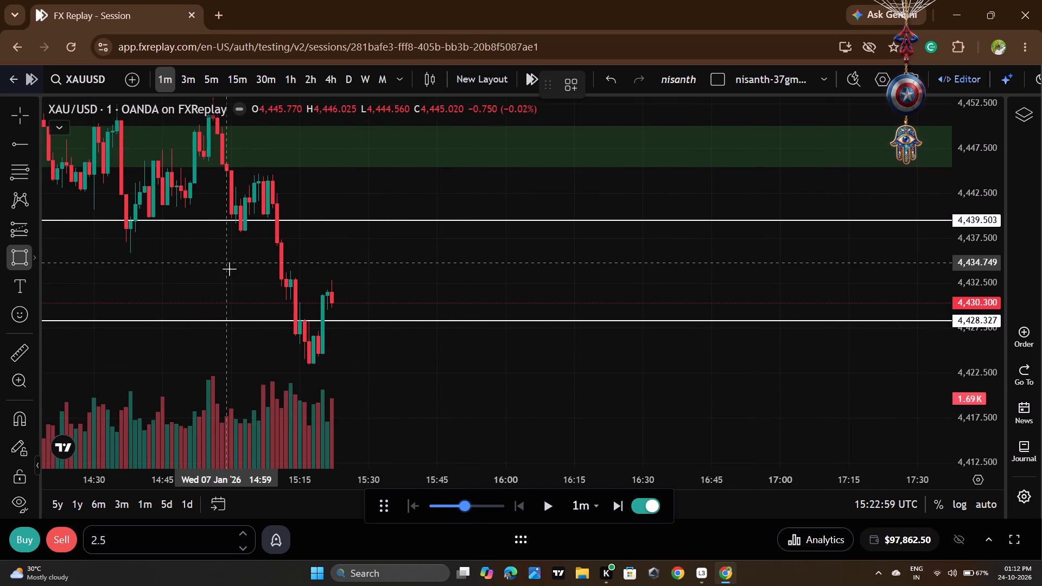
left_click_drag(252, 271, 260, 271)
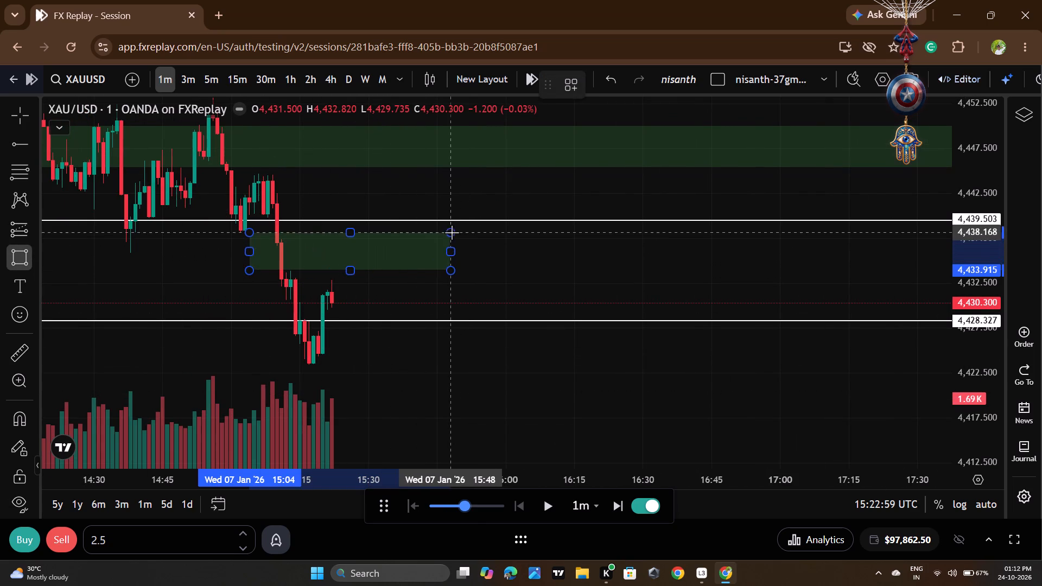
left_click(466, 246)
left_click(473, 246)
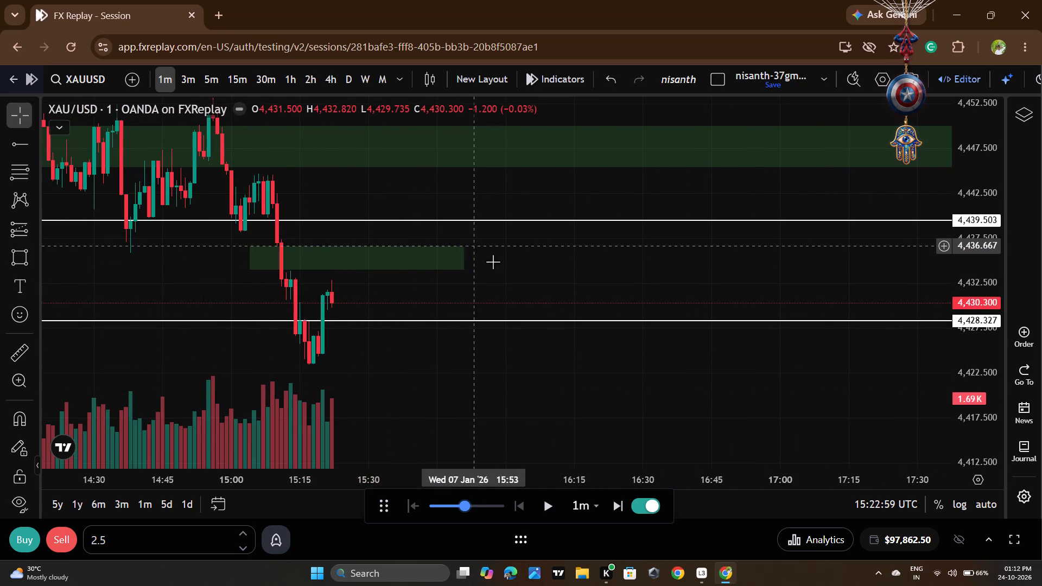
Draw a second rectangle zone from 4,437.501 to 4,440.837, spanning 15:06 to 15:58, across the 4,439.503 level.
left_click(25, 258)
left_click(260, 239)
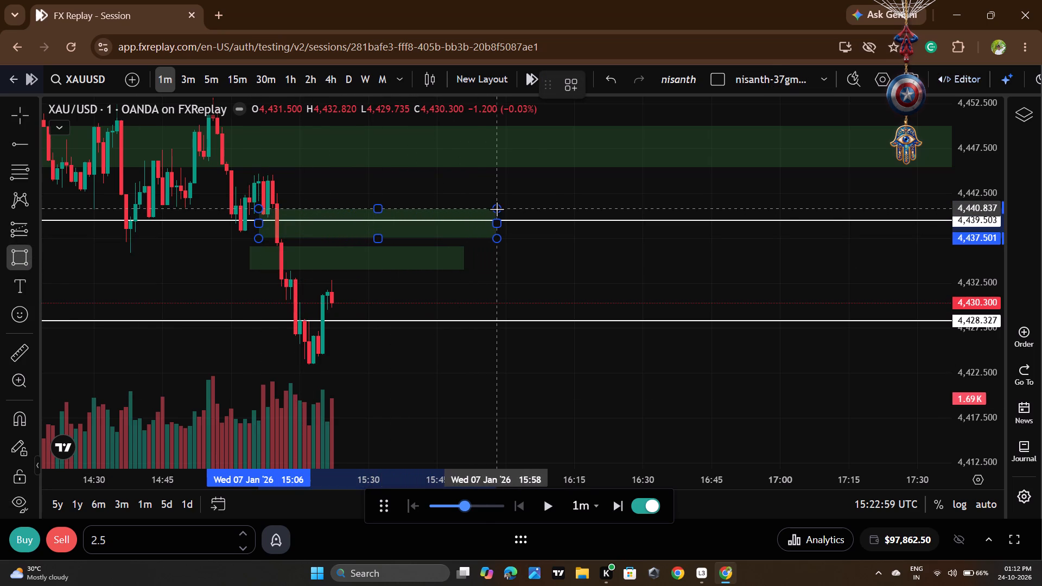
left_click(497, 209)
left_click(633, 254)
Replay the 1-minute chart to 15:28 UTC, into the upper new zone, and pause it.
triple_click(539, 506)
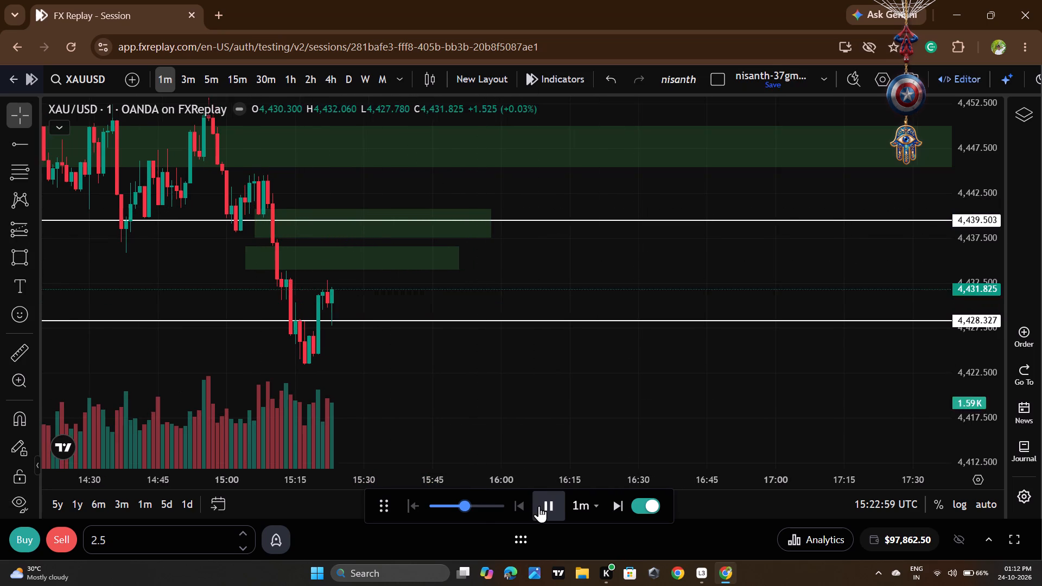
left_click(539, 506)
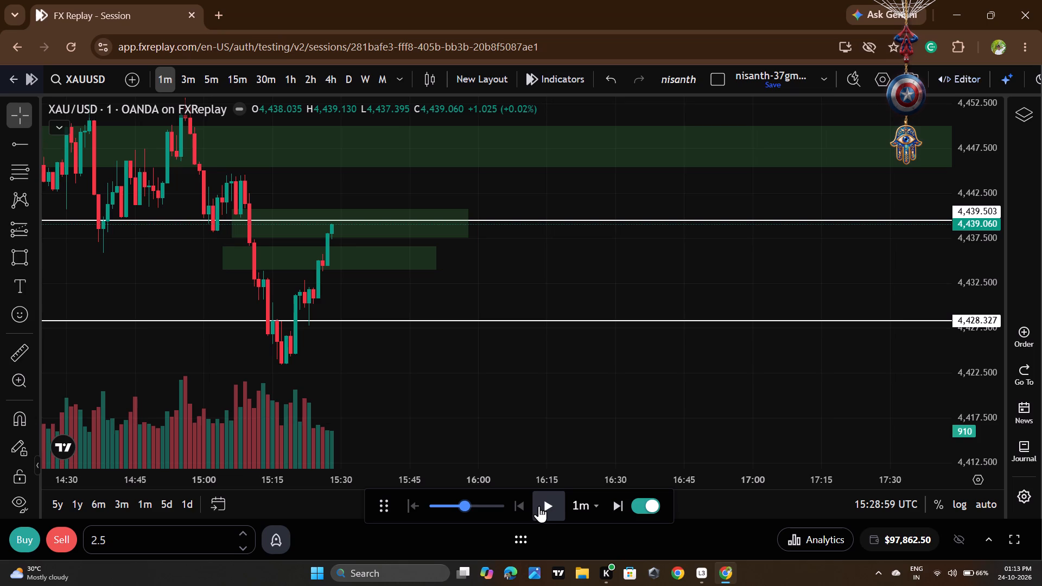
Continue the 1-minute replay to 16:07 UTC, past the return into the upper zone, and pause it.
double_click(539, 506)
double_click(539, 506)
double_click(538, 506)
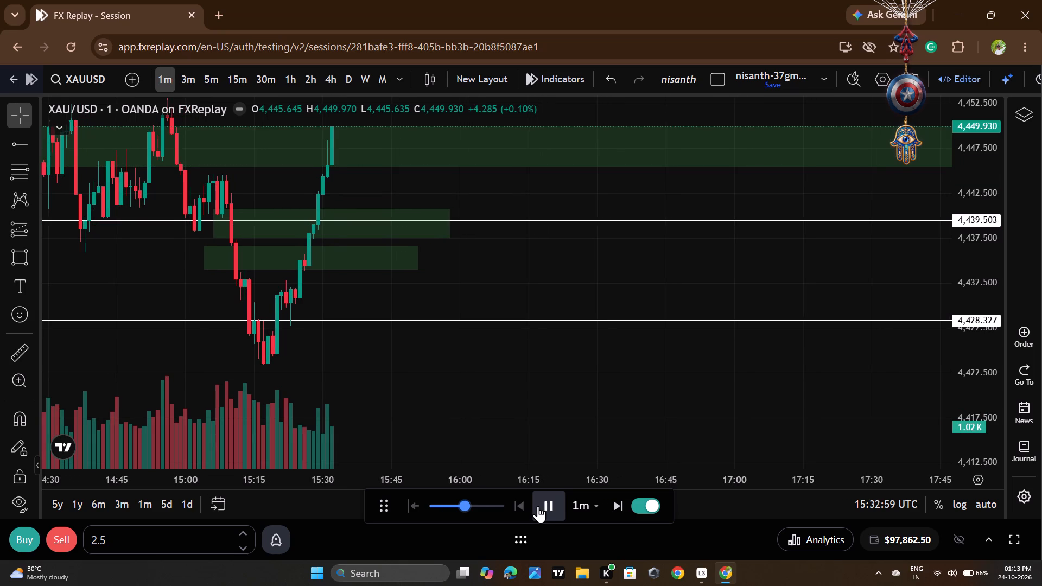
left_click(537, 506)
left_click(536, 506)
left_click(534, 506)
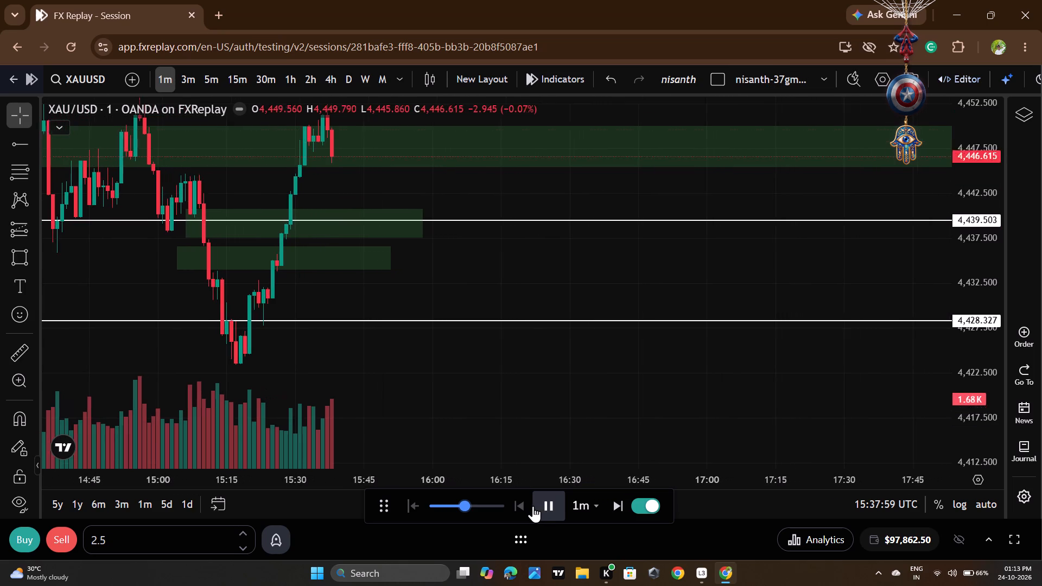
left_click(533, 506)
left_click(532, 506)
left_click(531, 506)
left_click(530, 506)
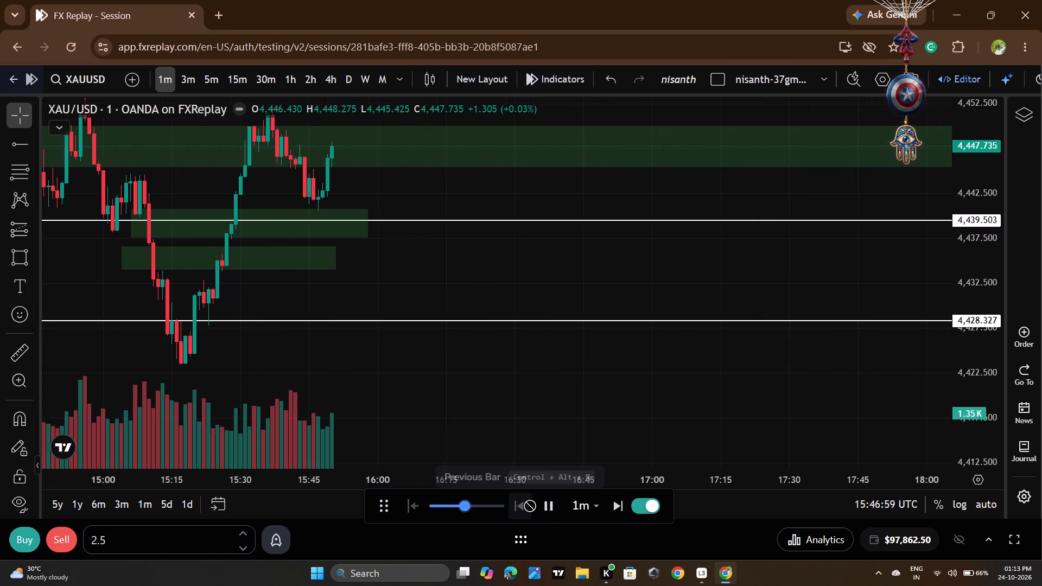
left_click(690, 205)
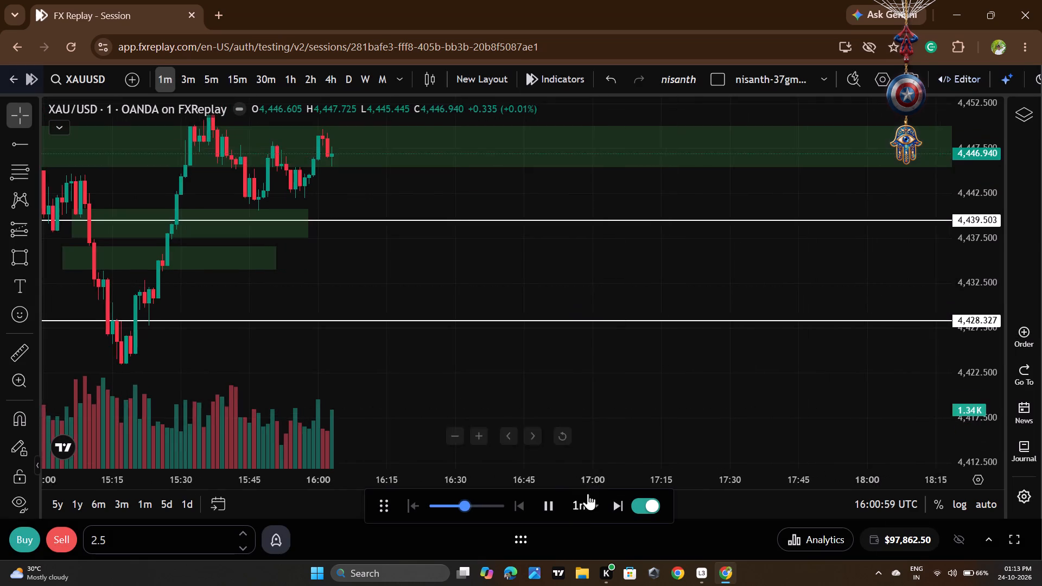
left_click(550, 517)
Delete the wide rectangle zone between 4,445.344 and 4,449.844.
scroll(620, 373, "down", 3)
left_click_drag(687, 381, 710, 461)
scroll(669, 397, "down", 2)
left_click(747, 222)
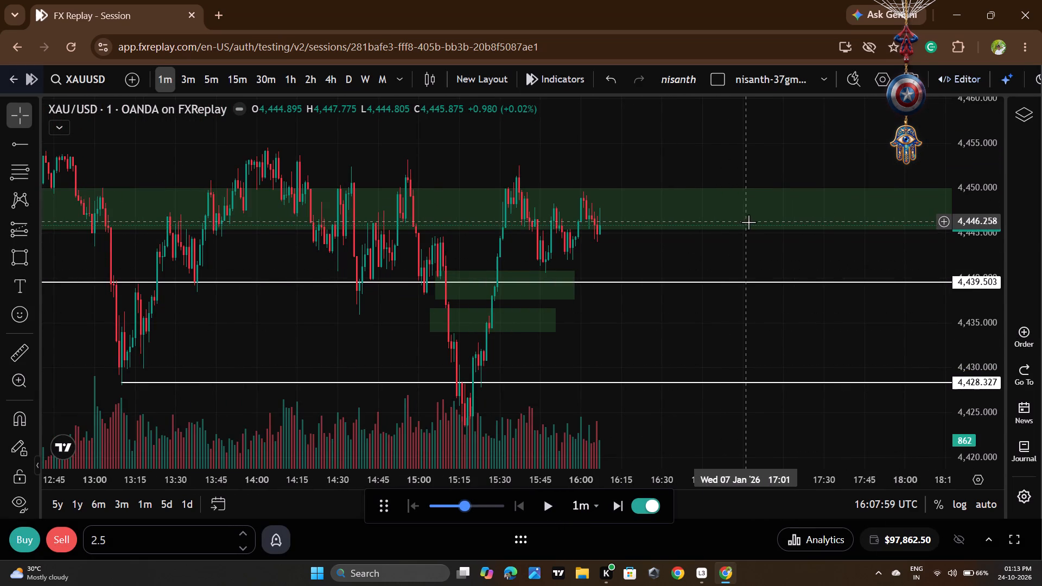
left_click(763, 225)
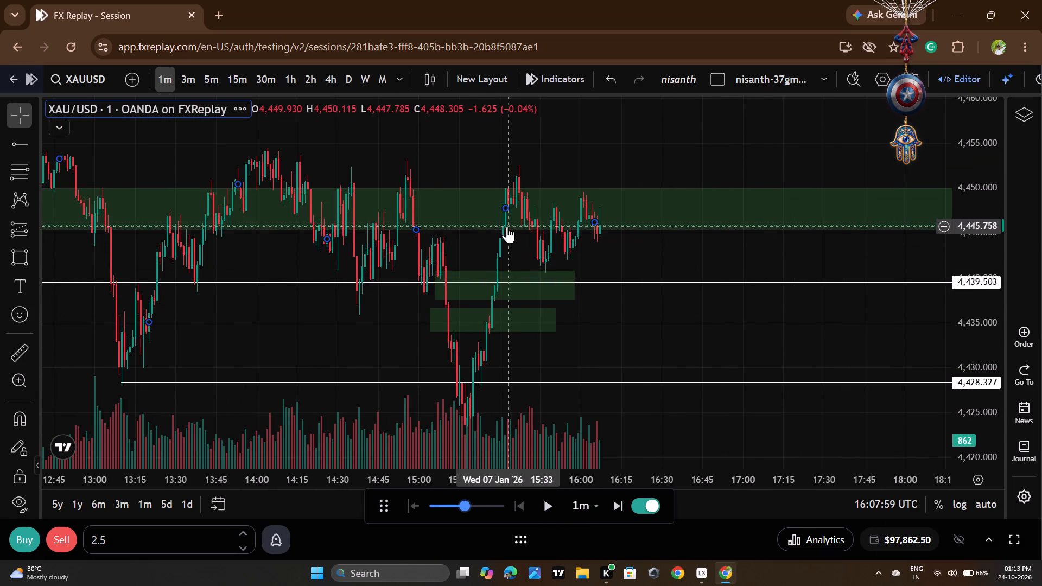
left_click(507, 227)
left_click(471, 224)
left_click(503, 191)
left_click(495, 188)
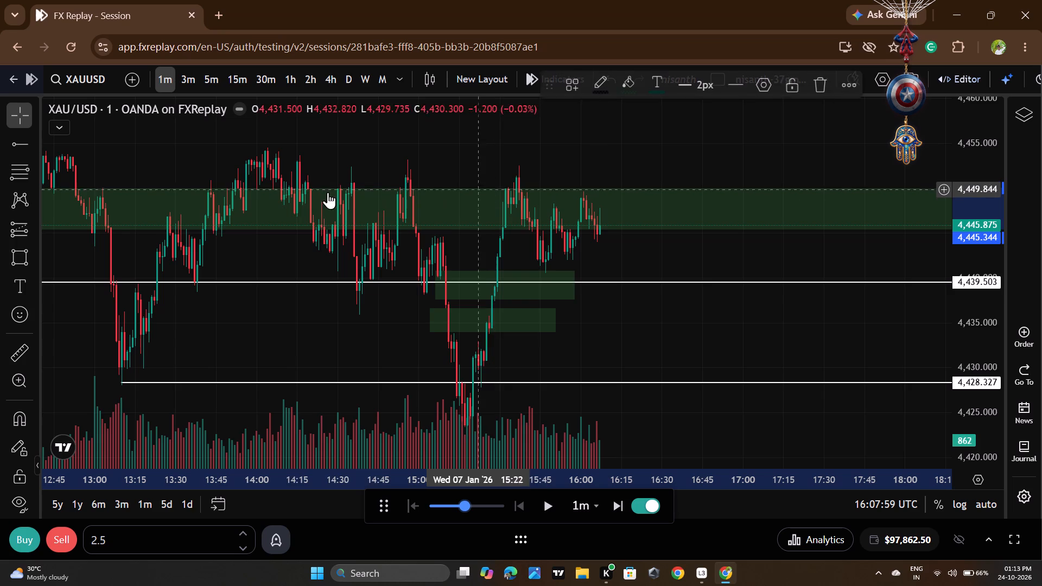
left_click(810, 82)
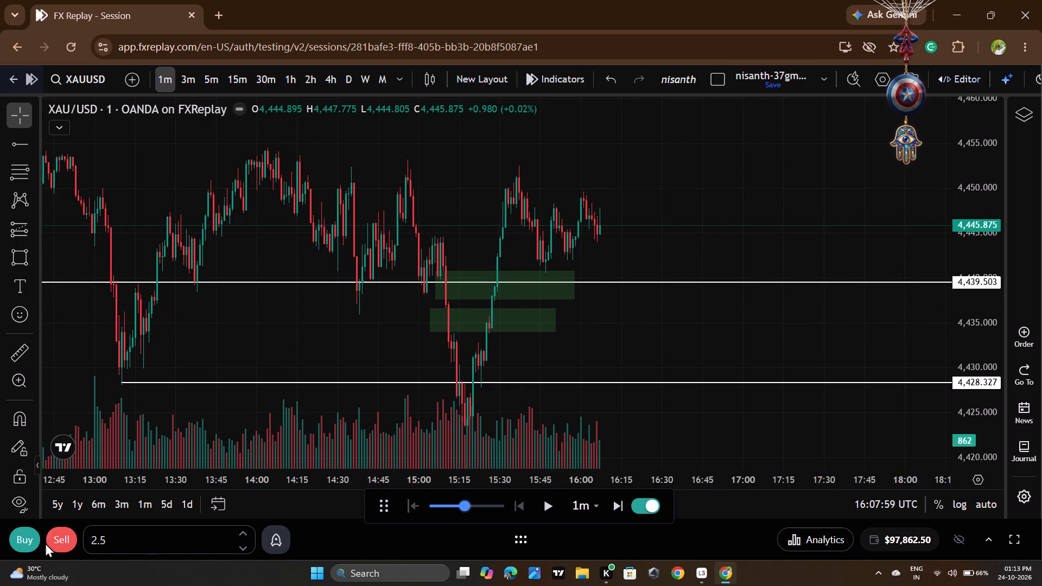
Buy 2.5 lots of XAUUSD at market and add a stop loss at 4,437.668.
left_click(179, 546)
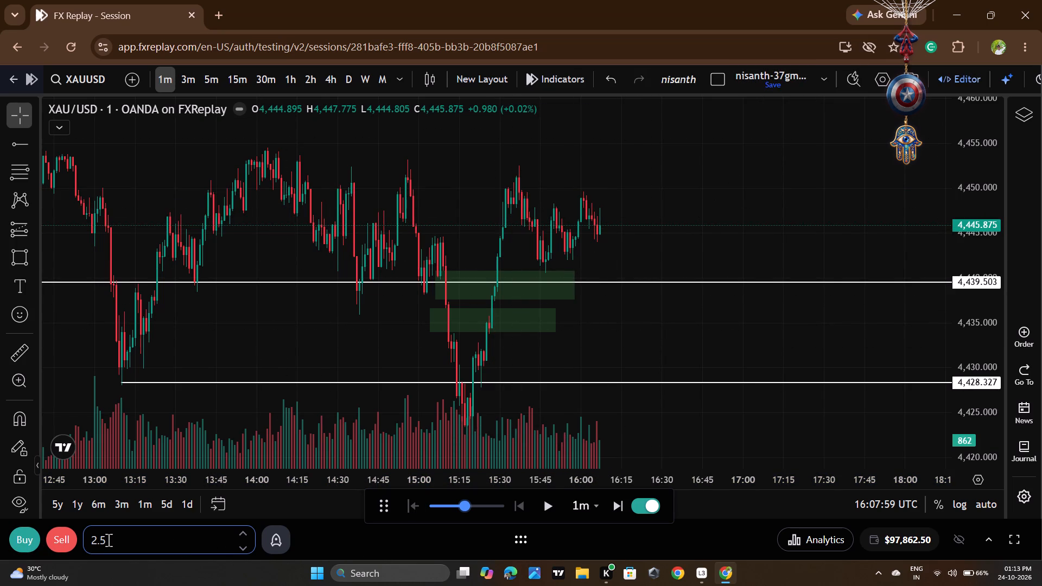
left_click(17, 539)
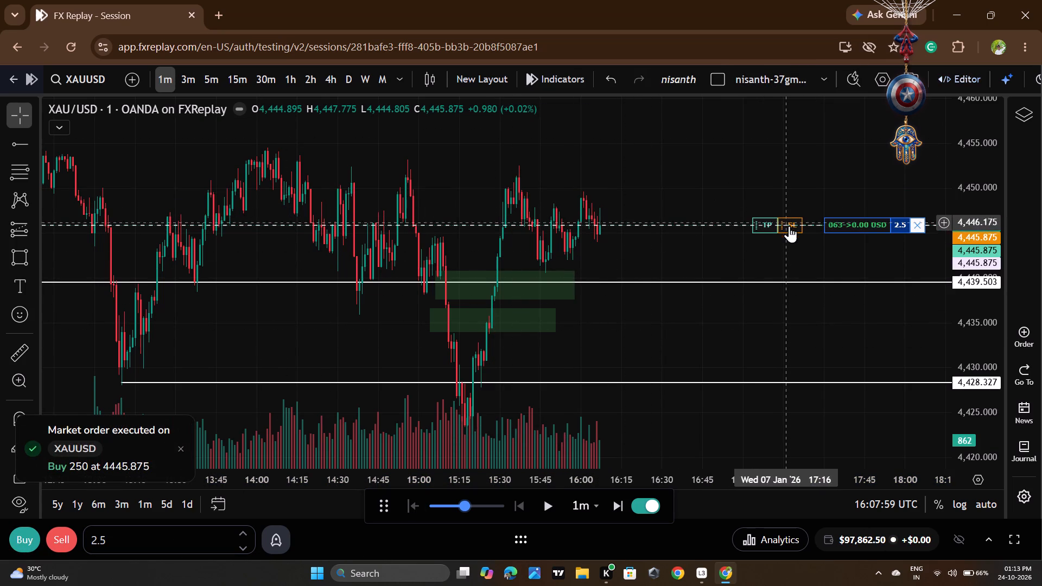
left_click_drag(789, 226, 778, 304)
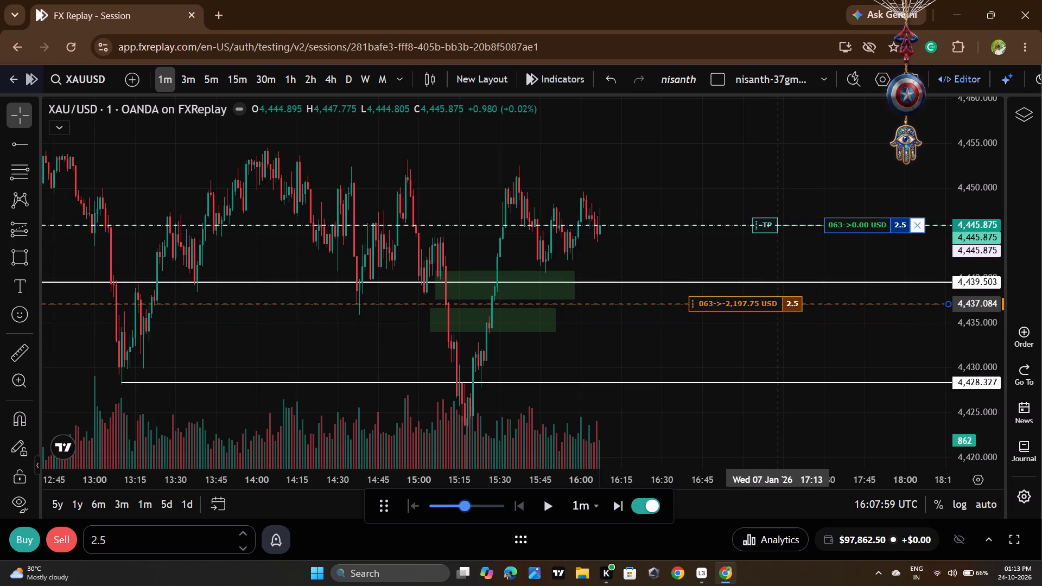
left_click_drag(778, 304, 780, 299)
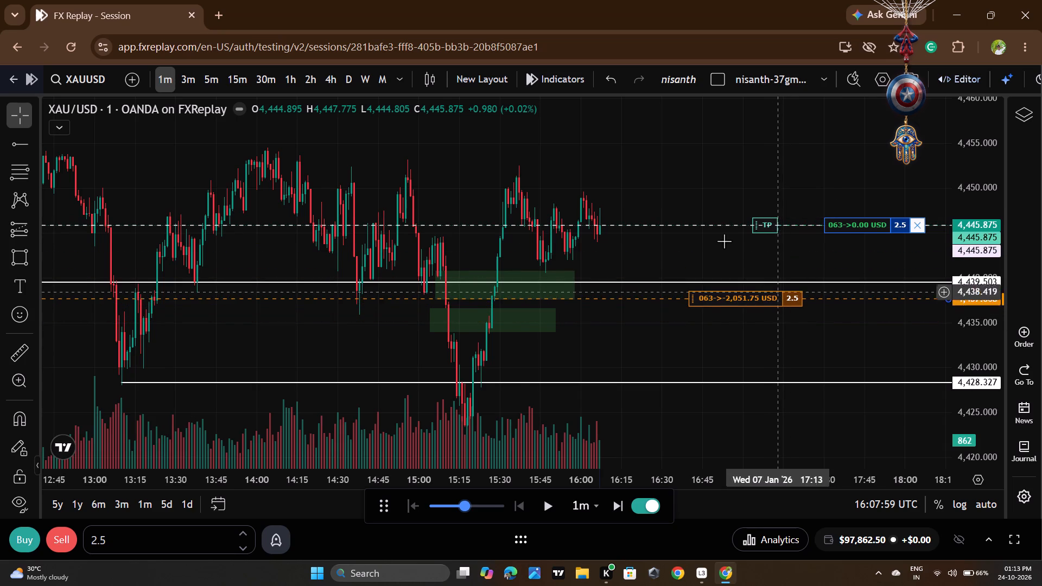
Add a take profit at 4,462.188 to the open buy position.
scroll(716, 238, "down", 4)
left_click_drag(795, 254, 785, 319)
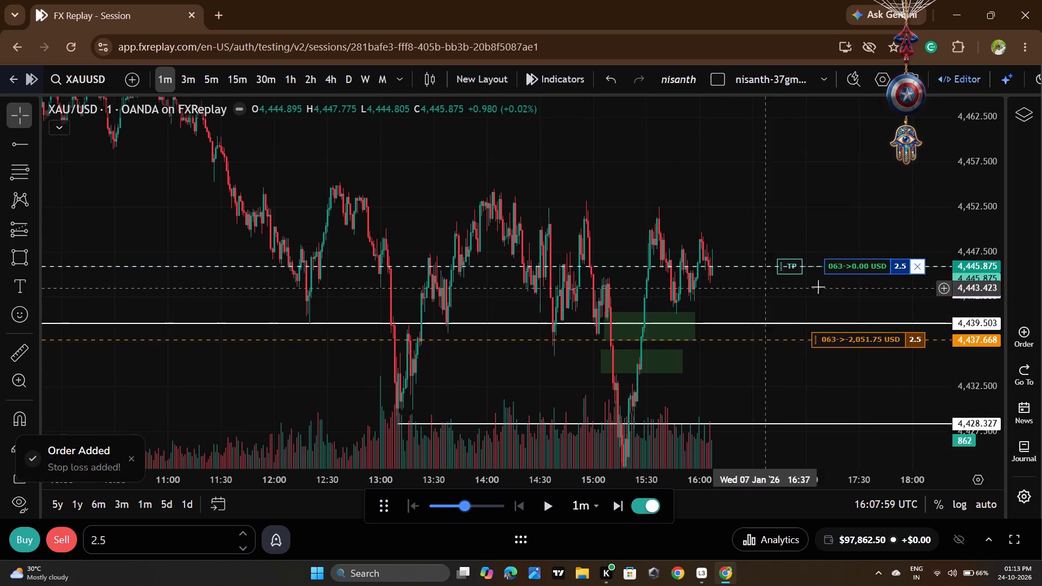
left_click_drag(818, 286, 807, 372)
left_click_drag(793, 337, 815, 179)
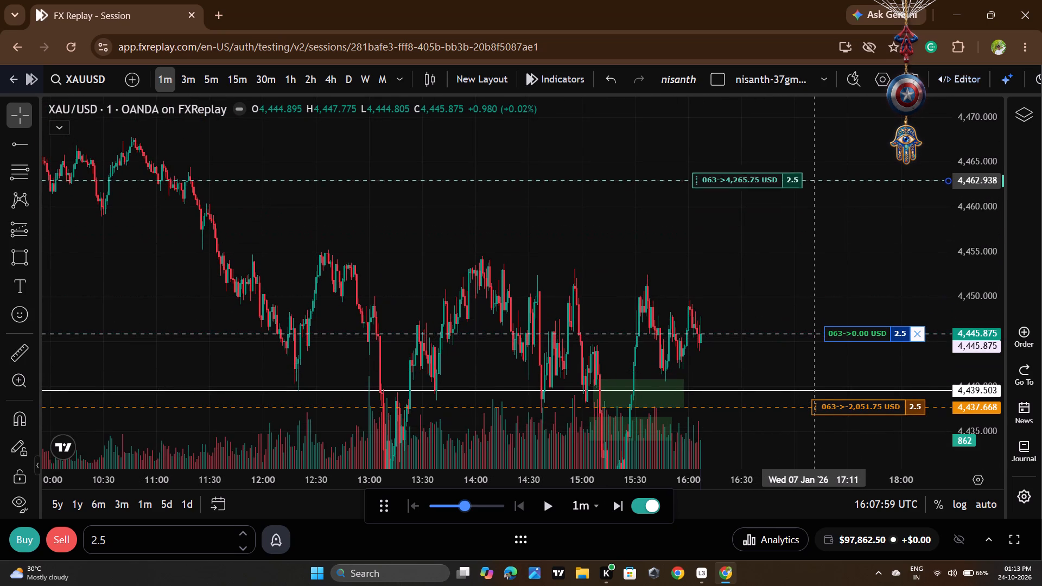
left_click_drag(815, 179, 808, 189)
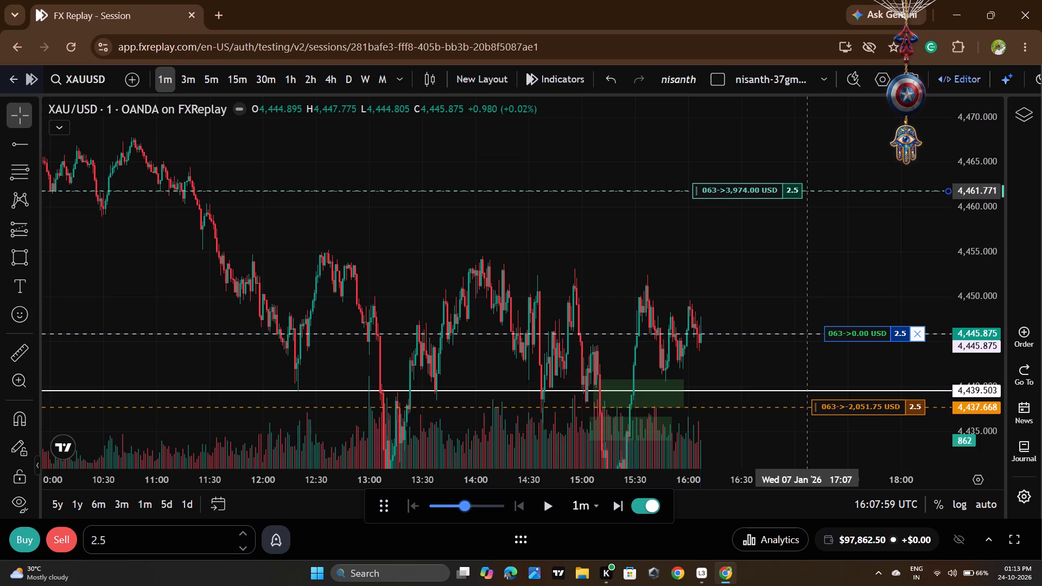
left_click_drag(808, 189, 808, 188)
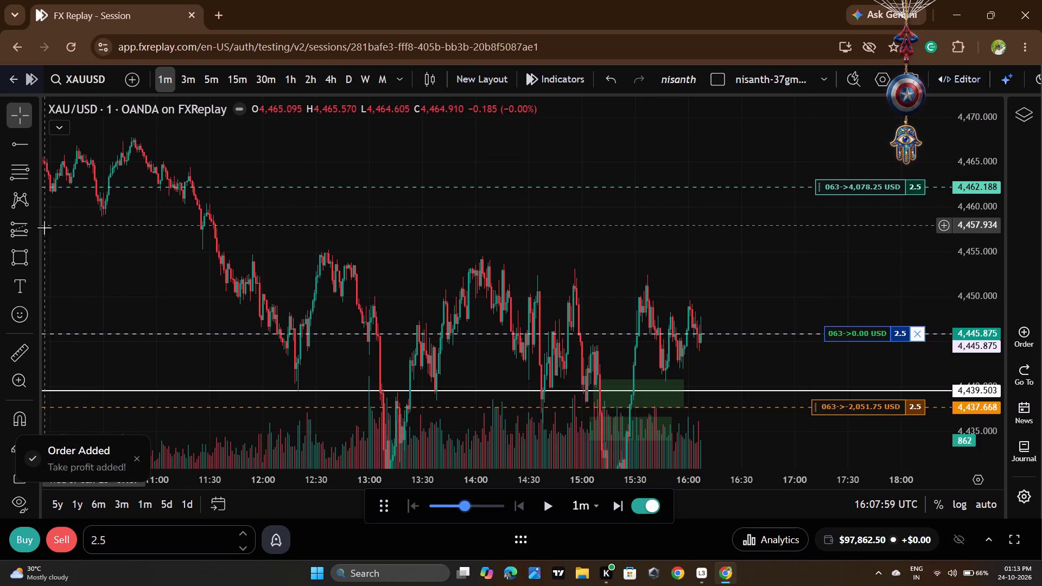
Draw a Long Position projection at the 16:07 candle with entry 4,445.841, target 4,462.188 and stop 4,437.668.
left_click(39, 226)
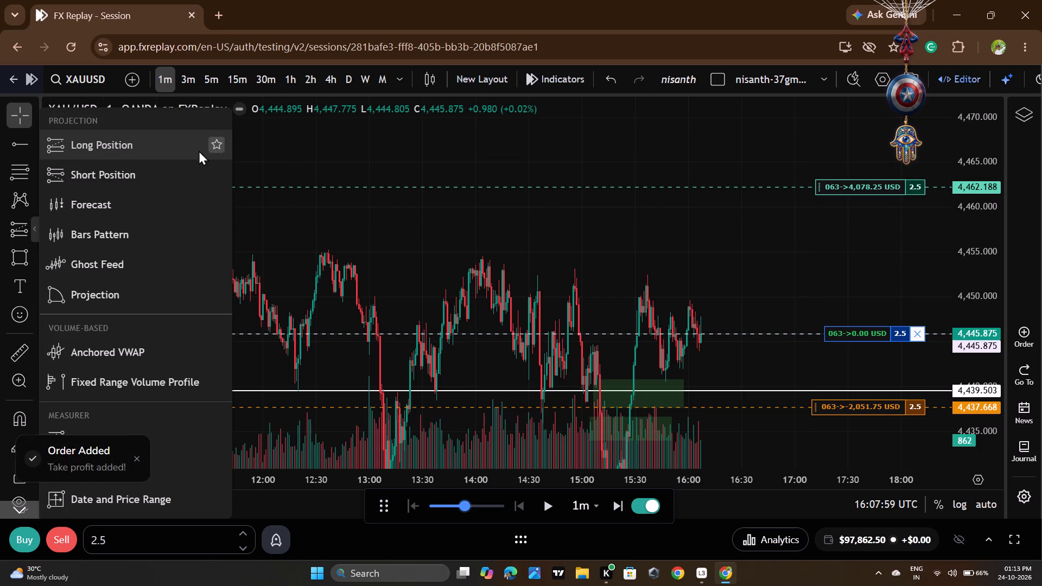
left_click(168, 152)
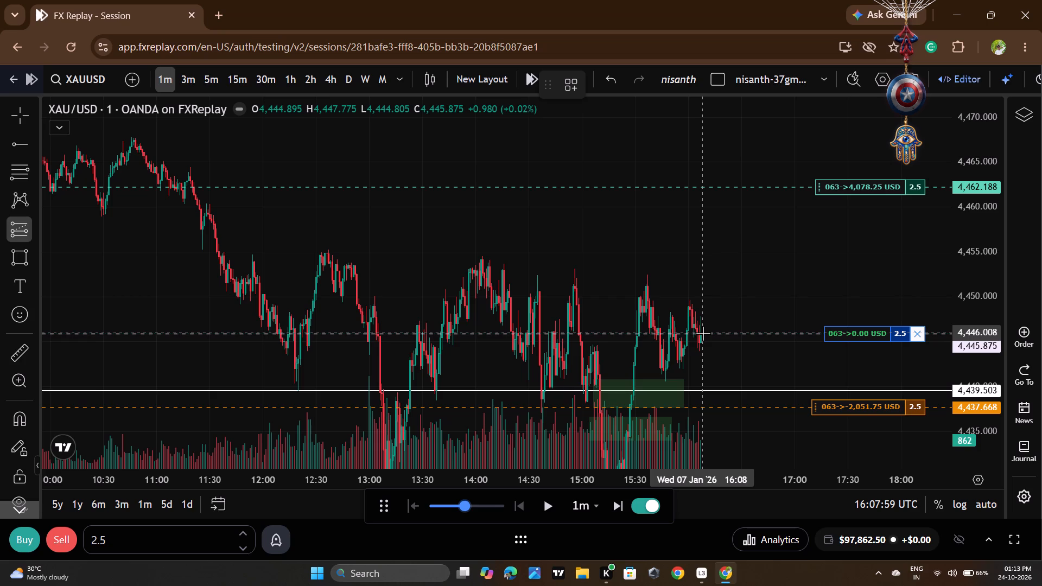
left_click(701, 334)
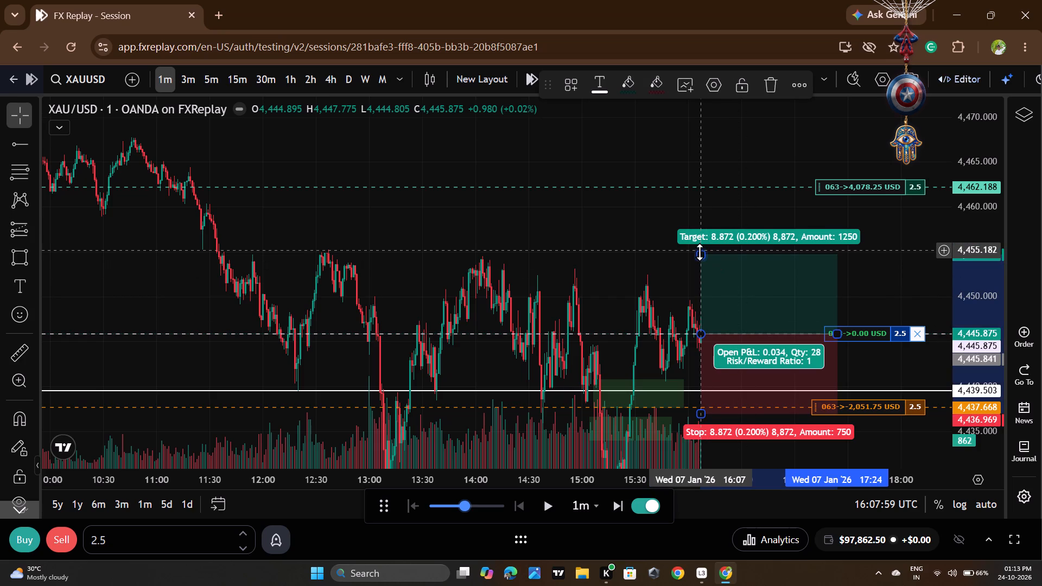
left_click_drag(699, 255, 714, 192)
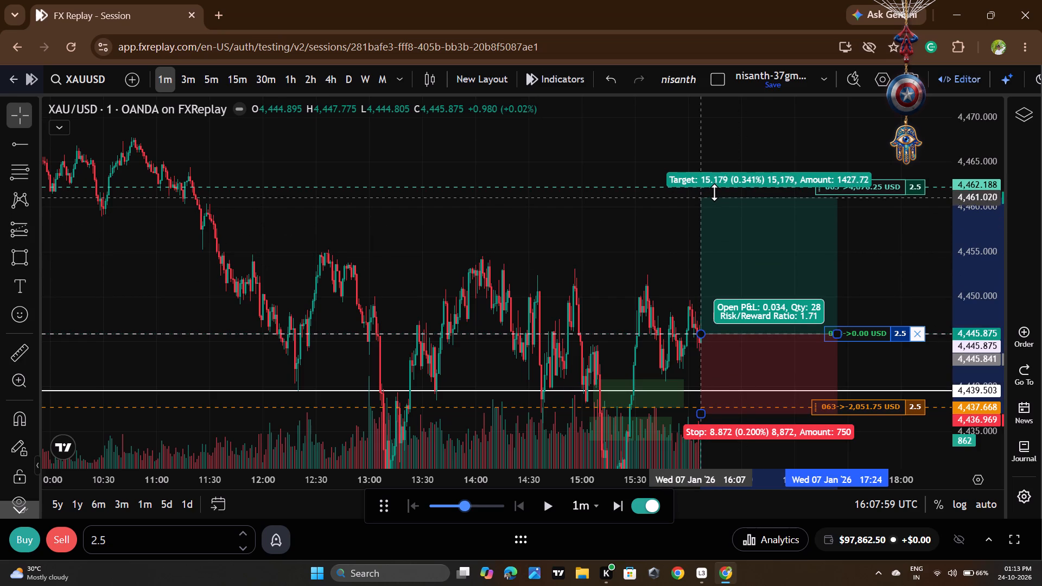
left_click_drag(714, 192, 719, 187)
left_click_drag(701, 413, 709, 405)
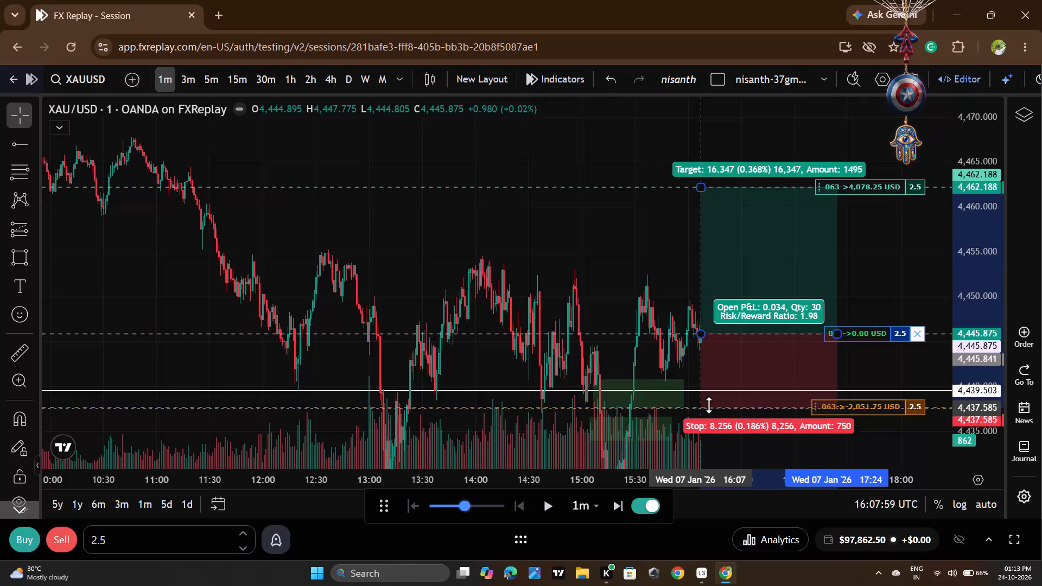
left_click_drag(709, 405, 707, 407)
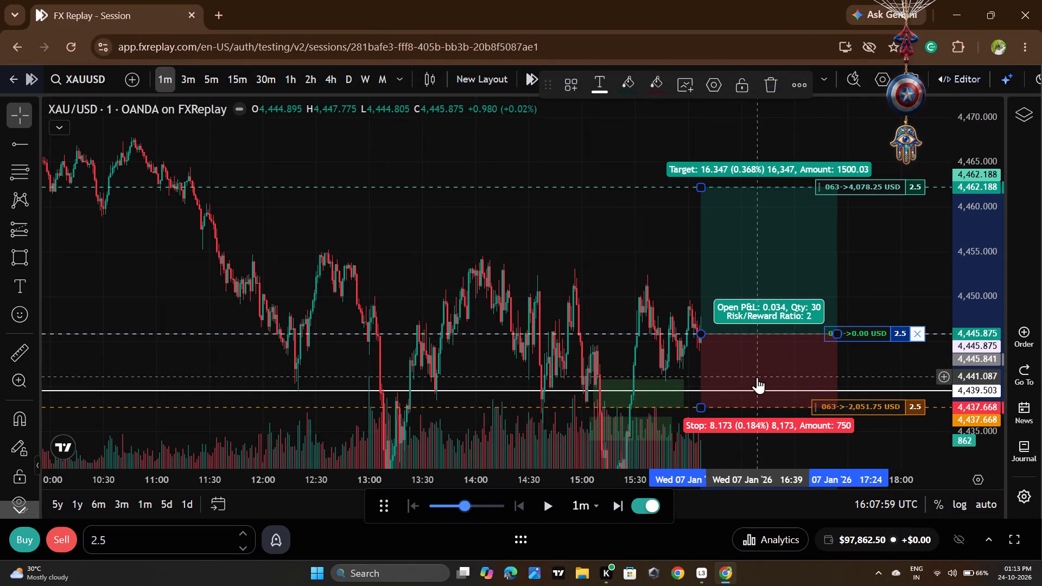
left_click(874, 284)
Raise the replay speed to maximum, replay the 1-minute chart to 16:27 UTC and pause it.
left_click_drag(499, 502, 517, 507)
left_click(550, 507)
left_click(550, 507)
left_click(550, 507)
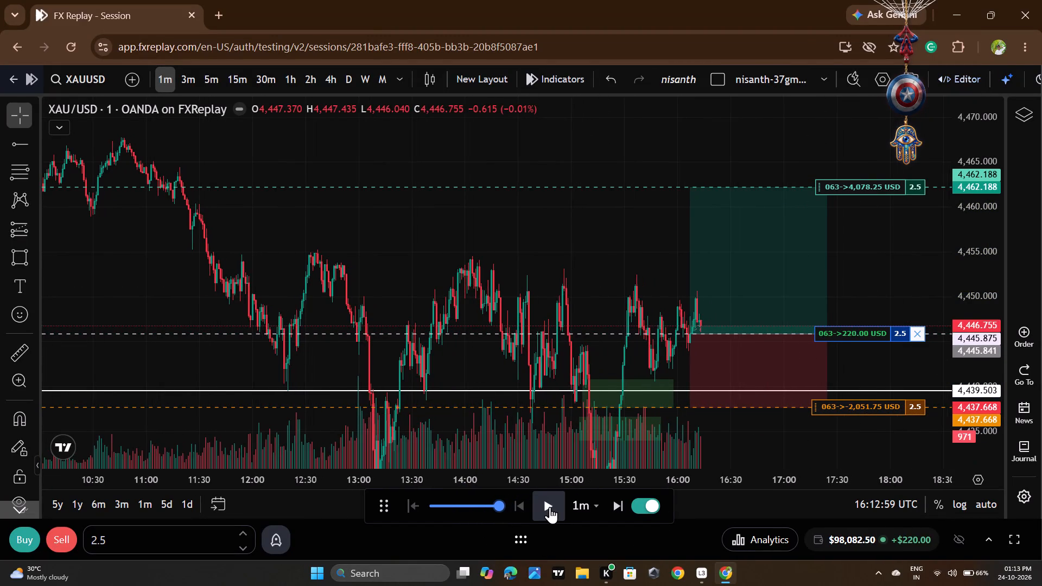
left_click(550, 507)
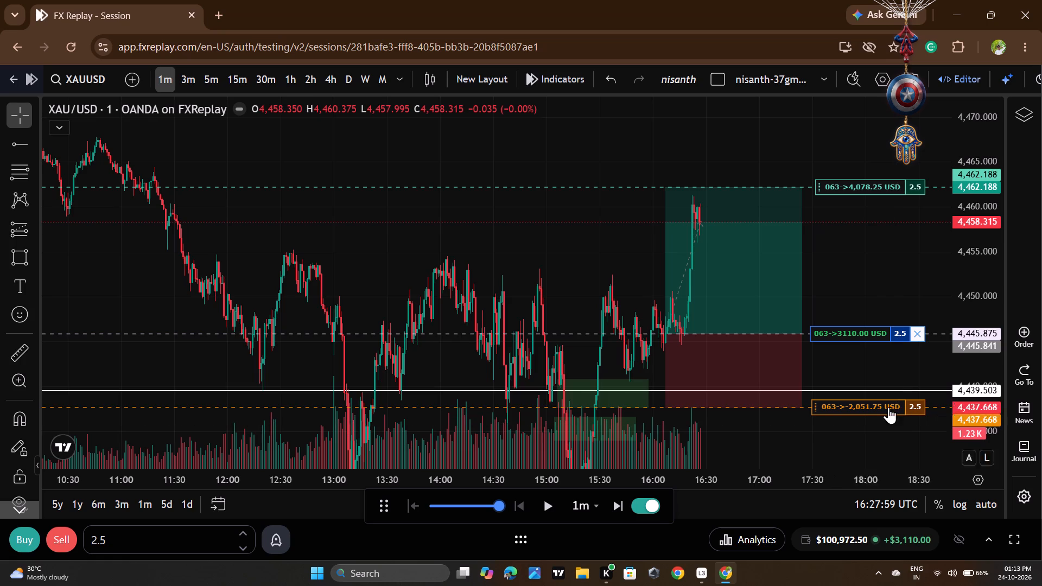
Move the open position's stop loss above entry to 4,447.342.
left_click_drag(887, 403, 895, 321)
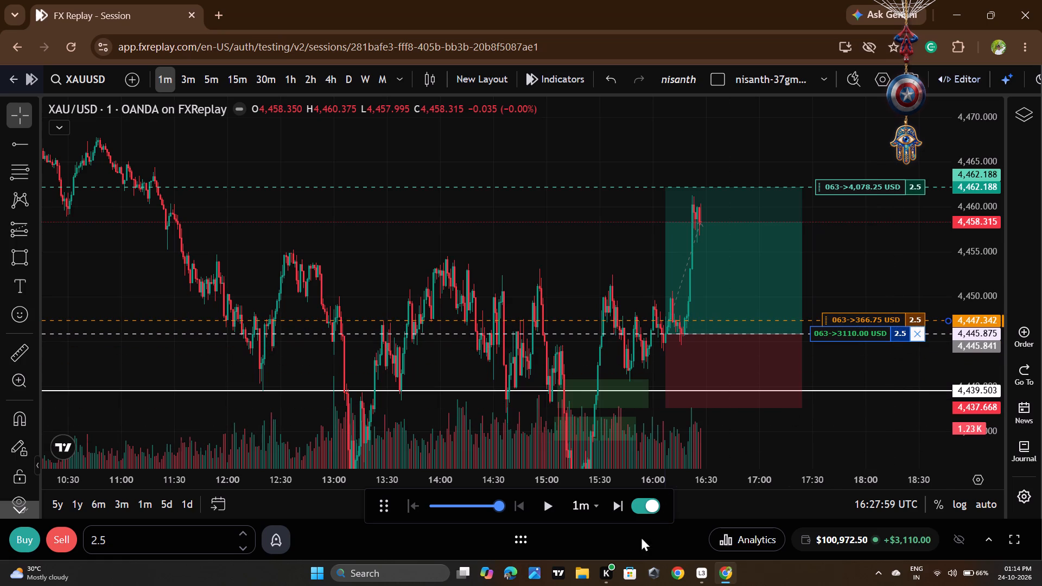
Continue the 1-minute replay to 16:35 UTC, through the take-profit level, and pause it.
double_click(551, 509)
double_click(551, 509)
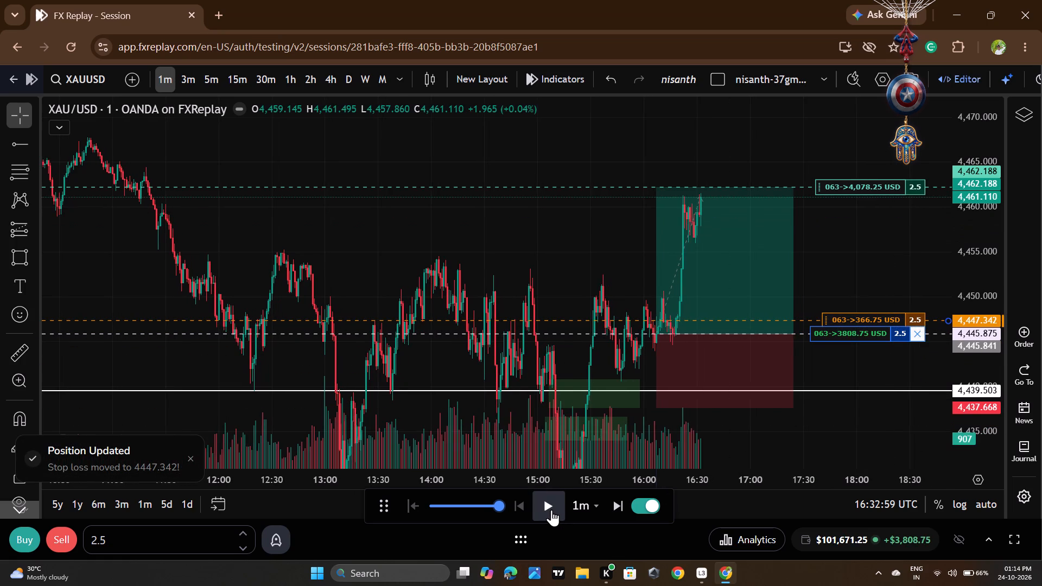
Delete the Long Position projection from the chart.
left_click(763, 279)
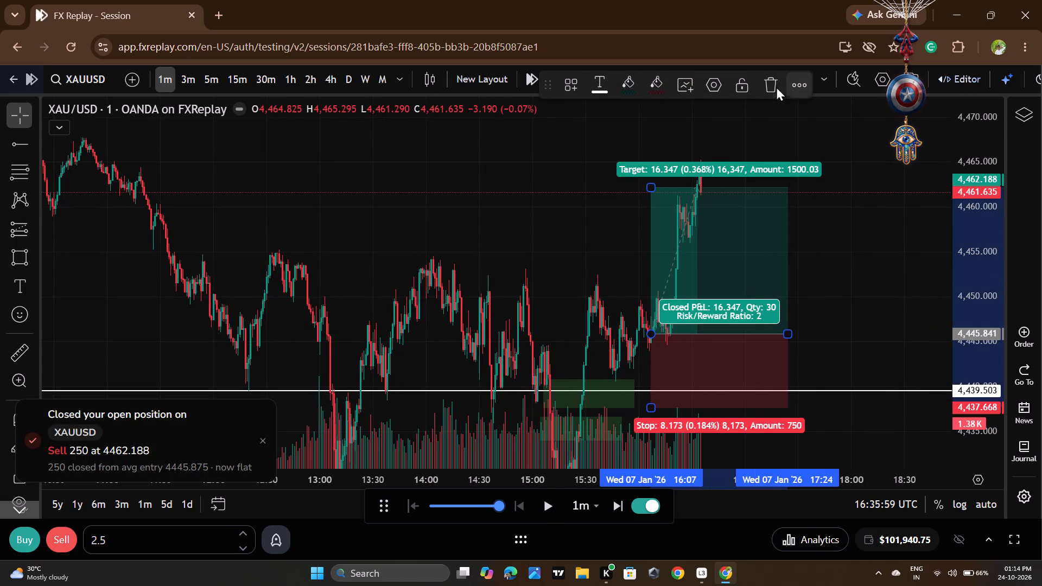
left_click(776, 86)
left_click_drag(770, 365, 799, 253)
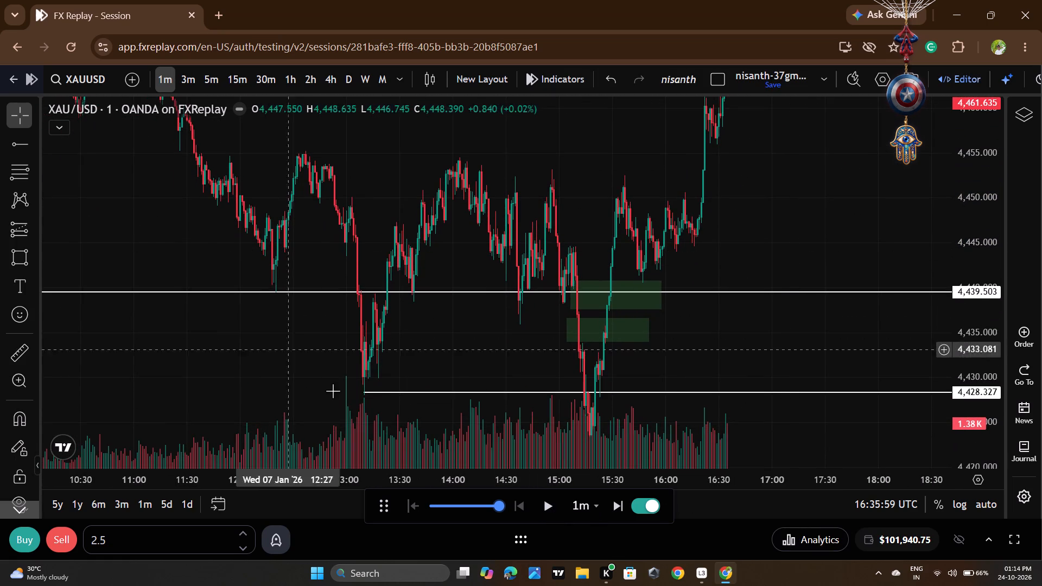
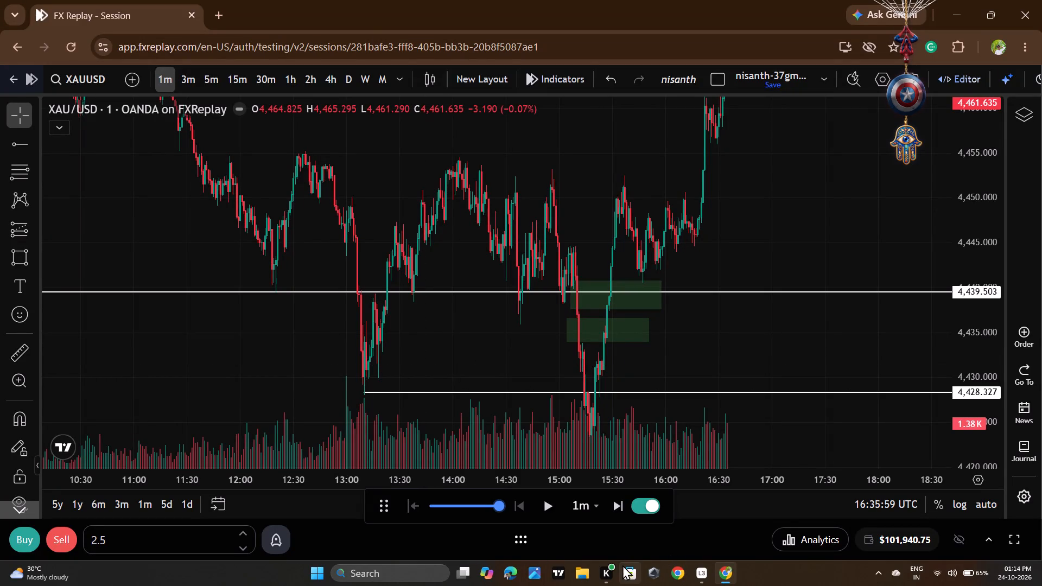
Delete the two green zone rectangles and the 4,439.503 horizontal line from the chart.
left_click(658, 297)
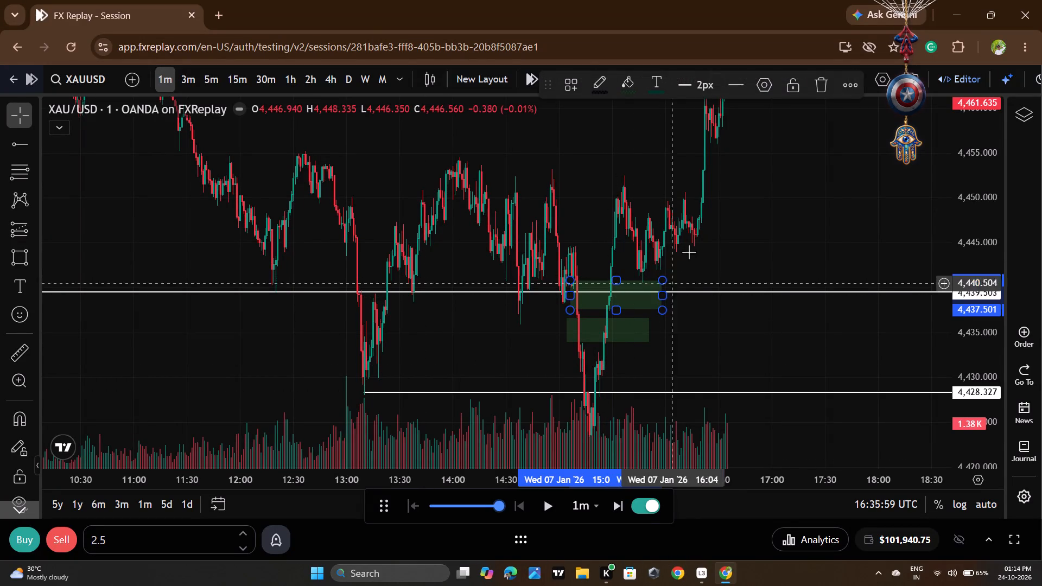
left_click(825, 74)
left_click(650, 332)
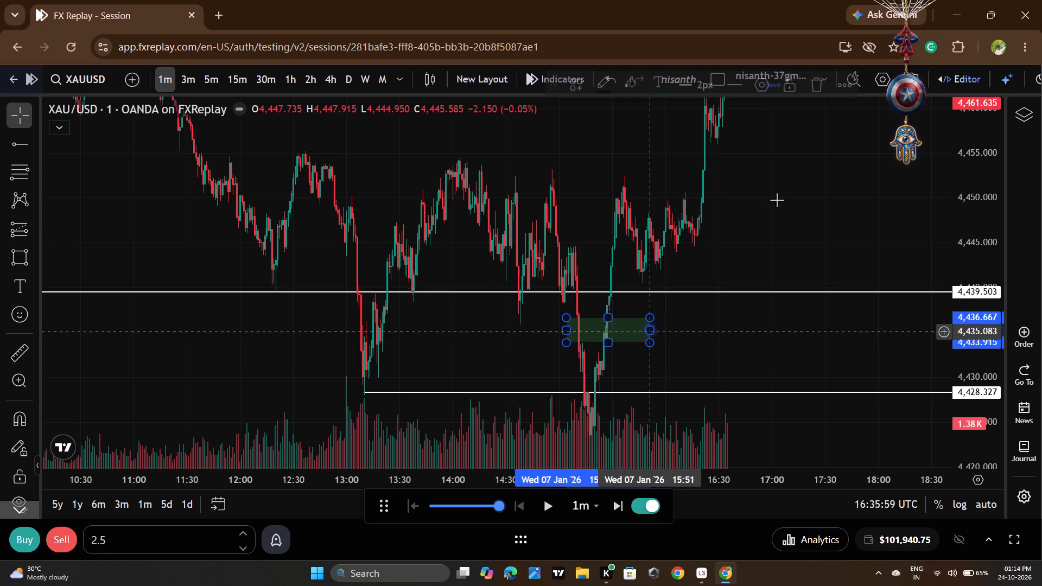
left_click(810, 94)
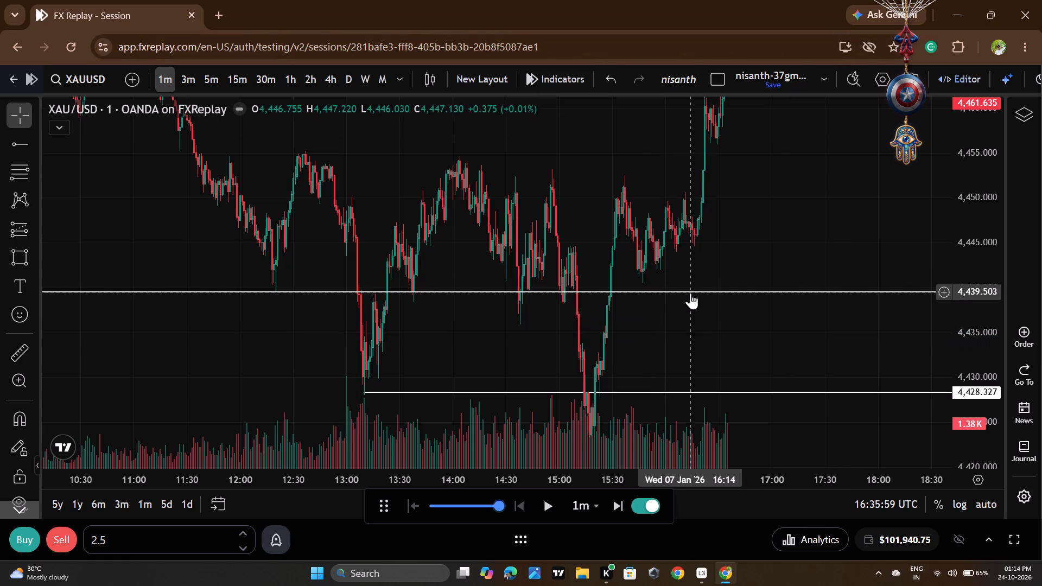
left_click(690, 292)
left_click(792, 96)
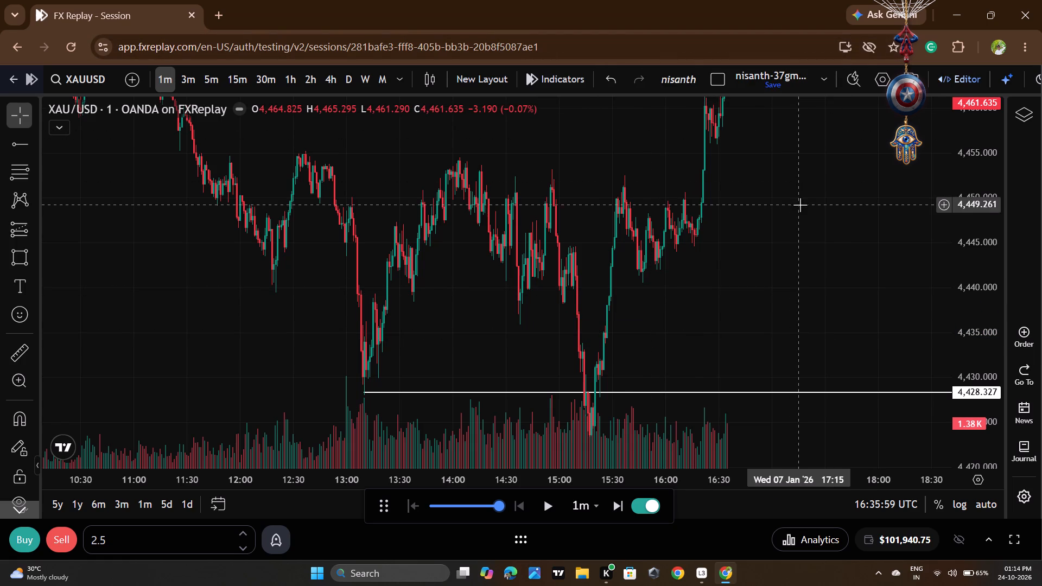
Move the 4,428.327 level line down to the 7 January swing low, at 4,423.156.
scroll(799, 204, "down", 3)
left_click_drag(850, 267, 824, 65)
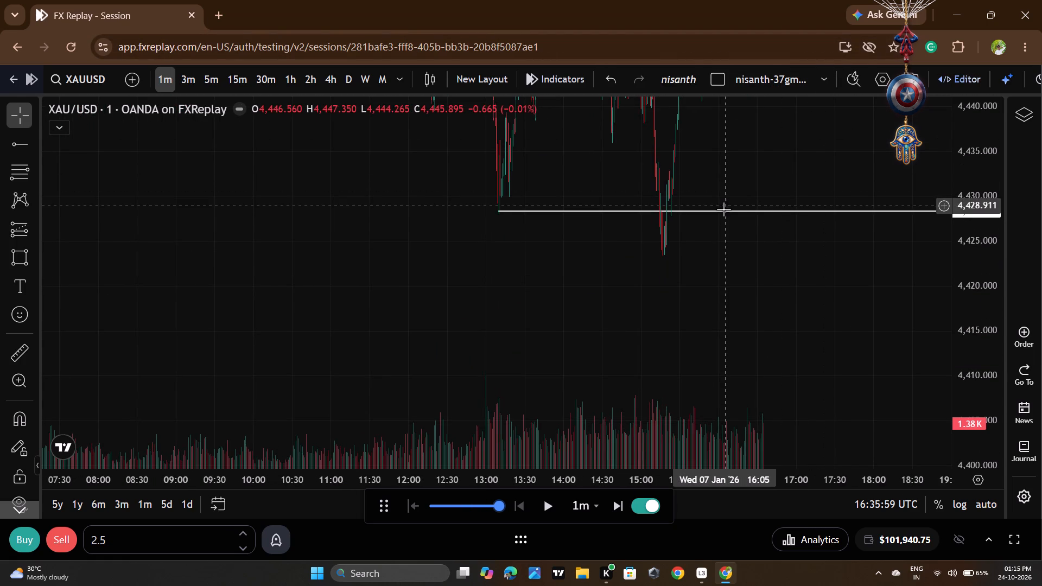
left_click_drag(721, 211, 566, 258)
left_click(763, 235)
Measure the latest rally from about 4,446.6 up to about 4,461.65, then clear the measurement.
left_click_drag(834, 174, 796, 423)
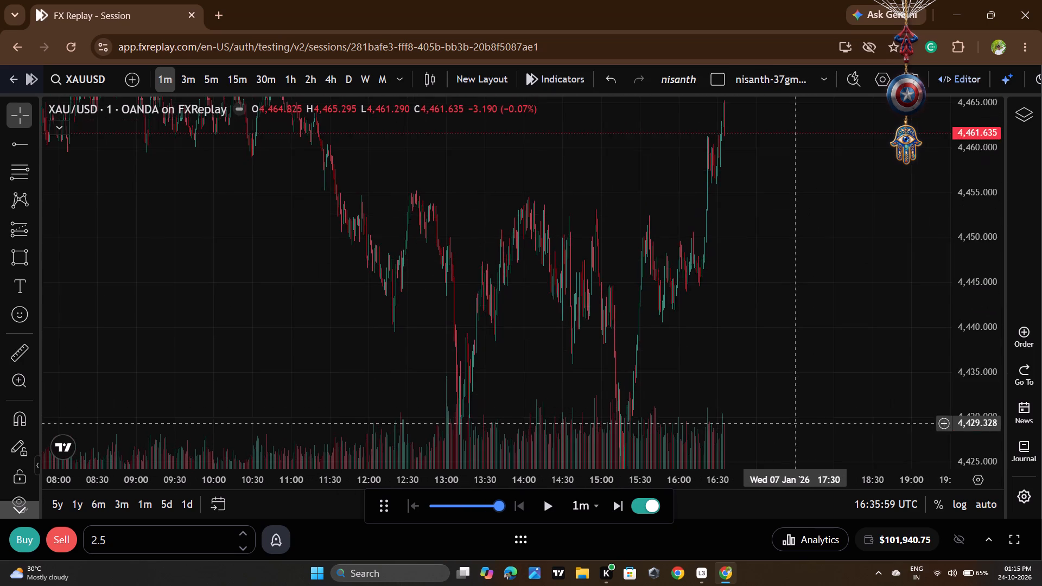
left_click_drag(796, 423, 811, 321)
scroll(989, 280, "down", 5)
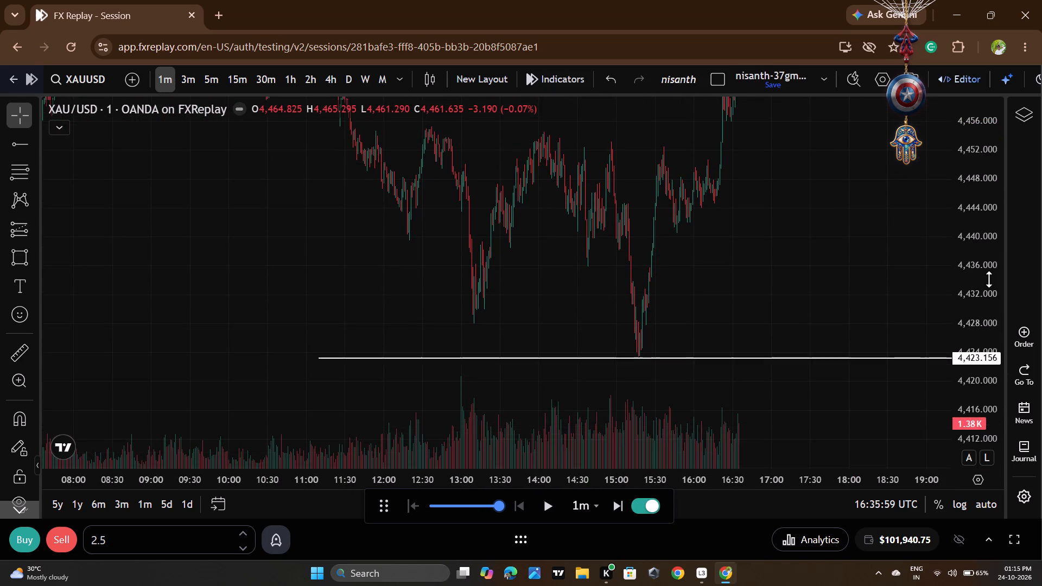
scroll(989, 279, "down", 4)
left_click_drag(922, 216, 904, 328)
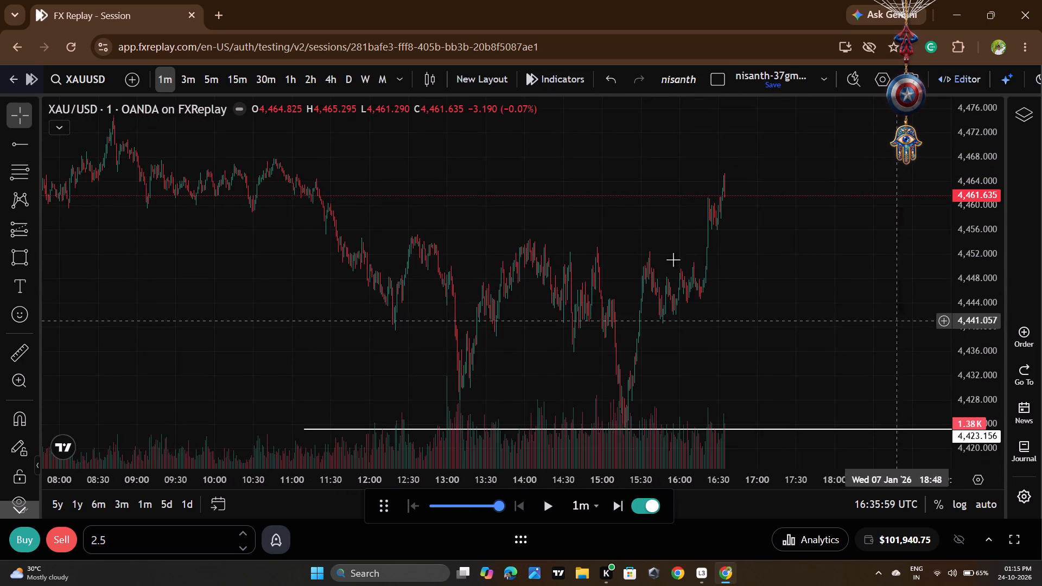
left_click(22, 346)
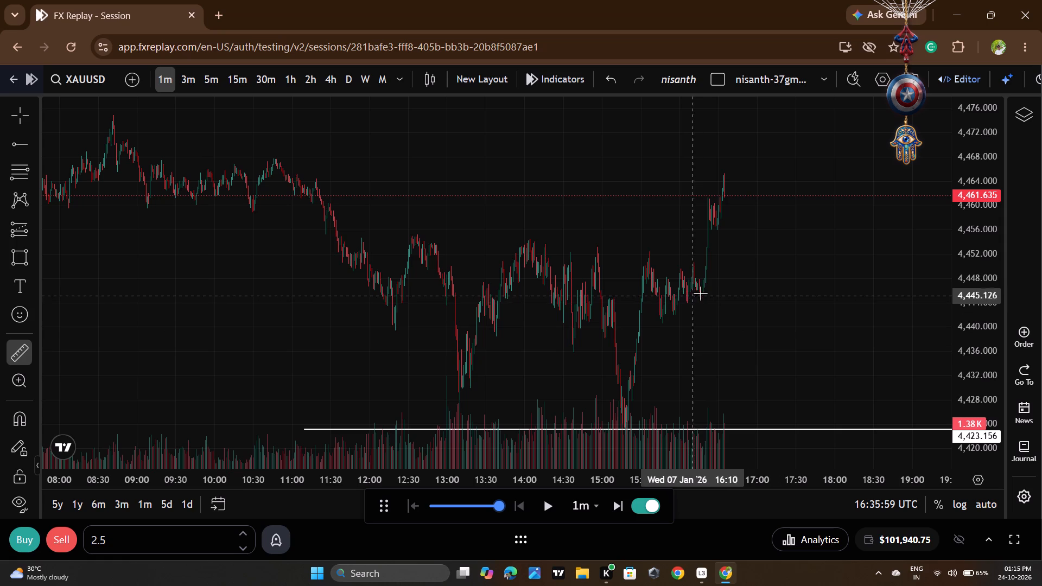
left_click(704, 287)
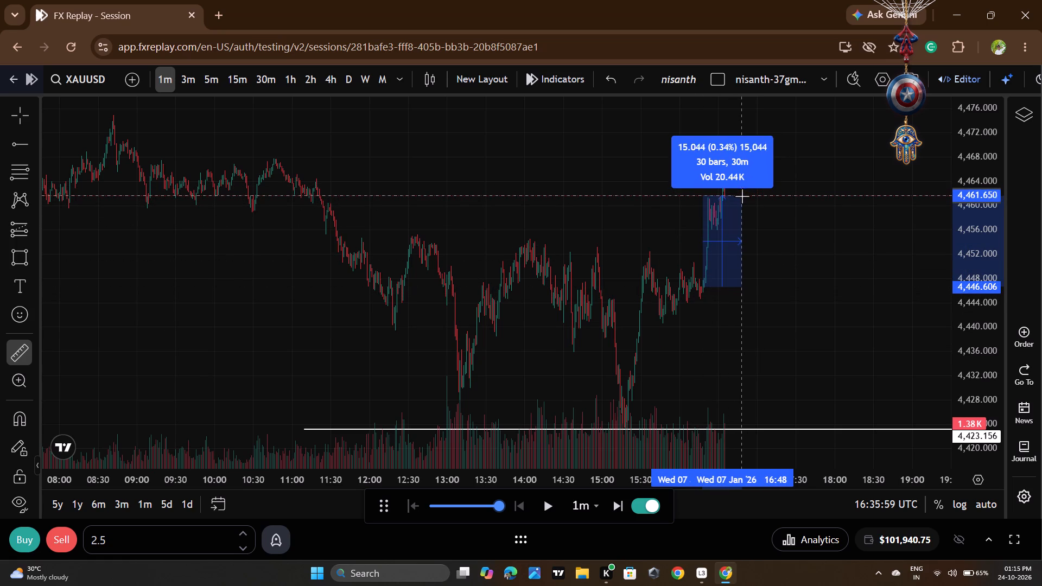
left_click(742, 194)
left_click_drag(835, 283, 835, 288)
Replay the 1-minute chart to 02:37 UTC on 8 January, pausing briefly at 20:52 UTC, and pause it there.
left_click_drag(835, 287, 843, 445)
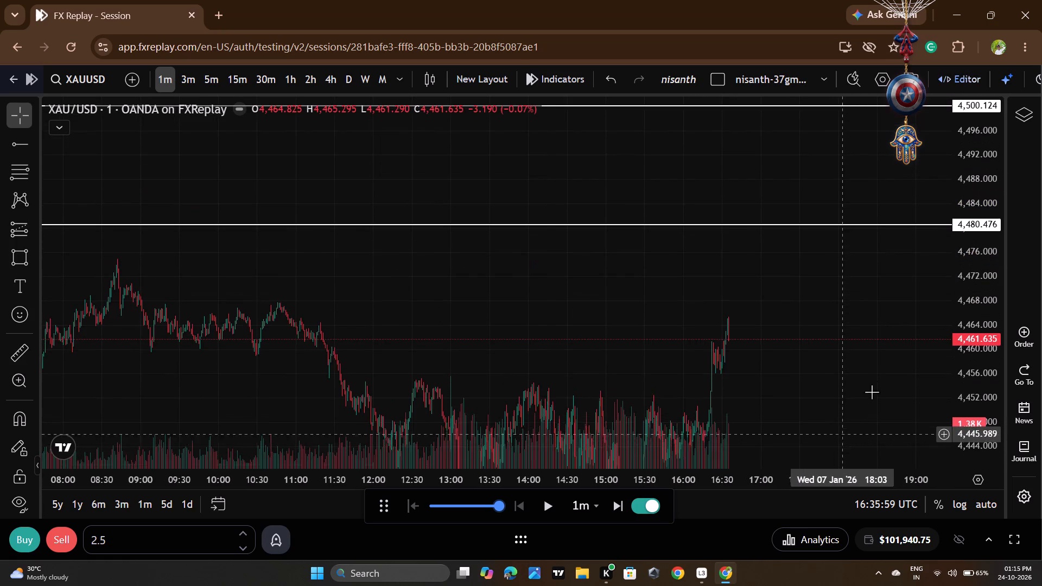
scroll(876, 388, "down", 7)
scroll(565, 216, "down", 3)
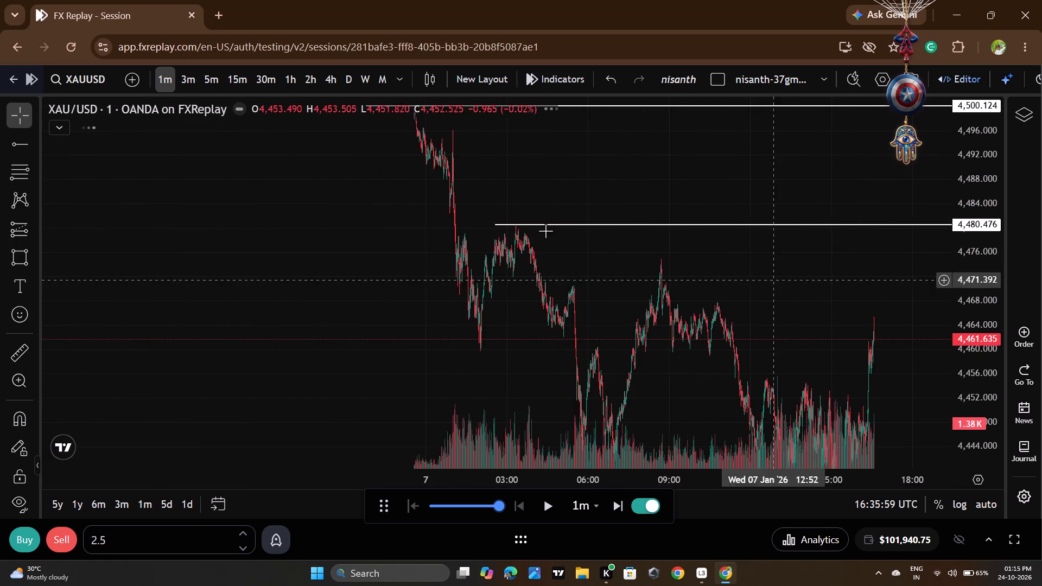
left_click_drag(808, 295, 579, 282)
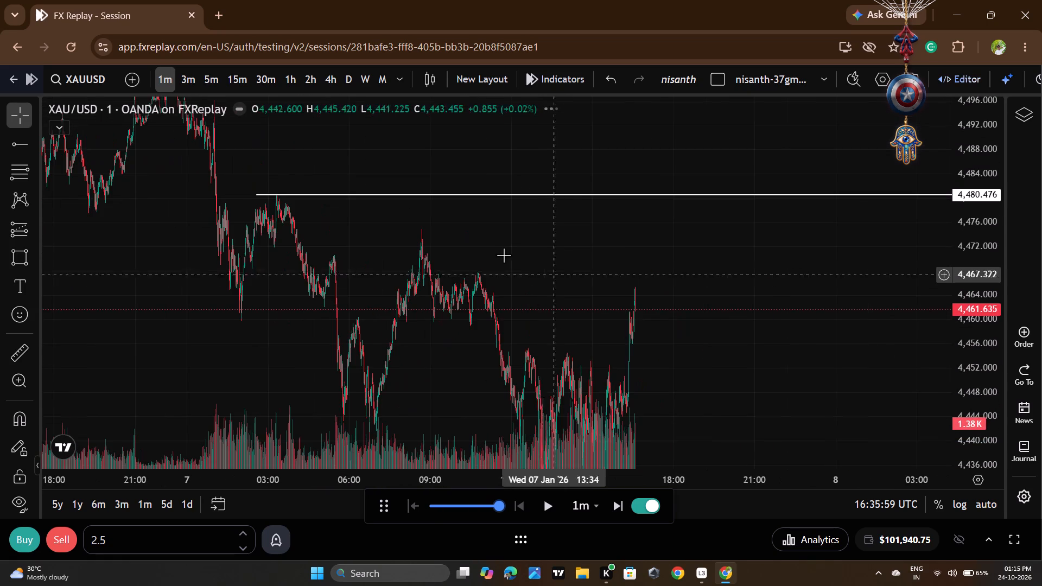
left_click(547, 505)
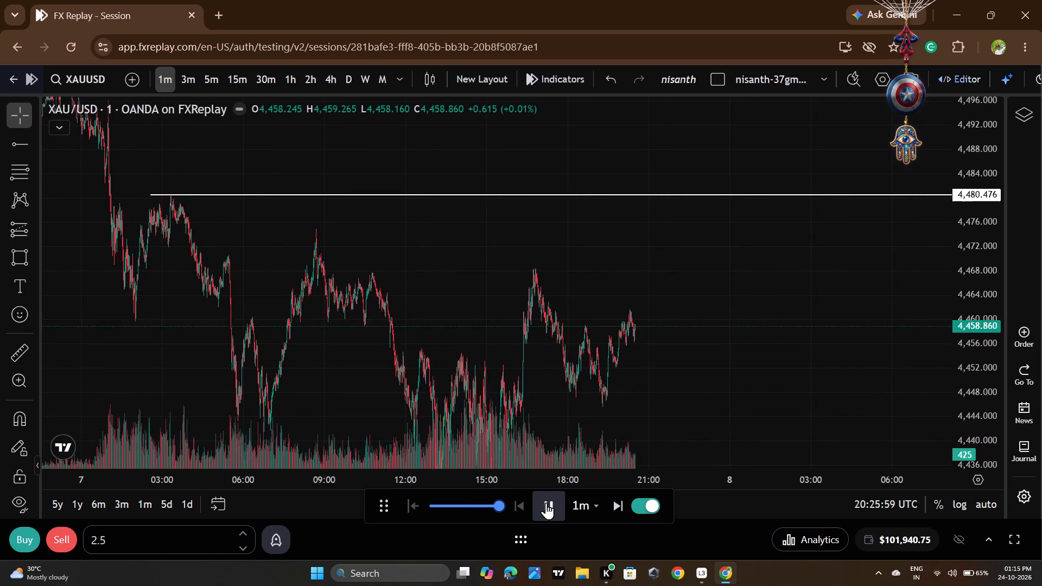
left_click(546, 502)
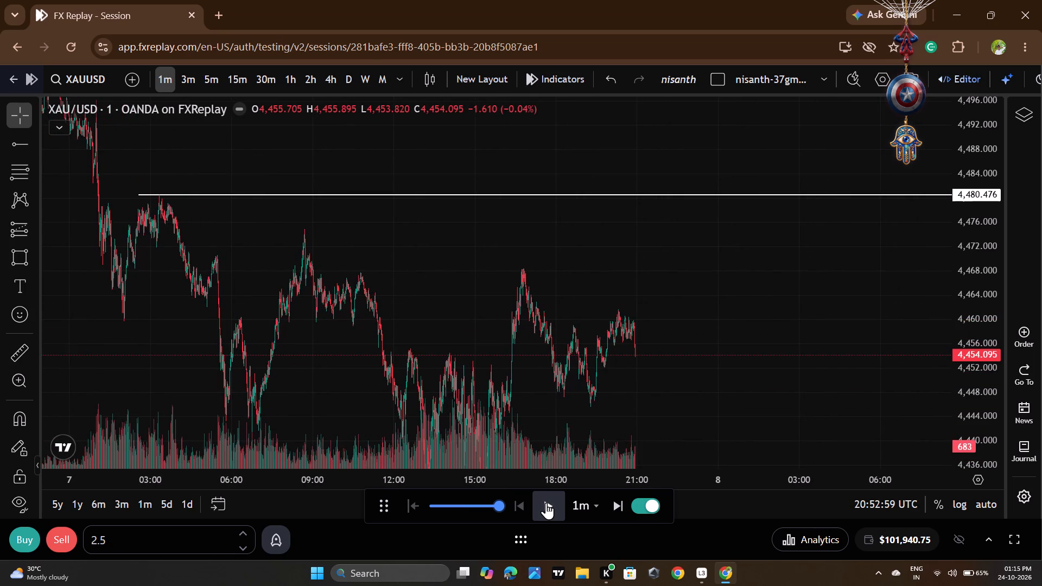
left_click(546, 502)
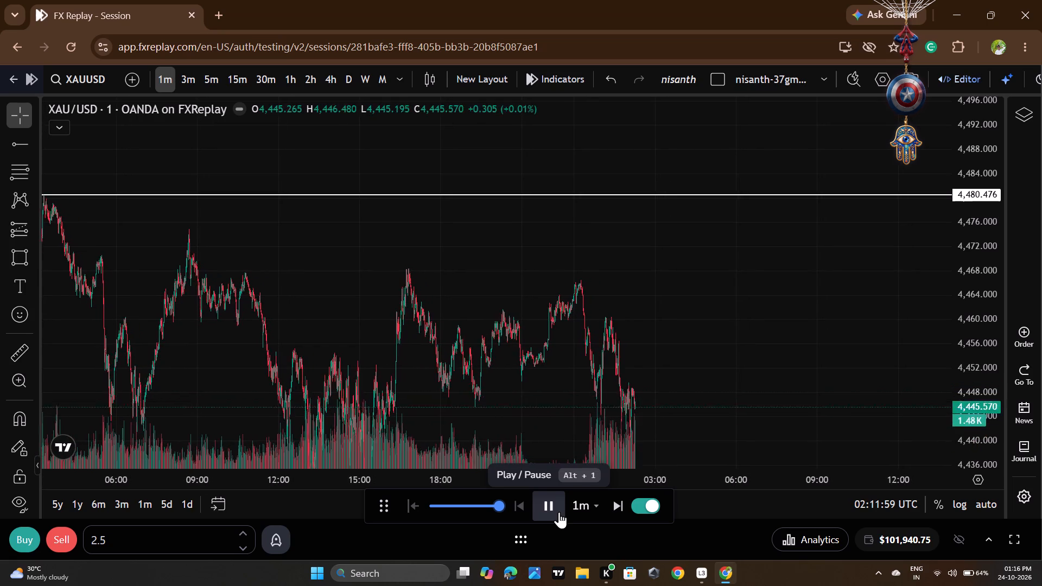
left_click(559, 512)
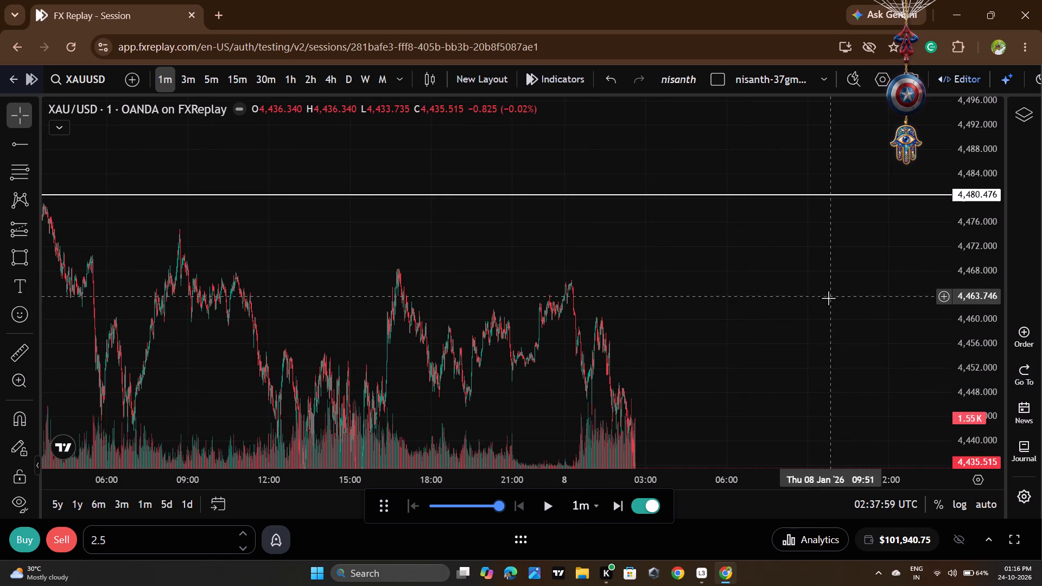
Bring the 4,423.156 level into view, continue the 1-minute replay to 04:26 UTC and pause it.
scroll(993, 277, "down", 4)
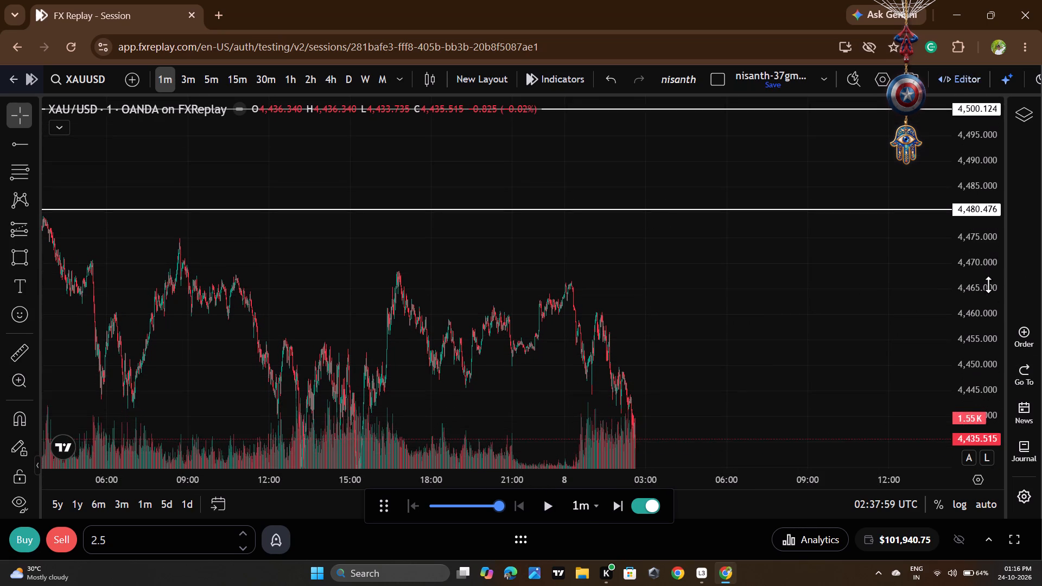
scroll(988, 284, "down", 1)
scroll(804, 366, "down", 3)
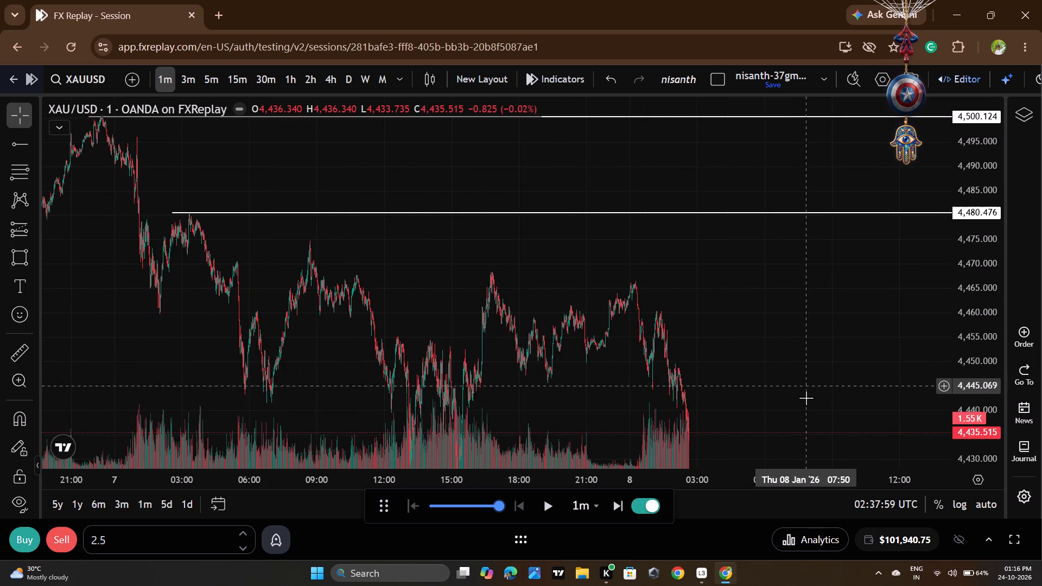
left_click_drag(806, 398, 816, 257)
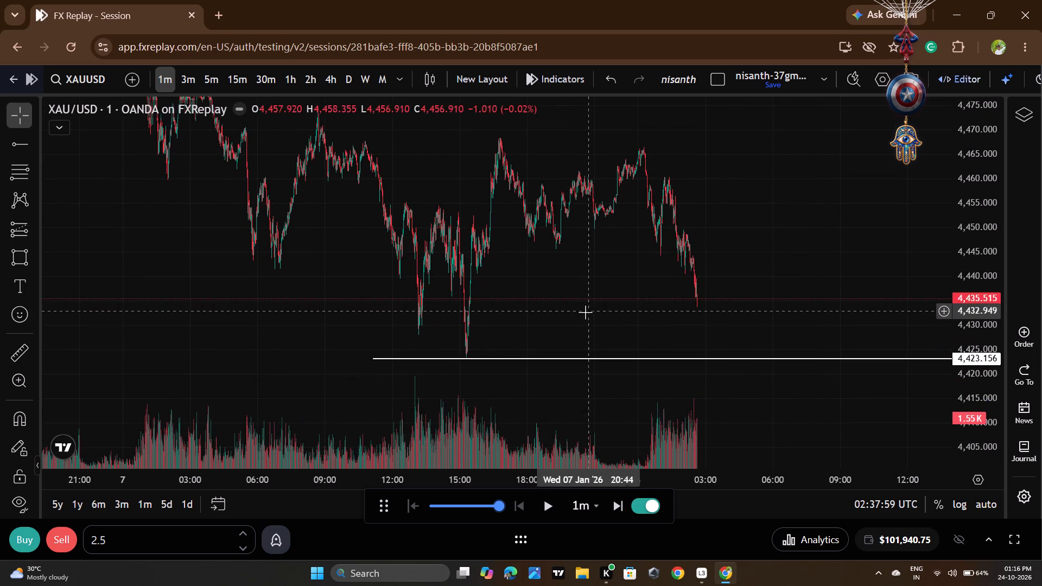
left_click(547, 498)
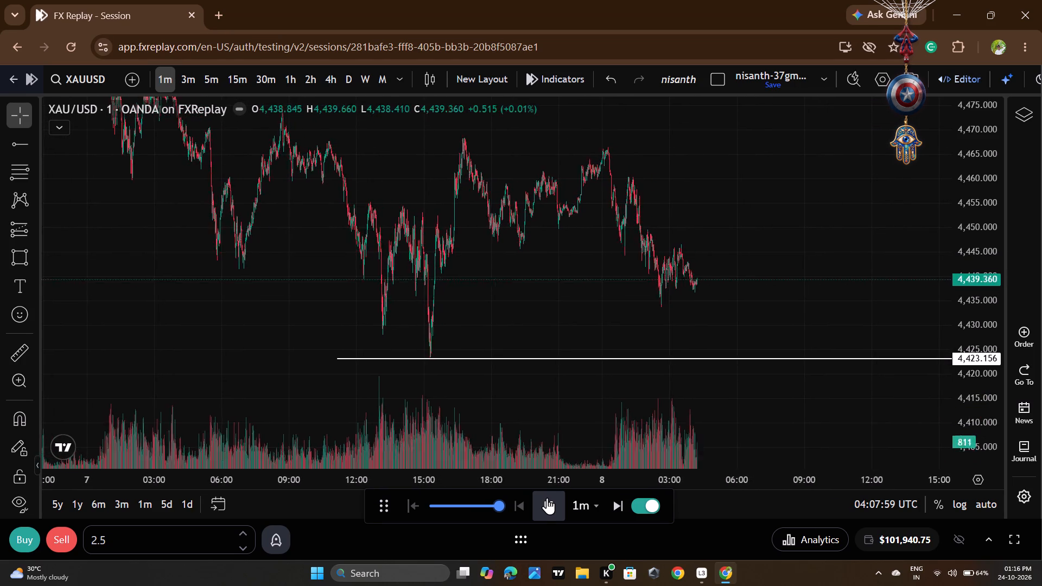
left_click(547, 498)
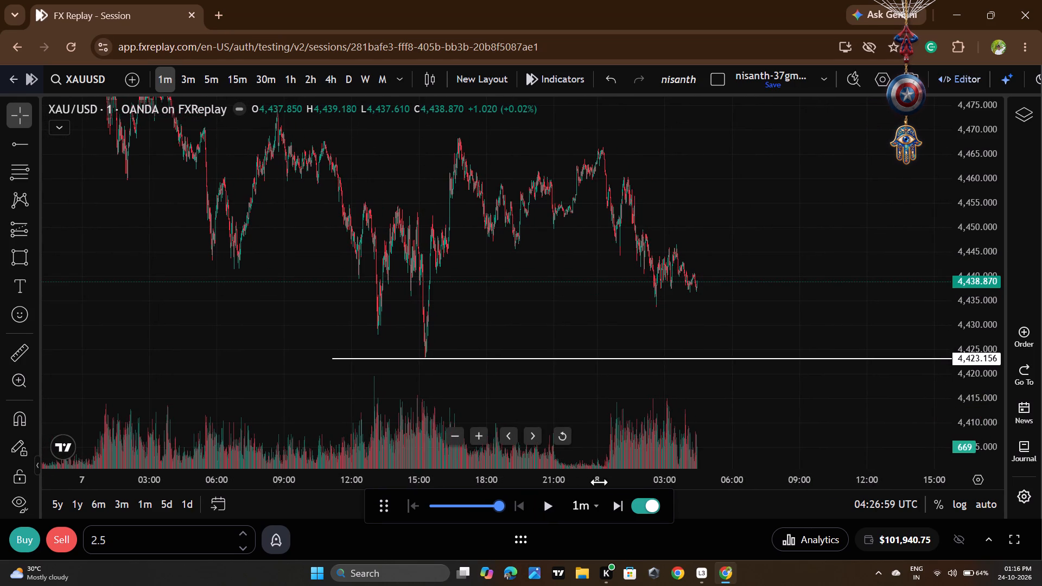
Advance the replay in short bursts through the 4,423.156 level to 06:34 UTC and pause it.
left_click(554, 506)
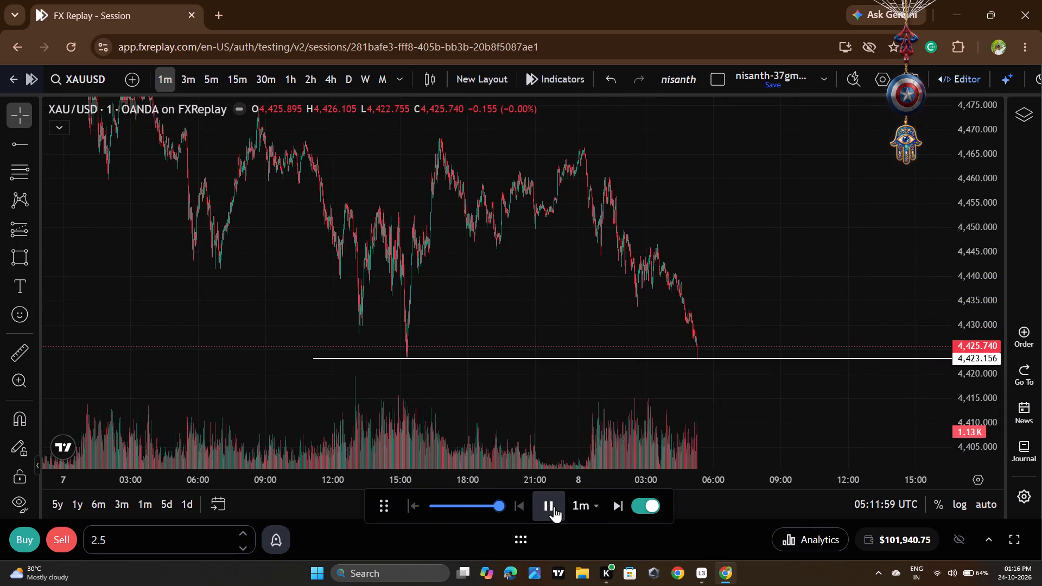
left_click(554, 506)
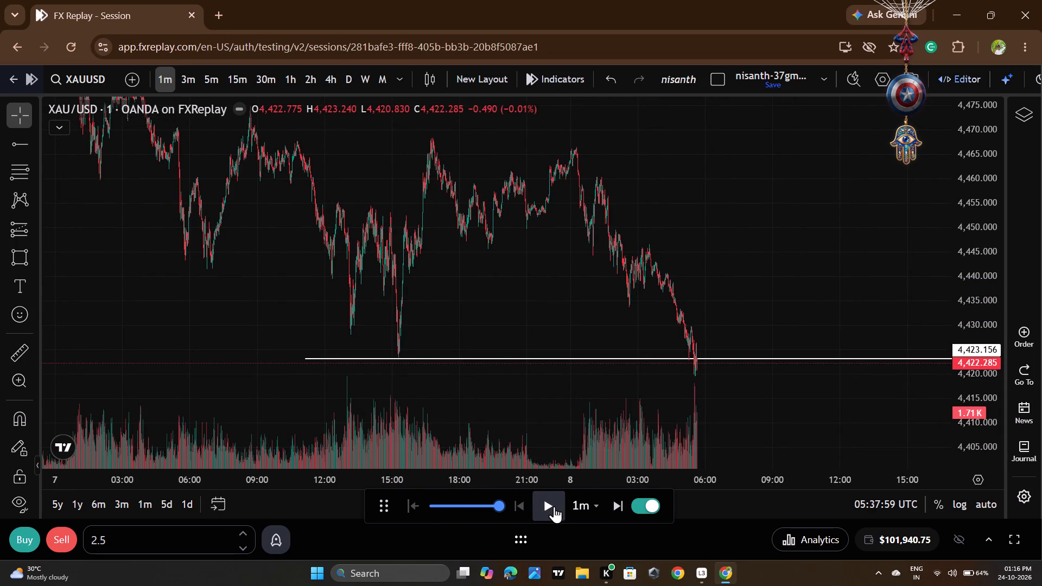
left_click(554, 506)
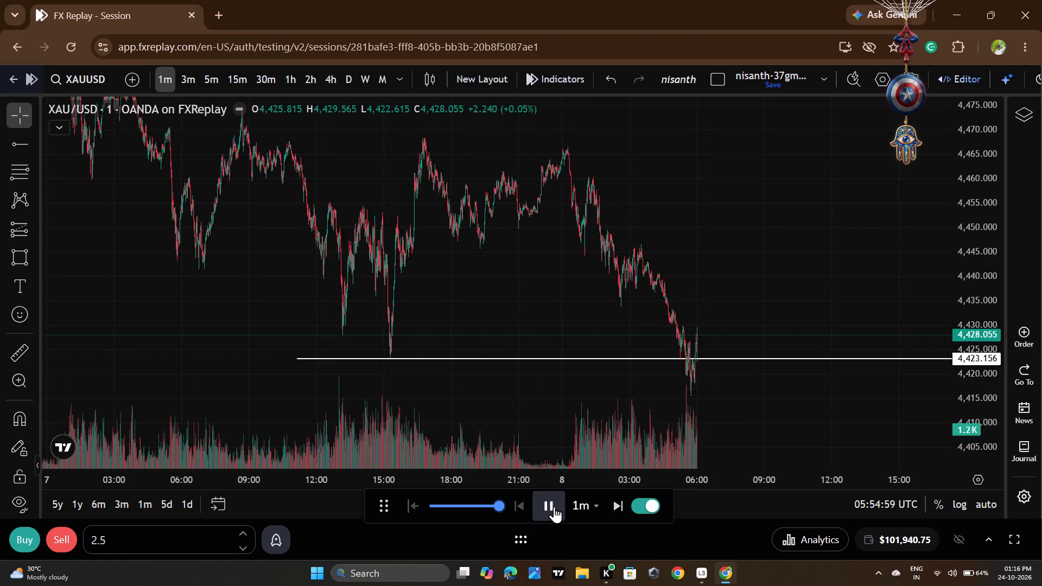
left_click(554, 506)
left_click(557, 513)
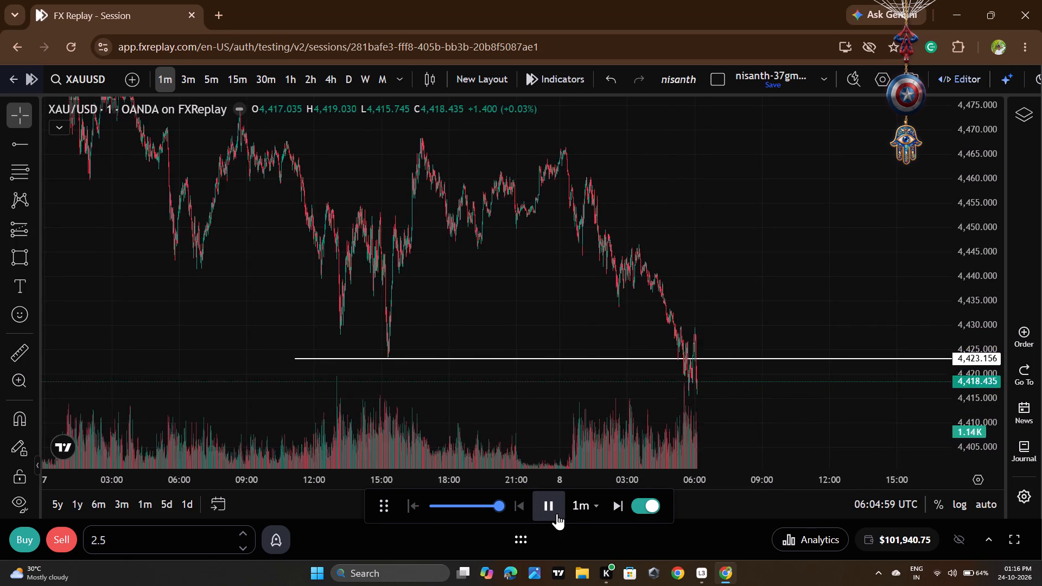
left_click(557, 513)
left_click(557, 513)
left_click(557, 513)
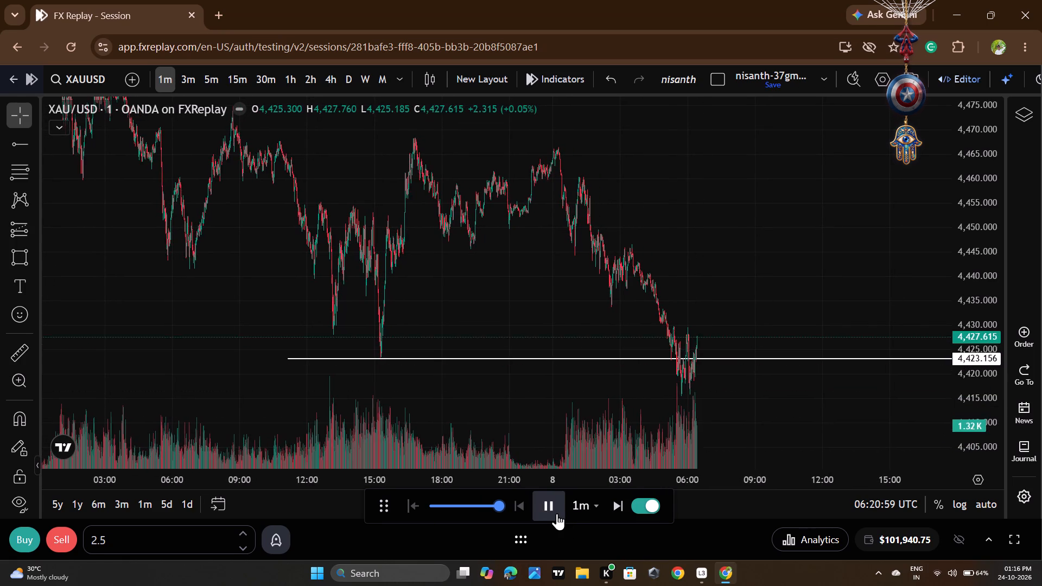
double_click(557, 513)
double_click(557, 513)
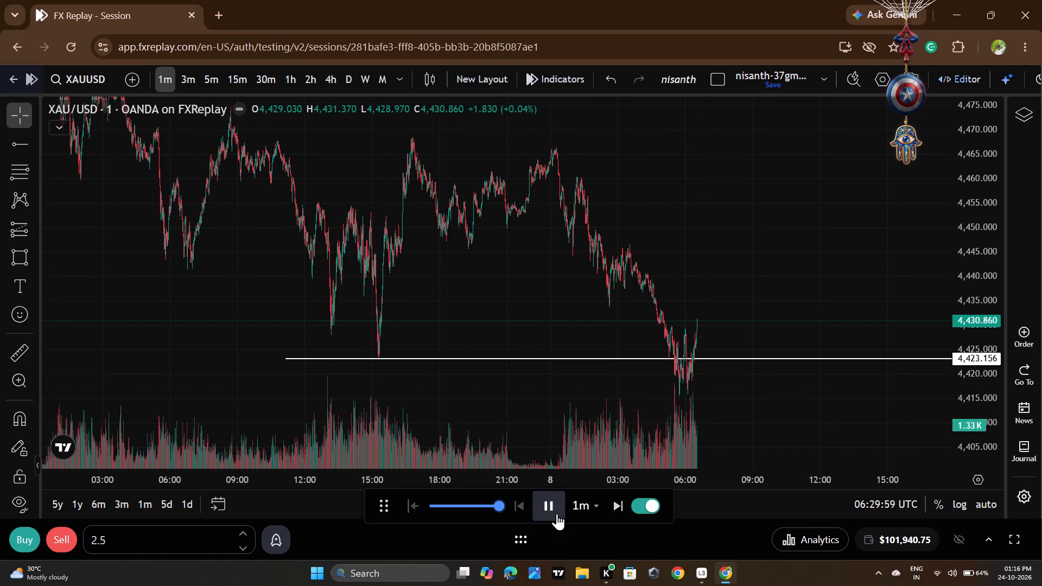
Draw a rectangle zone just above the 4,423.156 level, from about 4,424.46 to 4,426.97, spanning about 06:02 to 07:46.
scroll(771, 362, "up", 13)
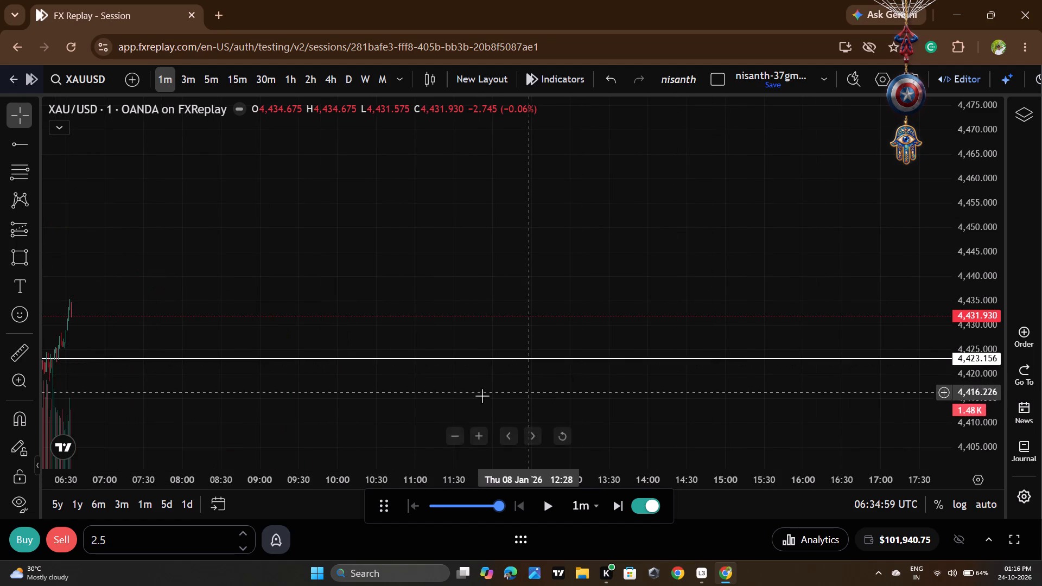
left_click_drag(482, 396, 960, 425)
scroll(979, 353, "up", 14)
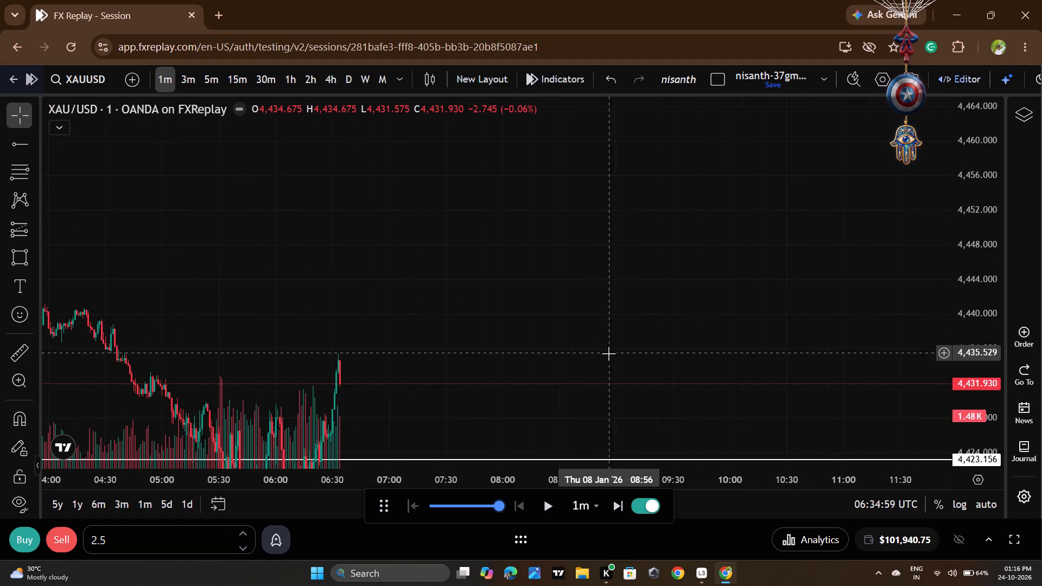
left_click_drag(613, 356, 778, 158)
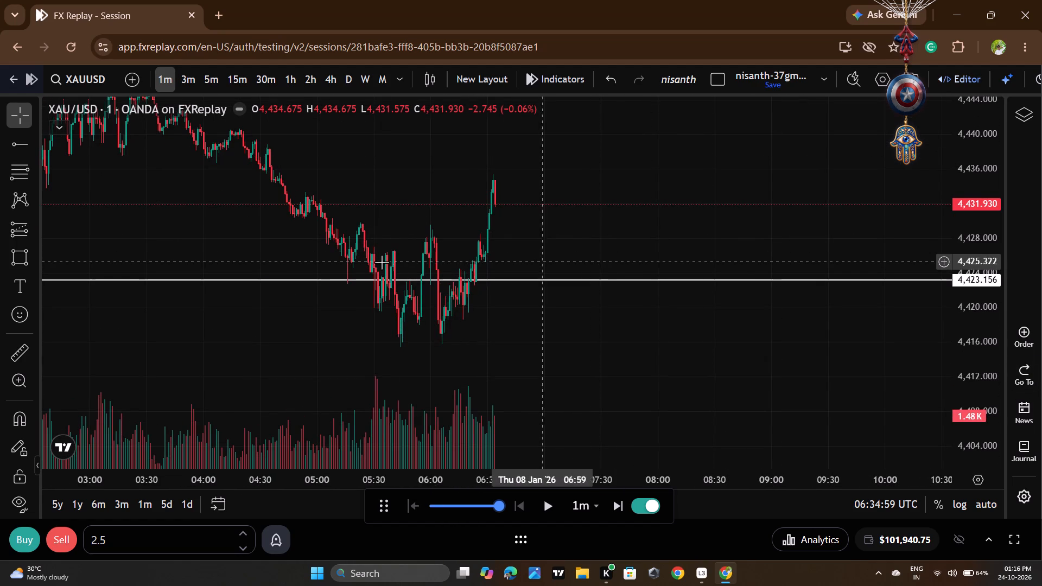
scroll(567, 261, "up", 5)
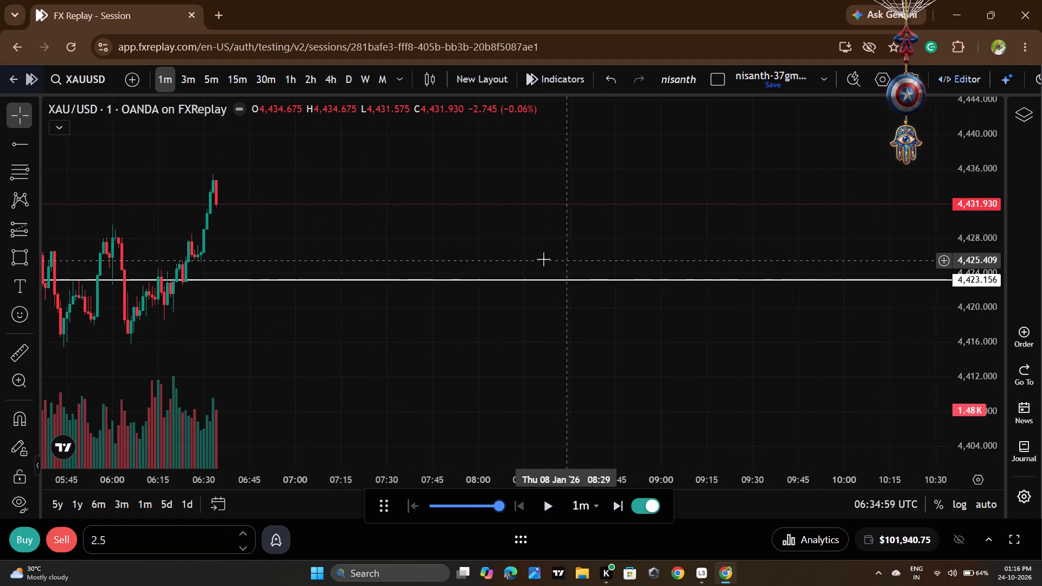
left_click_drag(534, 245, 942, 248)
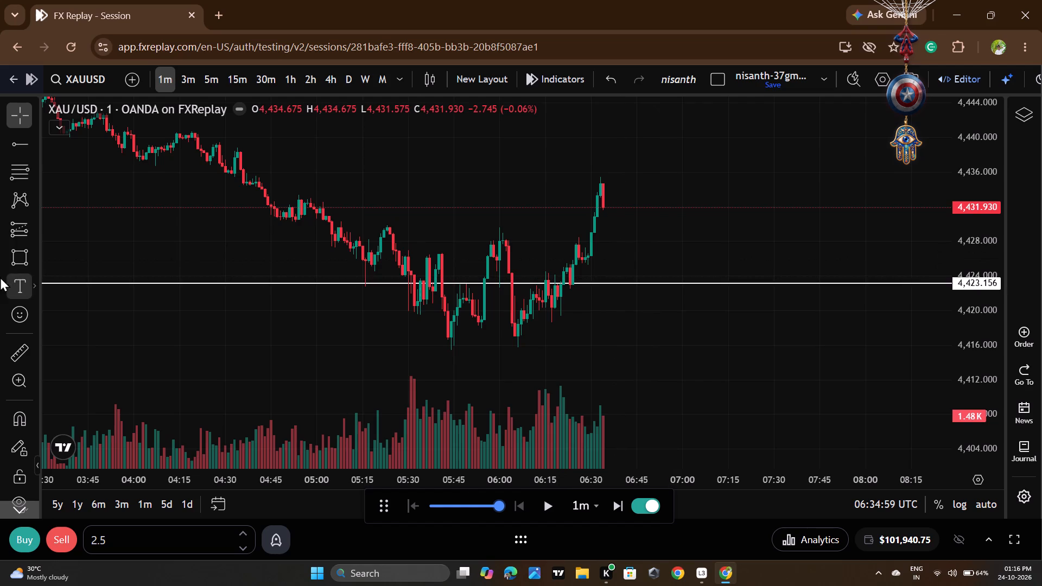
left_click(13, 262)
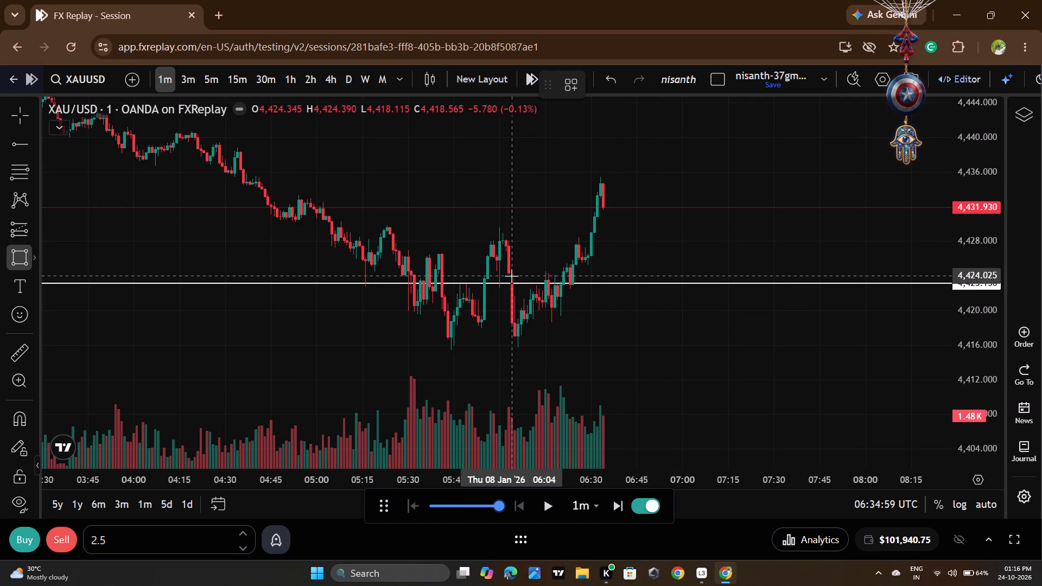
left_click(505, 272)
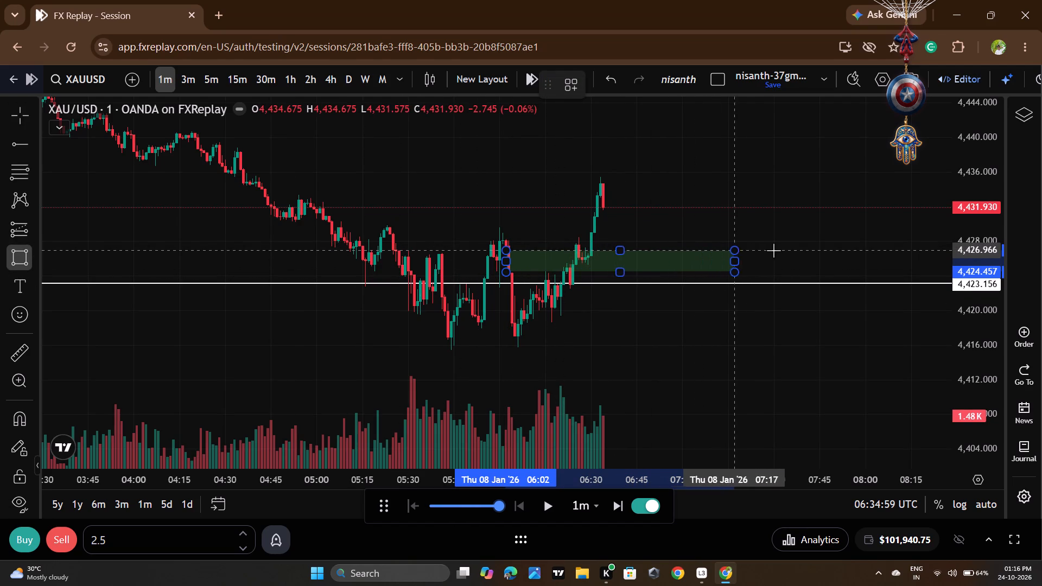
left_click(824, 250)
left_click(793, 310)
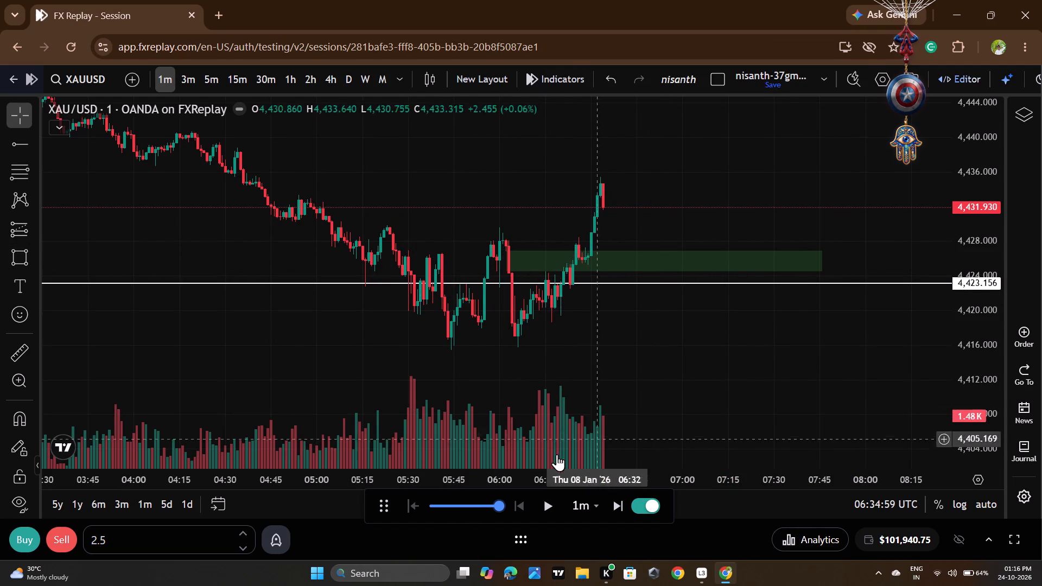
Advance the 1-minute replay to 06:37 UTC on 8 January and pause it.
double_click(552, 504)
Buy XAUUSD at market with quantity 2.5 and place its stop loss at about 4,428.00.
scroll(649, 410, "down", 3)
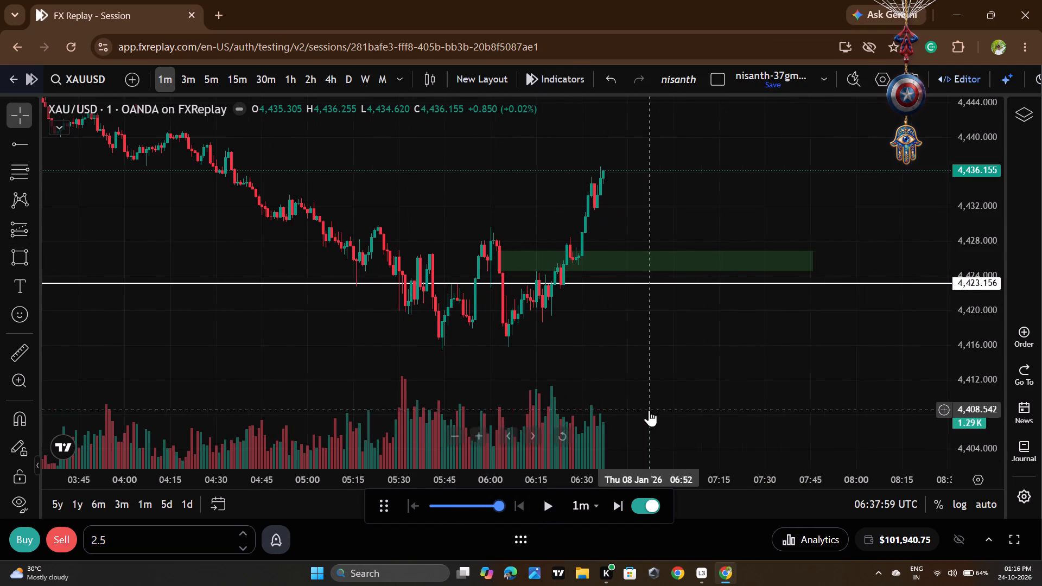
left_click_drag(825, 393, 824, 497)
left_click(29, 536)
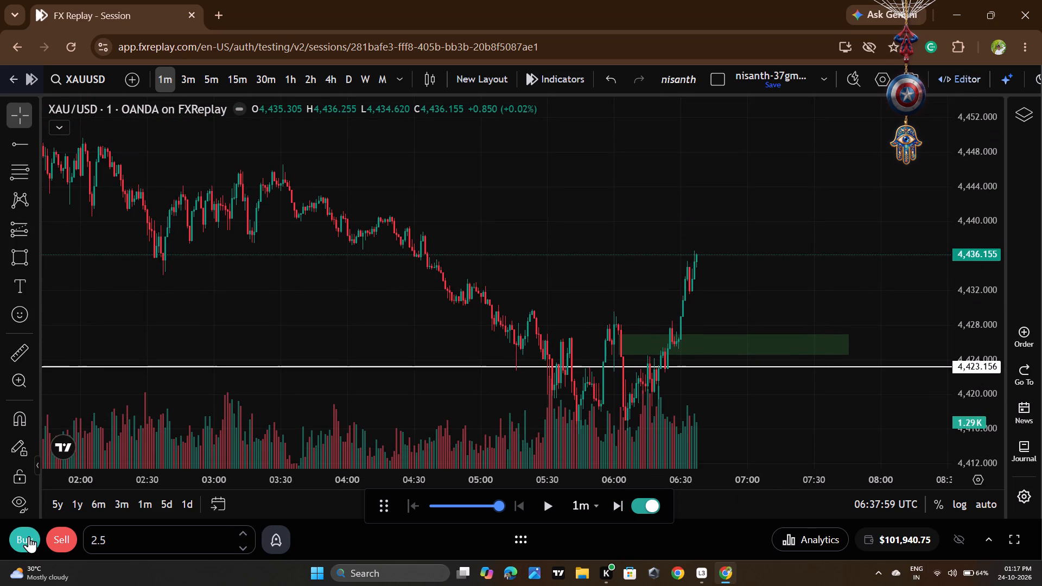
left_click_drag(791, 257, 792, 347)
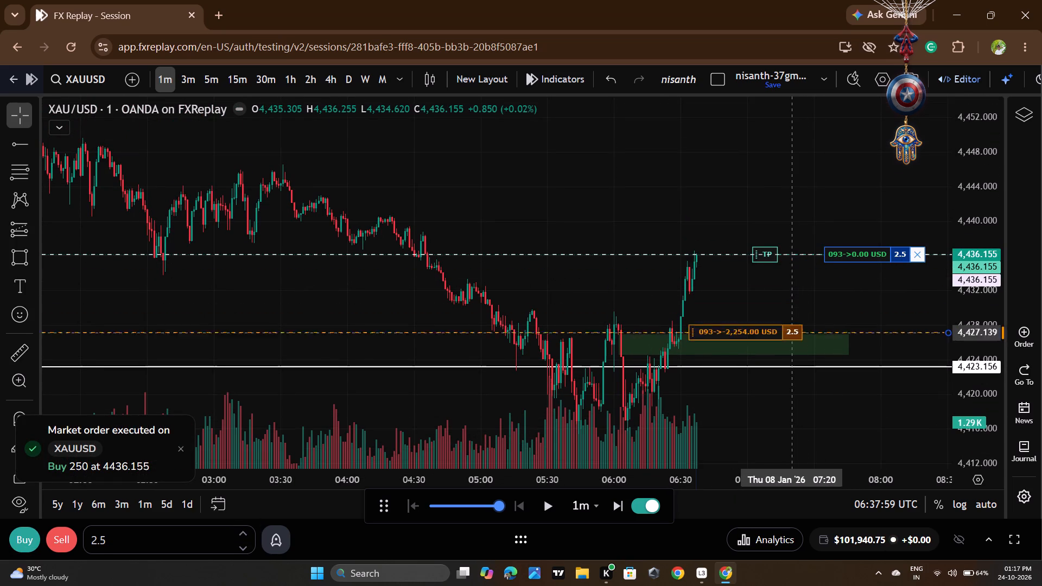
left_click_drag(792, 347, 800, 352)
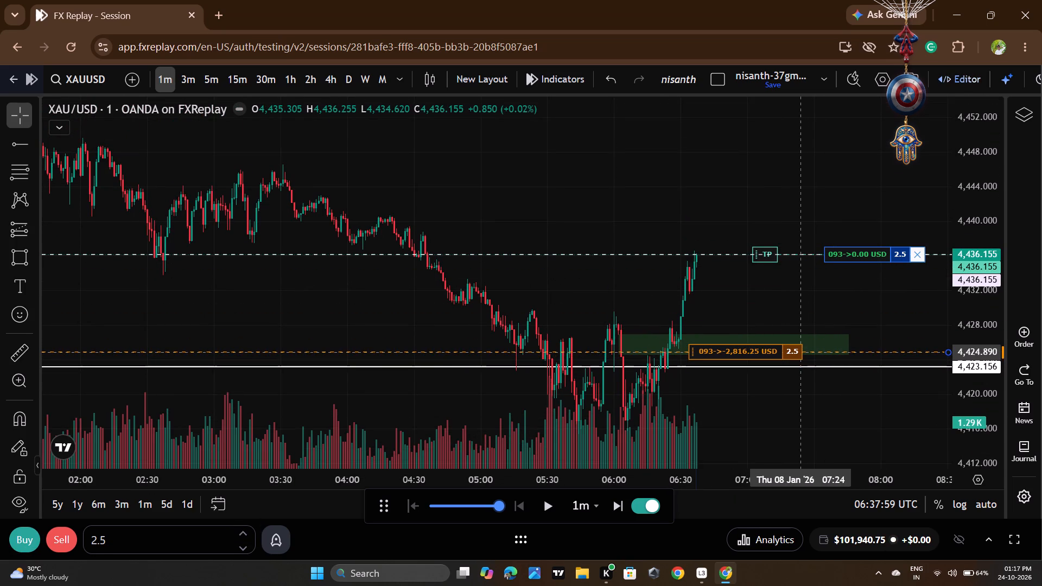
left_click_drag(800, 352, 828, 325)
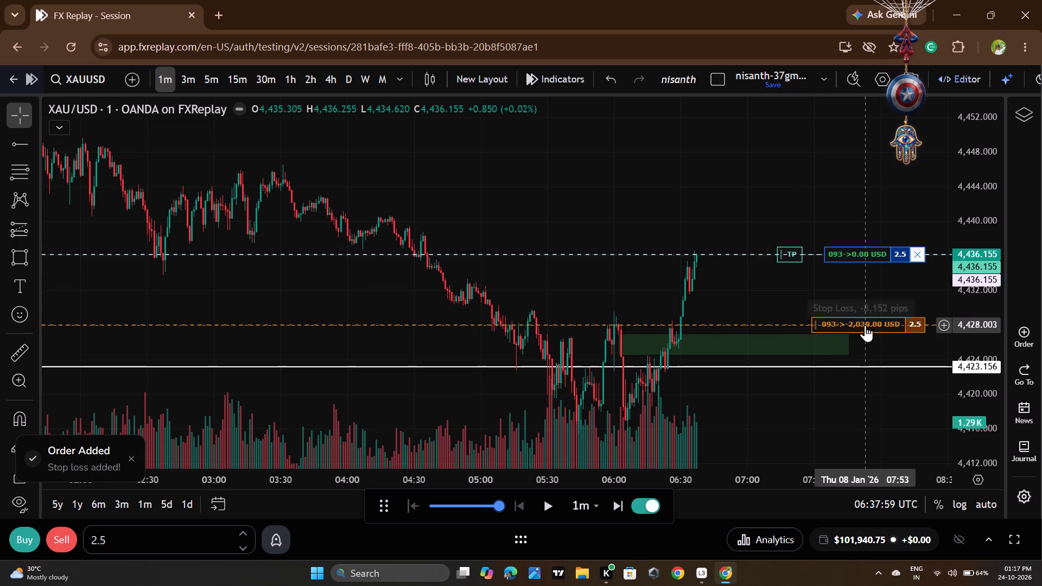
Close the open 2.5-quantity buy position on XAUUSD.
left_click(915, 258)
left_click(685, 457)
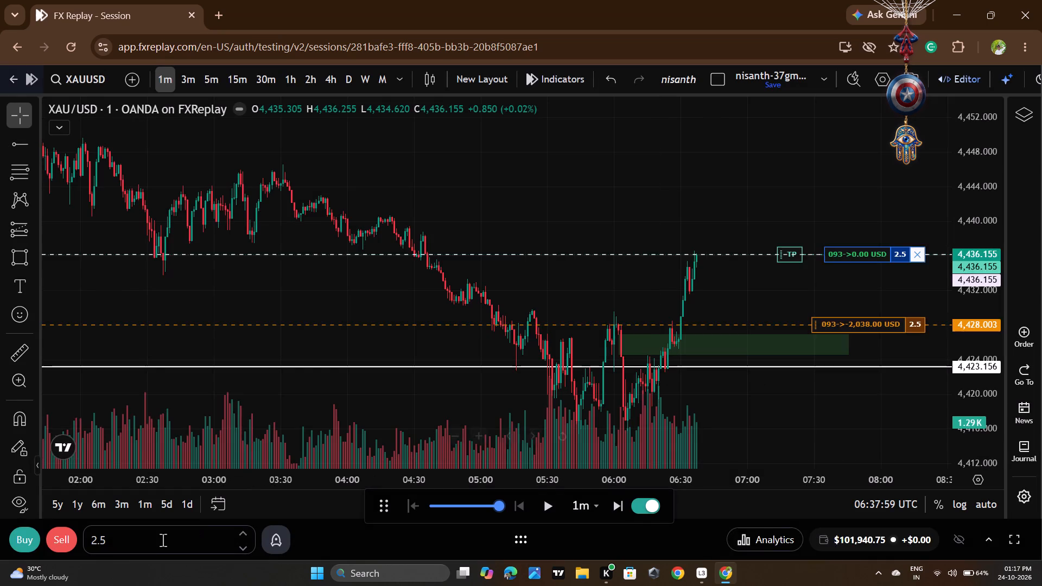
Set the order quantity to 1.5, buy XAUUSD at market and place the stop loss at about 4,422.73, just below the 4,423.156 level.
left_click(163, 540)
key("BackSpace")
key("BackSpace")
key("BackSpace")
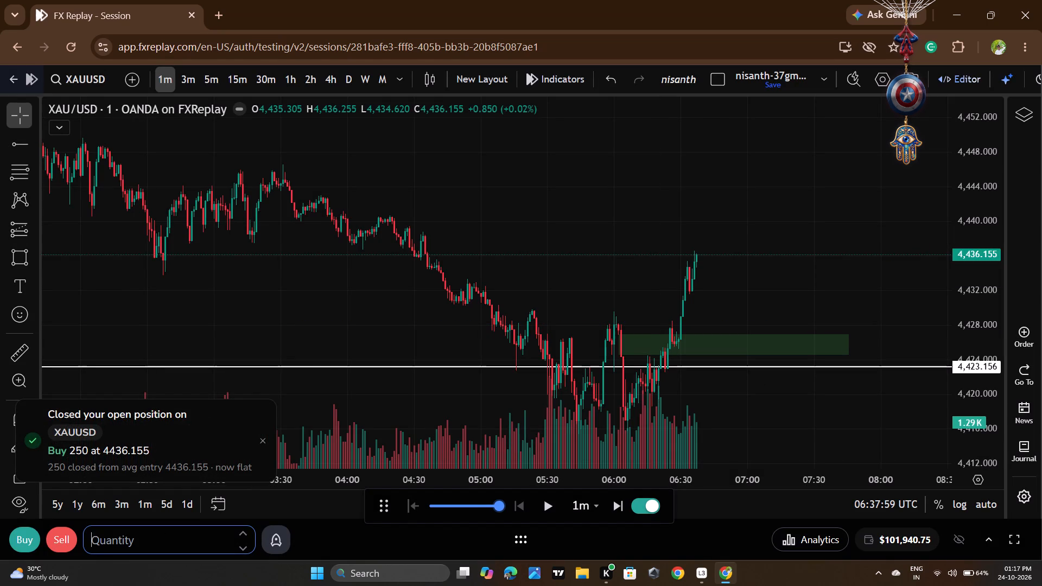
key("BackSpace")
key("1")
type(".5")
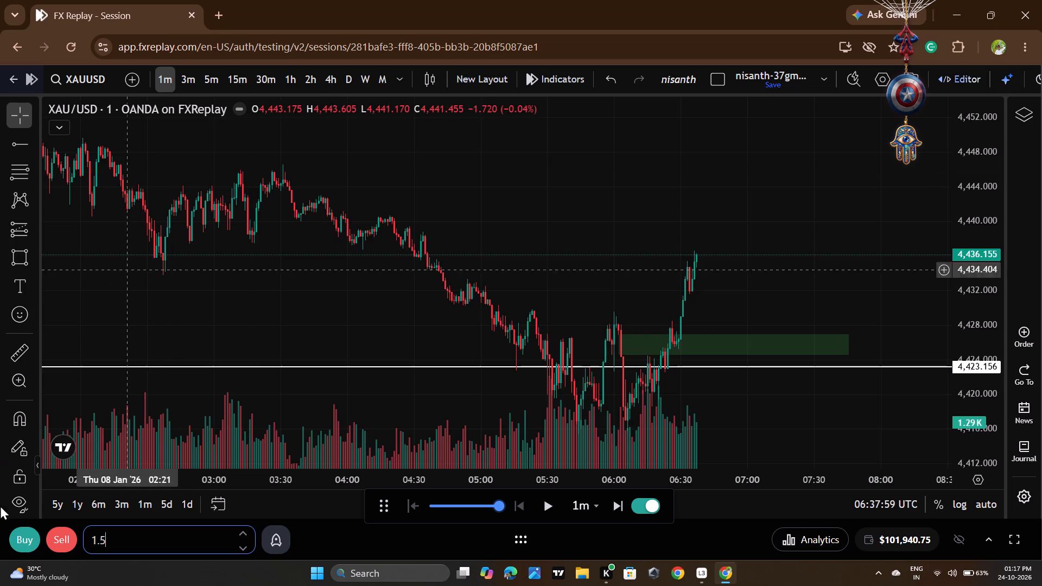
left_click(22, 542)
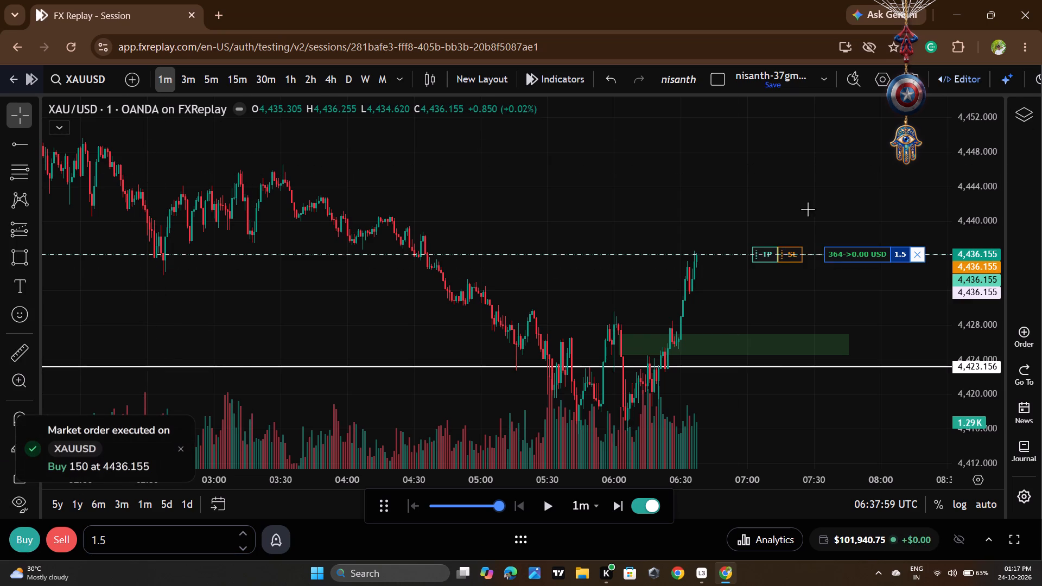
left_click_drag(794, 253, 795, 367)
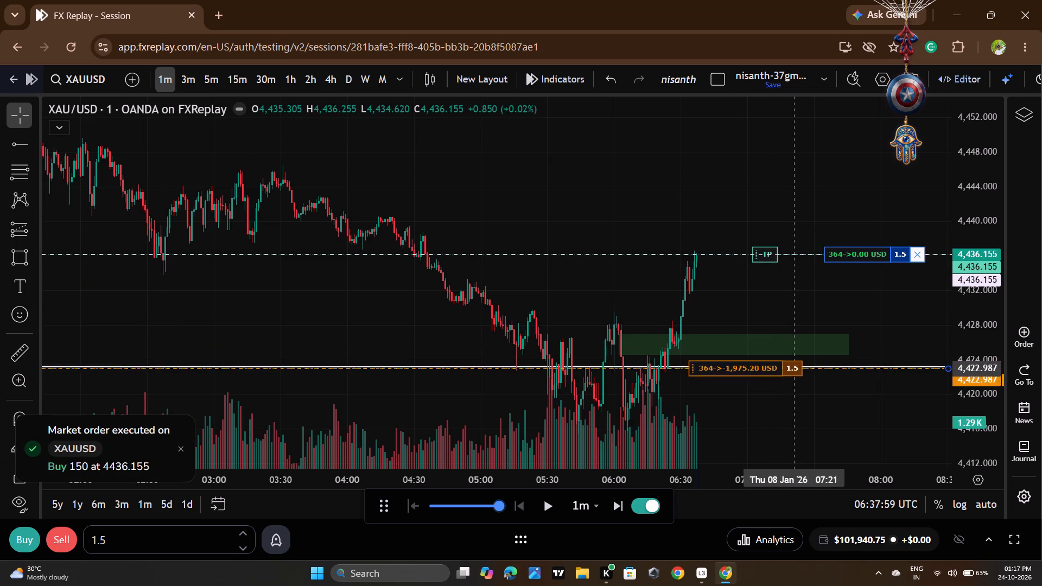
left_click_drag(795, 367, 797, 371)
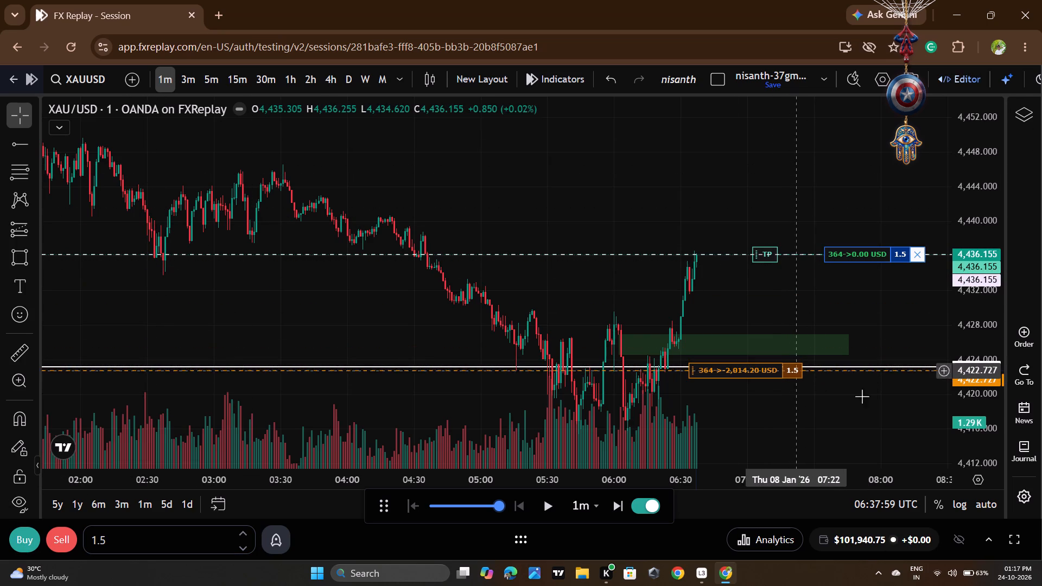
Place the take profit of the 1.5 buy position at about 4,463.18.
scroll(902, 416, "down", 5)
left_click_drag(951, 305, 899, 408)
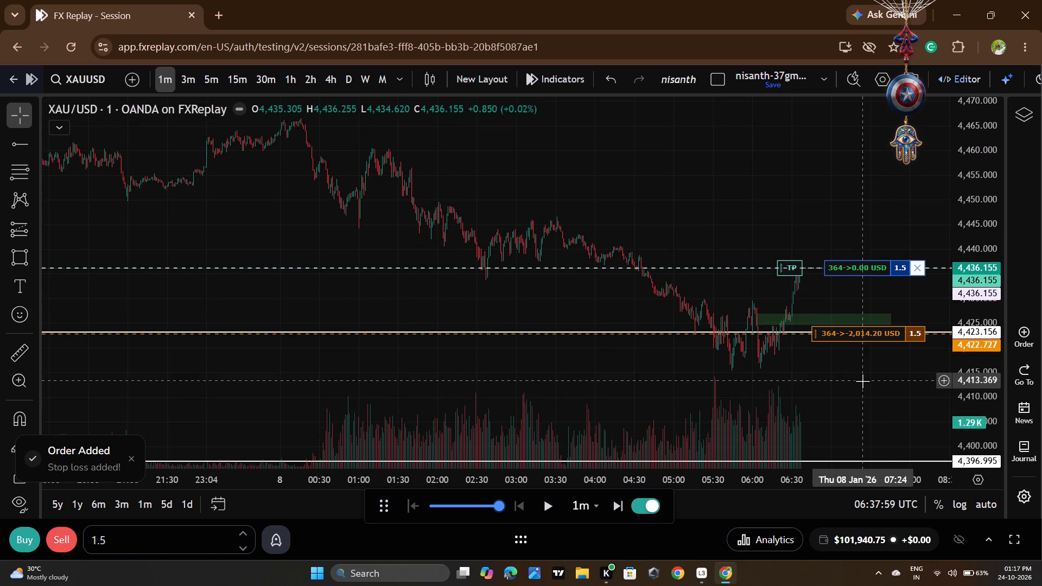
left_click_drag(862, 381, 852, 475)
left_click_drag(793, 356, 820, 238)
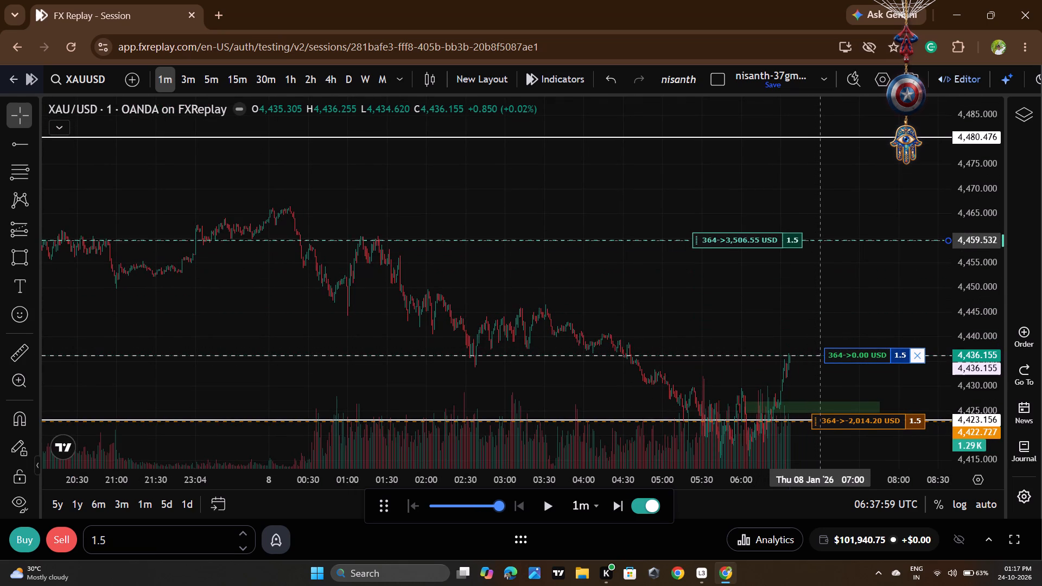
left_click_drag(820, 238, 824, 226)
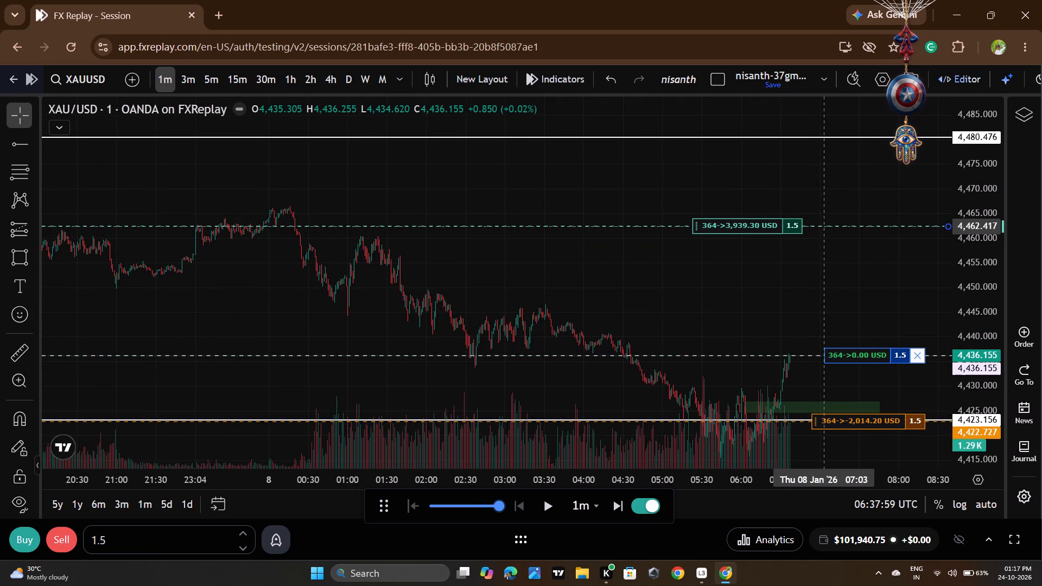
left_click_drag(824, 226, 825, 223)
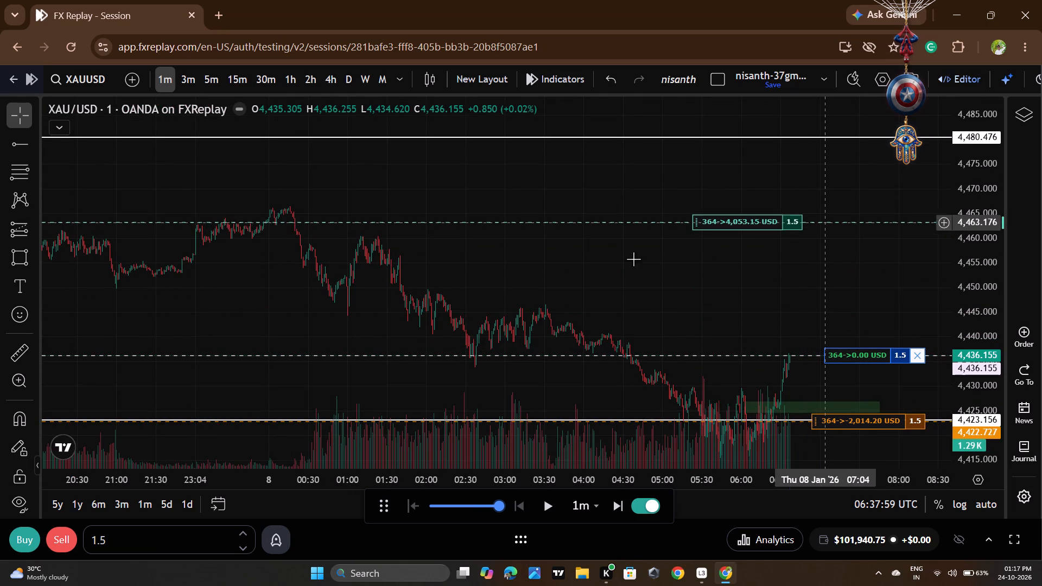
Draw a Long Position projection at about 4,436.30 with its target at about 4,463.02 and its stop at about 4,423.39.
left_click(36, 234)
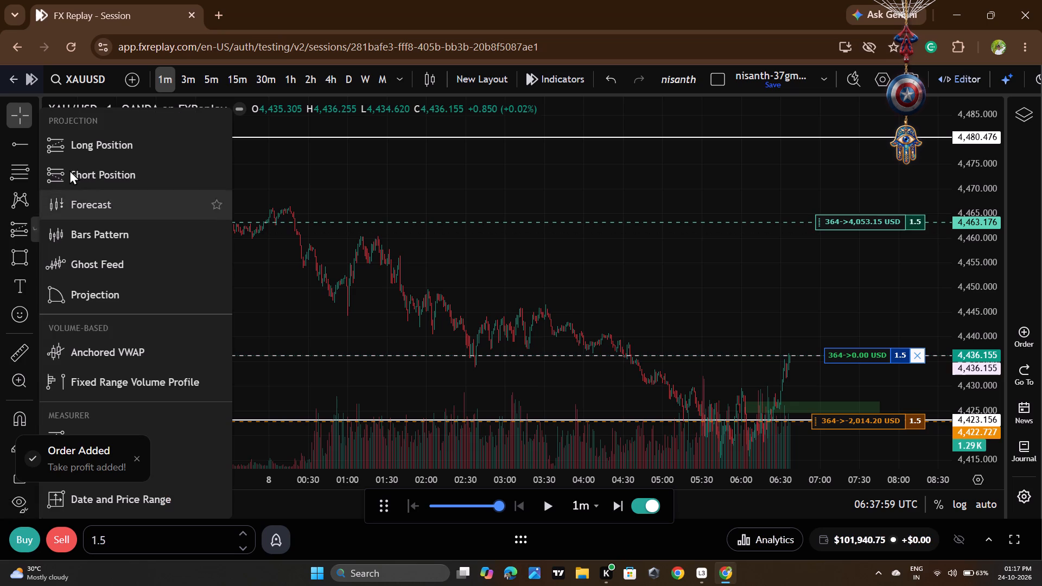
left_click(74, 155)
left_click(789, 355)
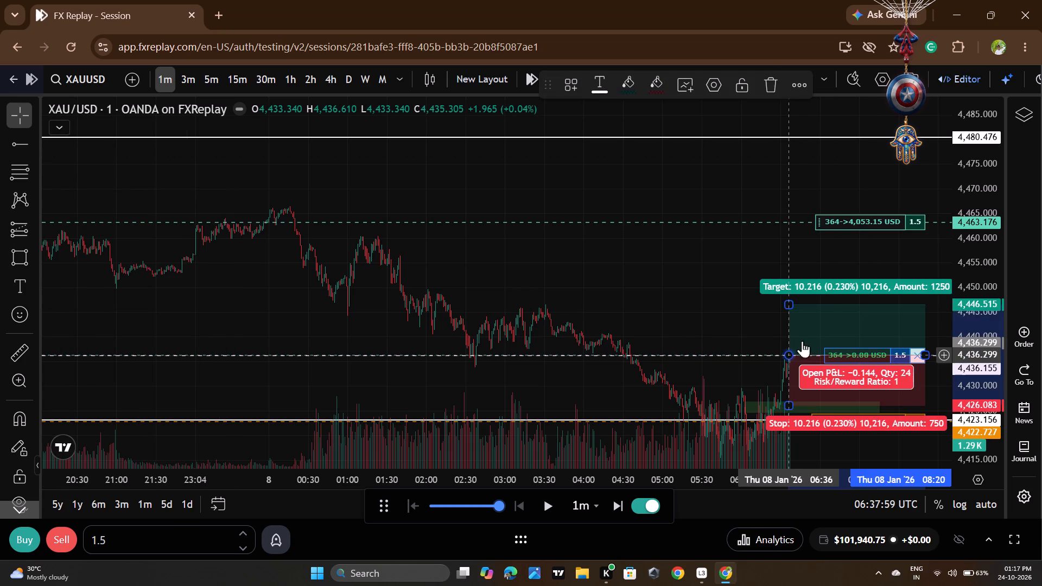
left_click_drag(724, 296, 598, 244)
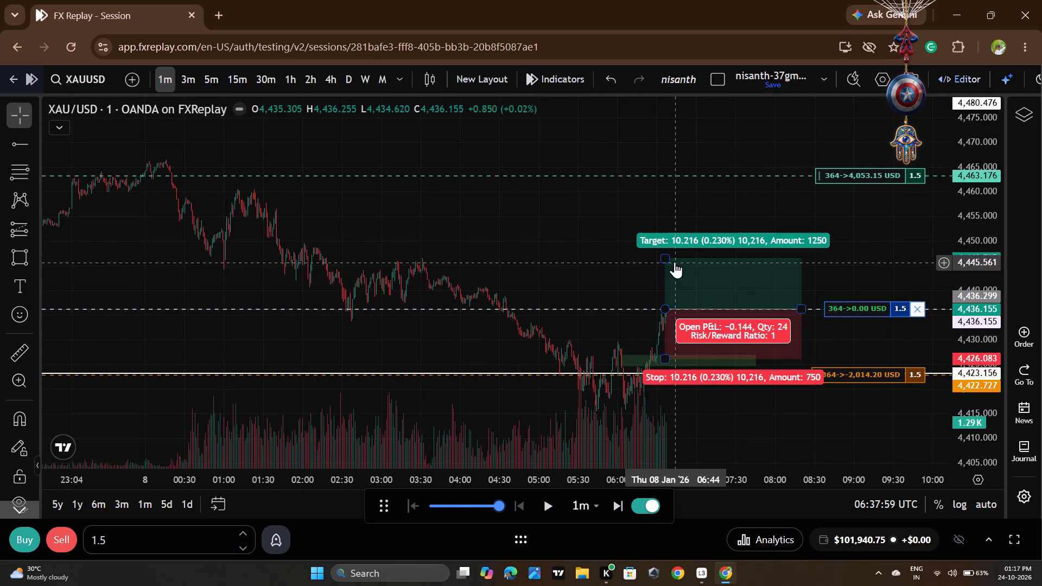
left_click_drag(665, 257, 694, 179)
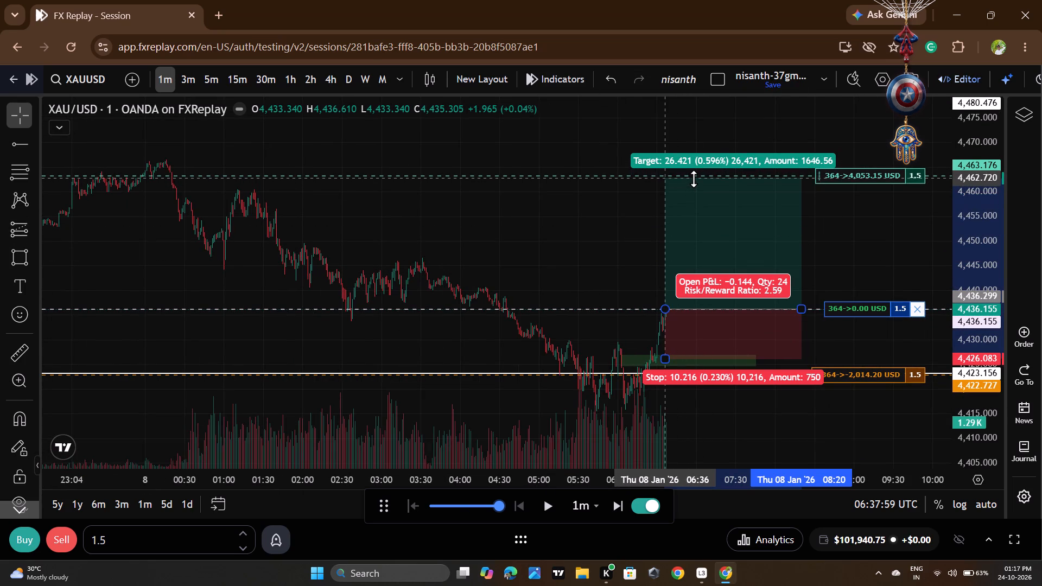
left_click_drag(694, 179, 694, 177)
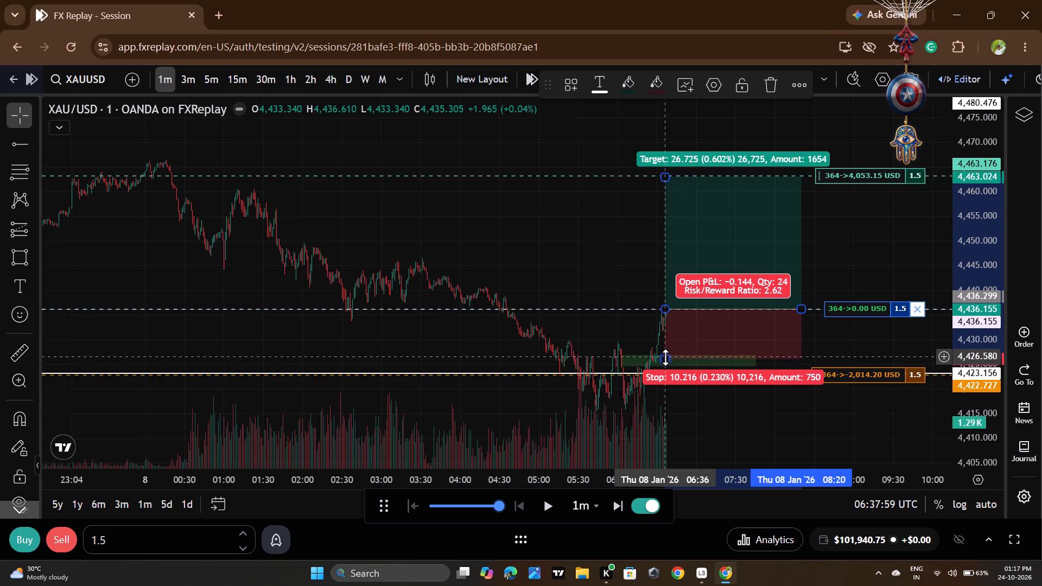
left_click_drag(665, 357, 665, 373)
left_click(728, 402)
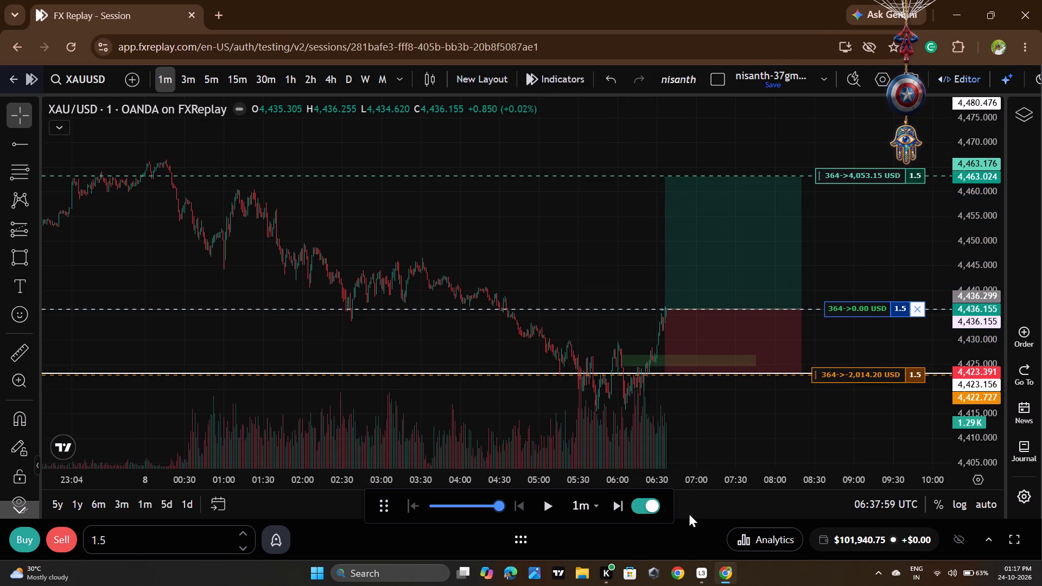
Replay the 1-minute chart to 08:50 UTC on 8 January and pause it.
left_click(550, 504)
left_click(550, 504)
left_click(550, 504)
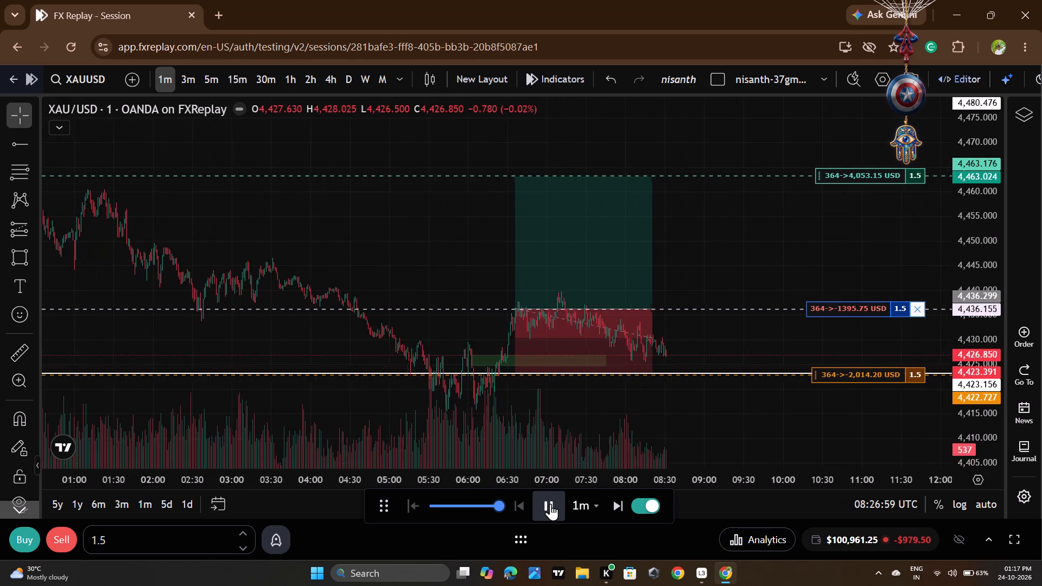
left_click(550, 504)
Measure the rally from about 4,426.58 up to about 4,439.79, then clear the measurement.
scroll(578, 234, "down", 3)
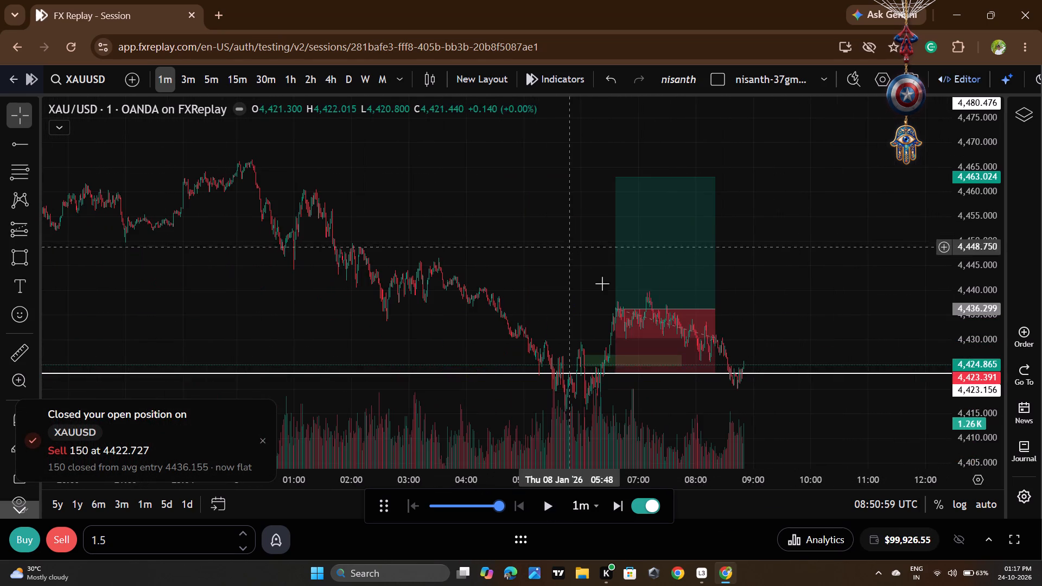
left_click(8, 356)
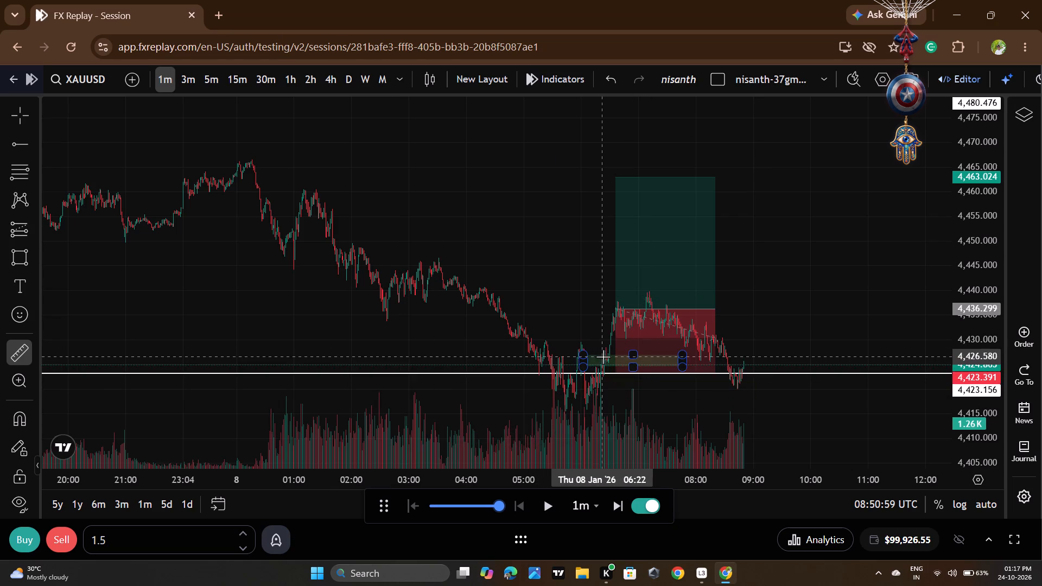
left_click(604, 356)
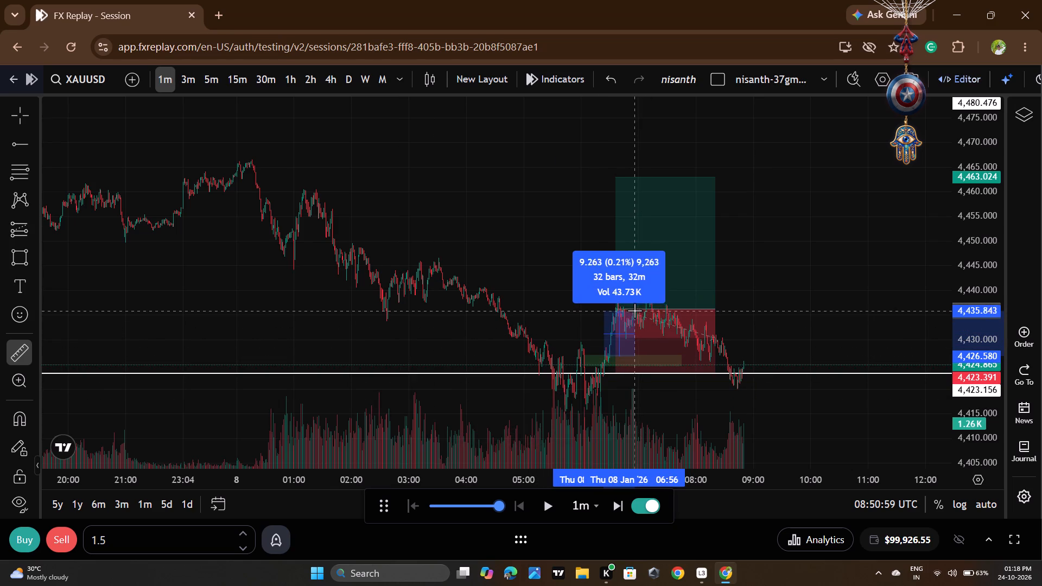
left_click(656, 292)
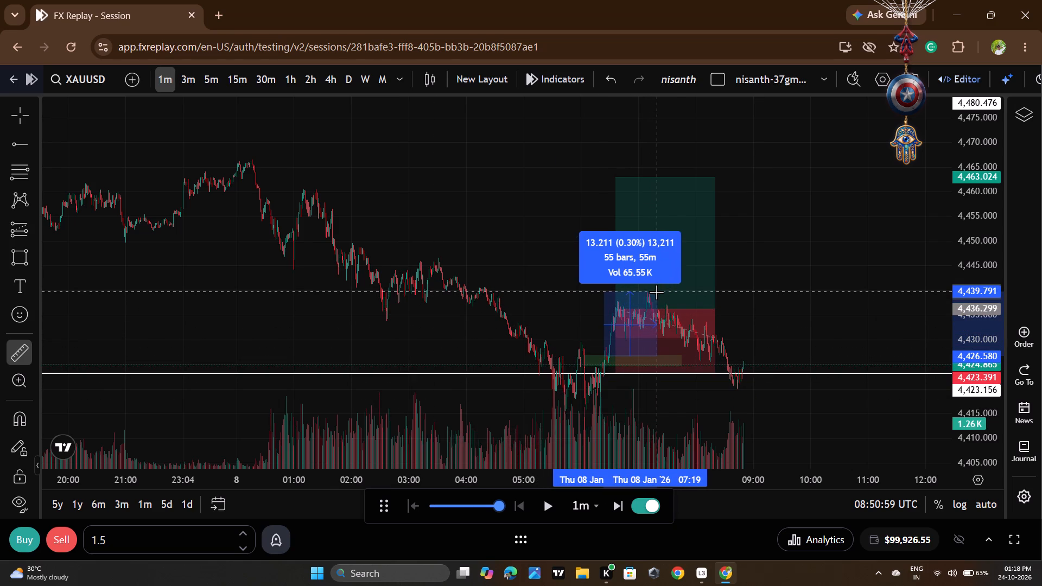
left_click(831, 290)
Delete the Long Position projection and the green rectangle zone from the chart.
left_click(692, 265)
left_click(776, 89)
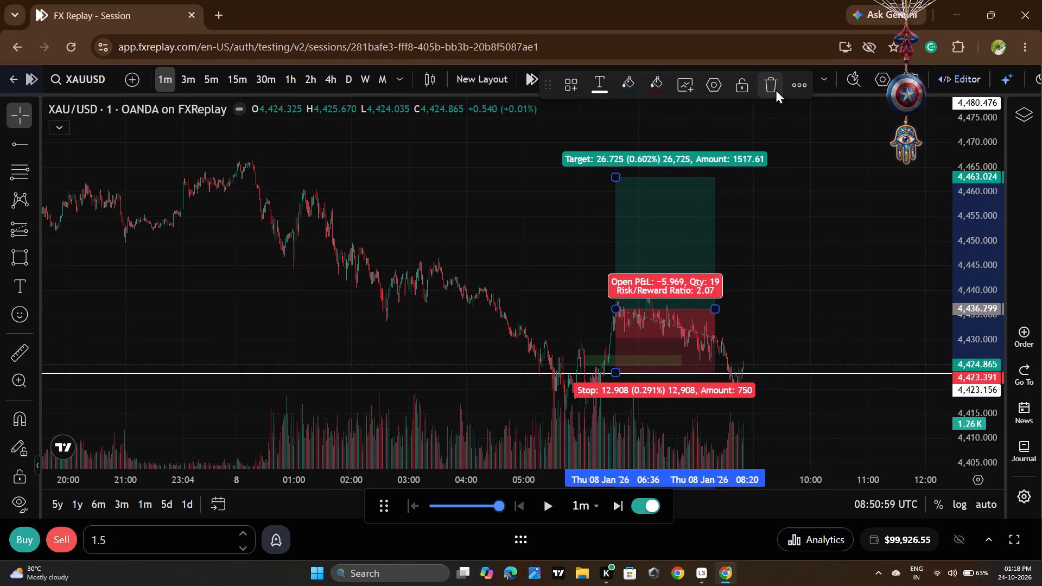
left_click(654, 353)
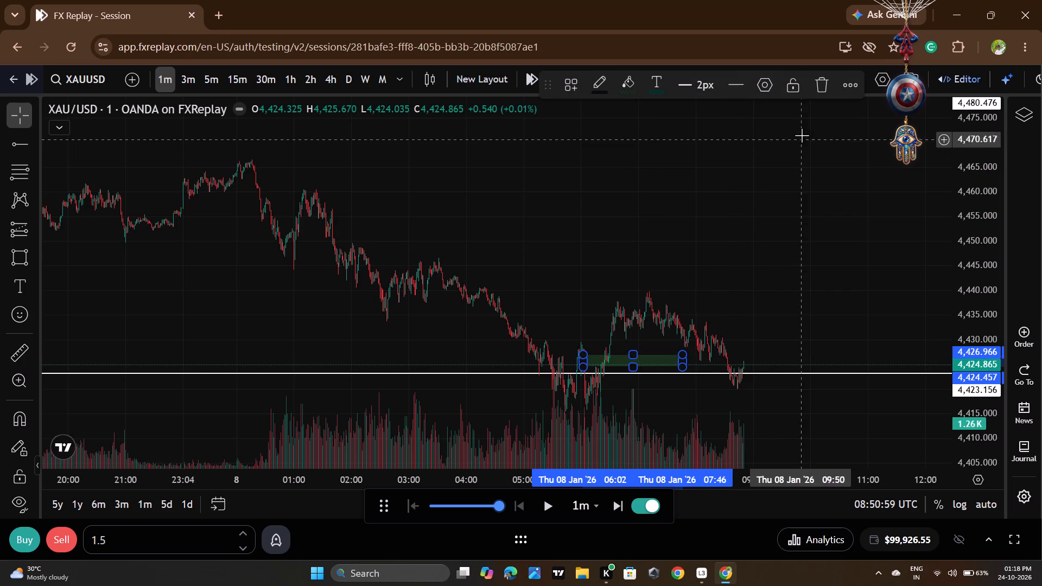
left_click(829, 76)
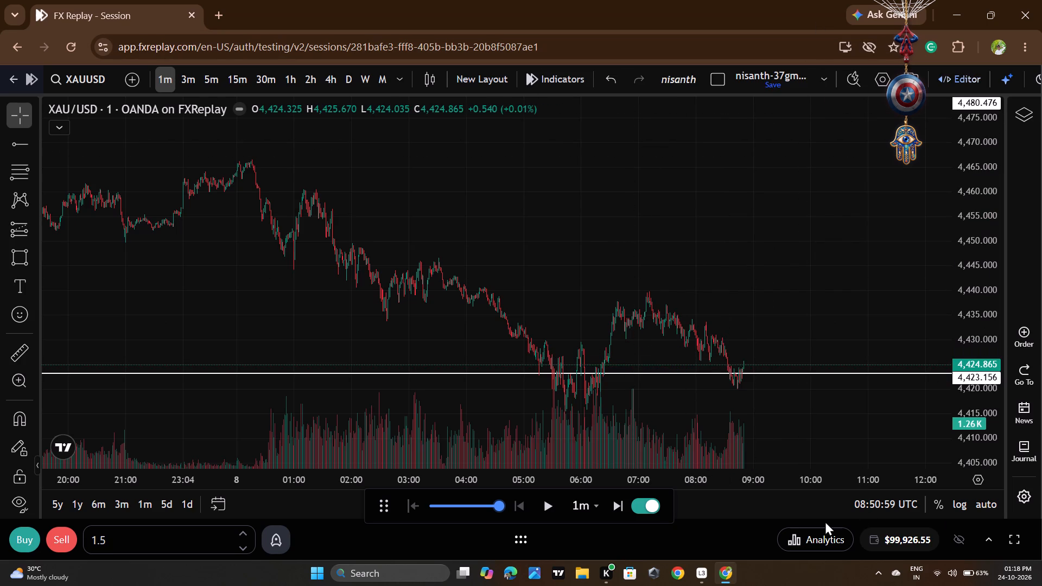
Open the session's analytics and examine the Profit and loss performance section.
left_click(823, 525)
left_click(823, 536)
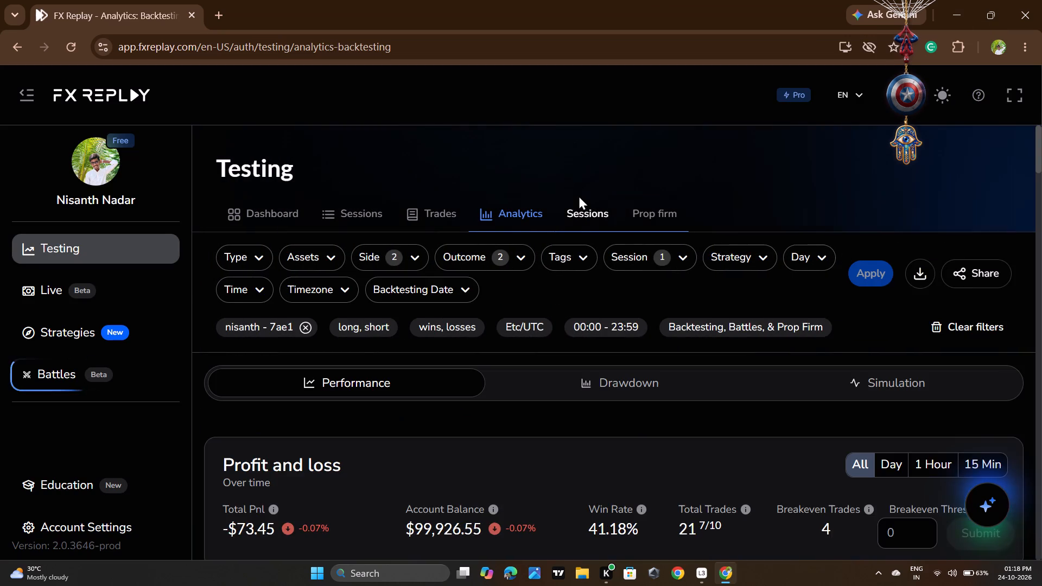
scroll(577, 209, "down", 2)
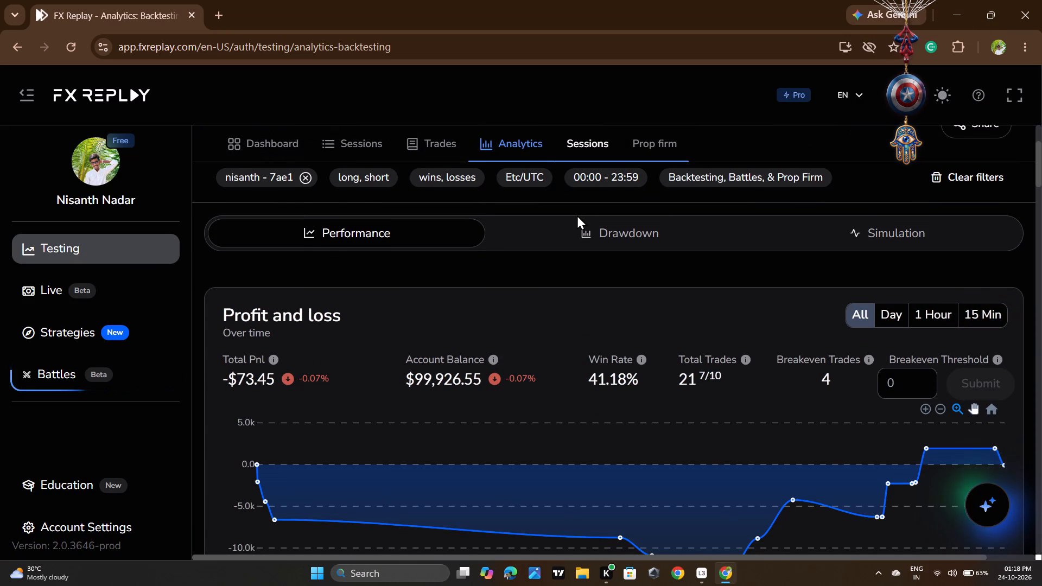